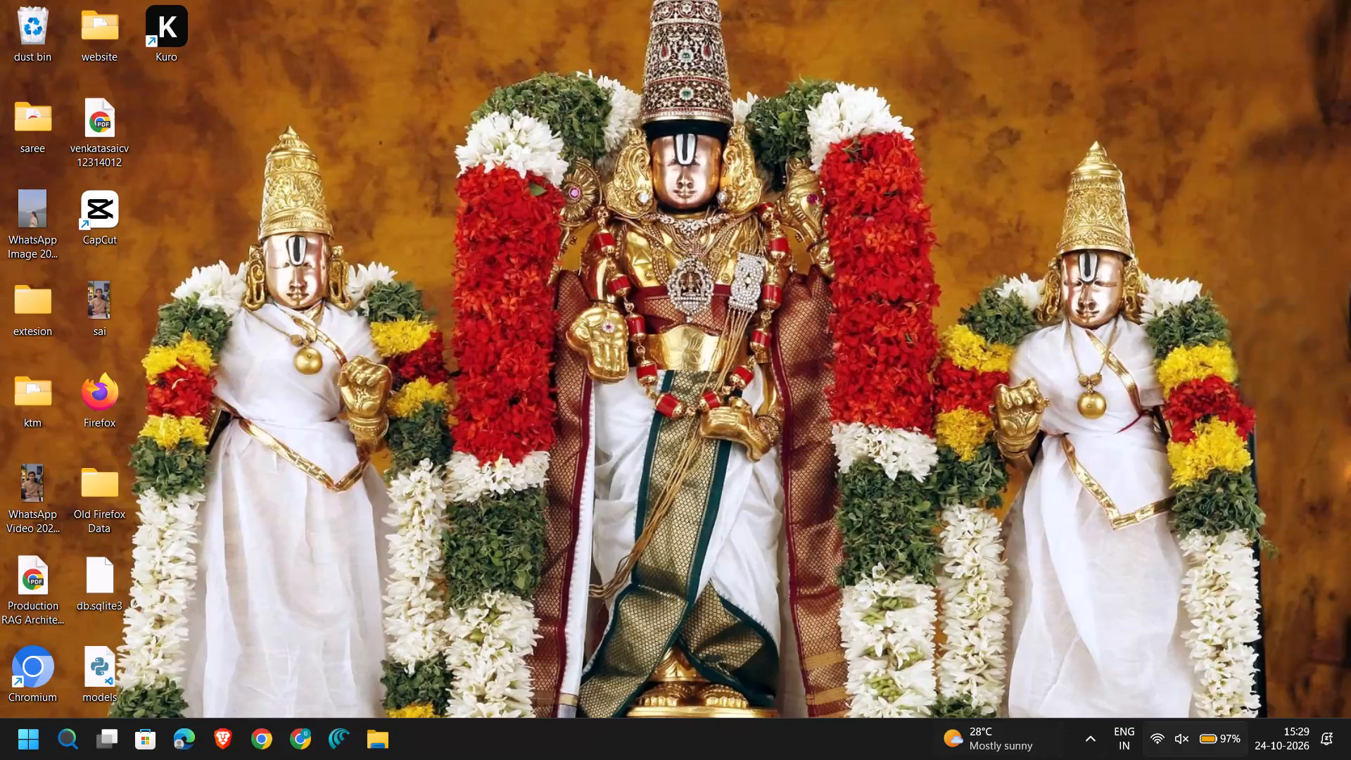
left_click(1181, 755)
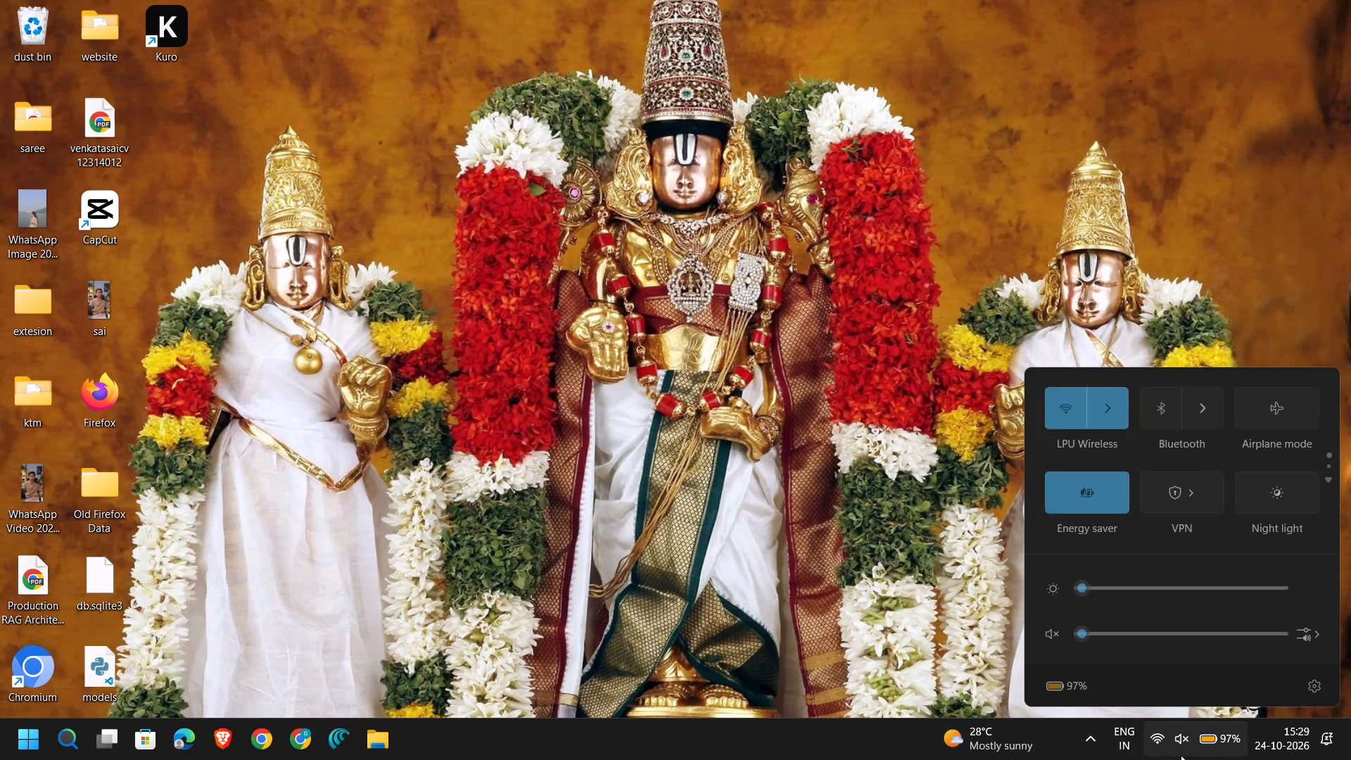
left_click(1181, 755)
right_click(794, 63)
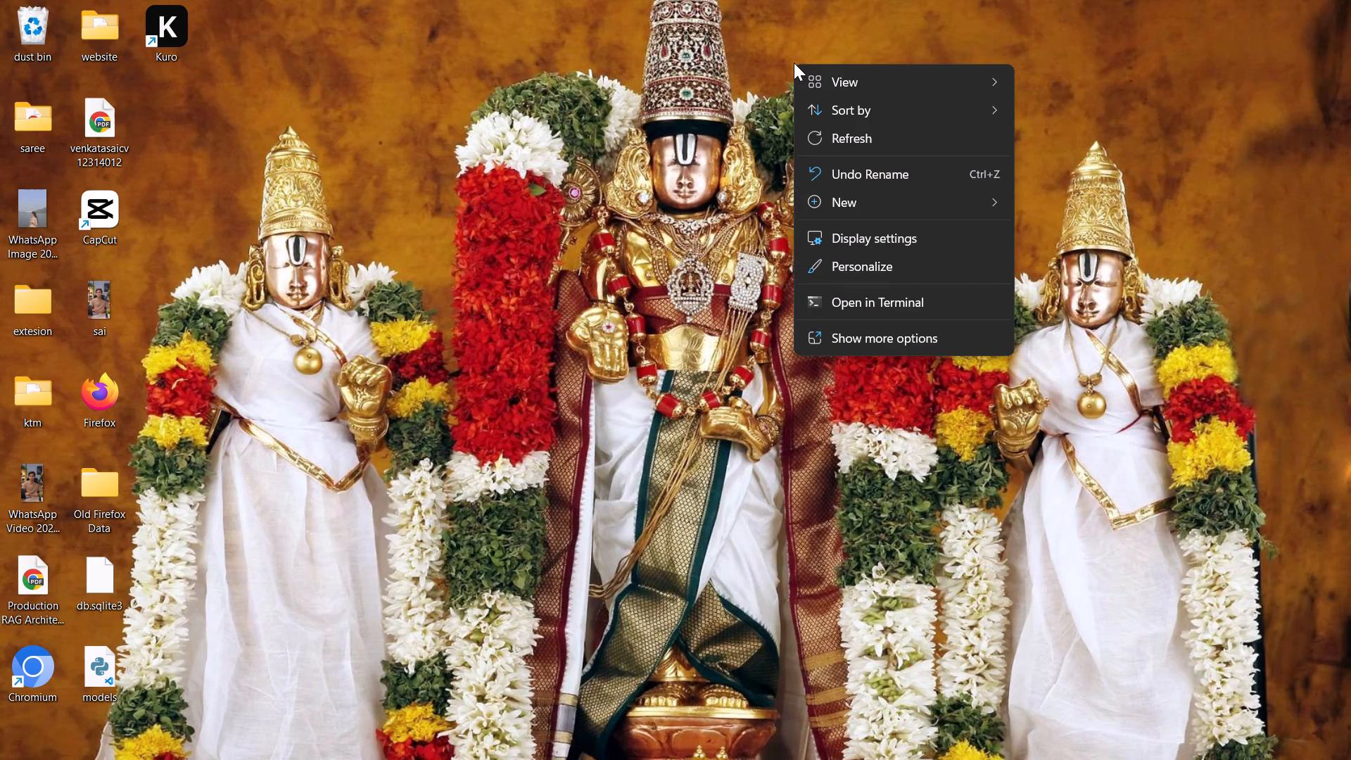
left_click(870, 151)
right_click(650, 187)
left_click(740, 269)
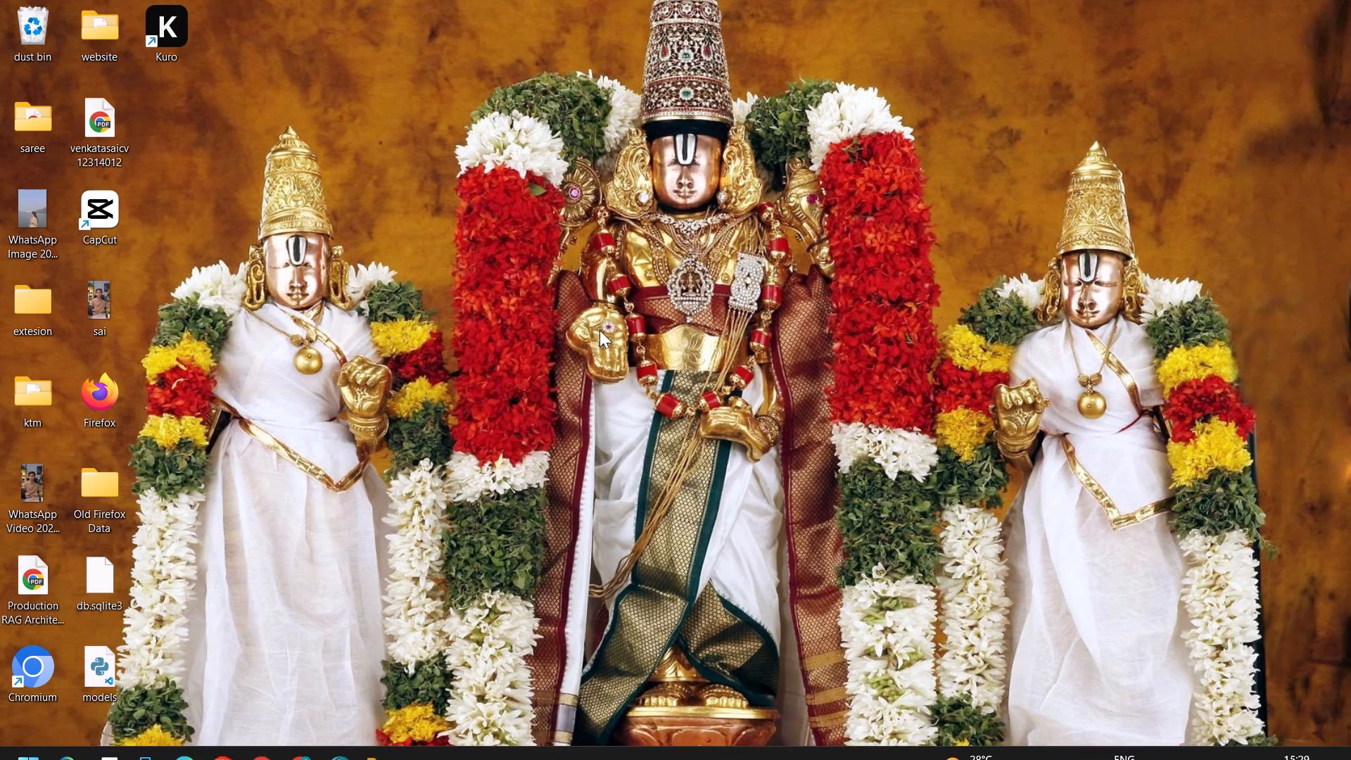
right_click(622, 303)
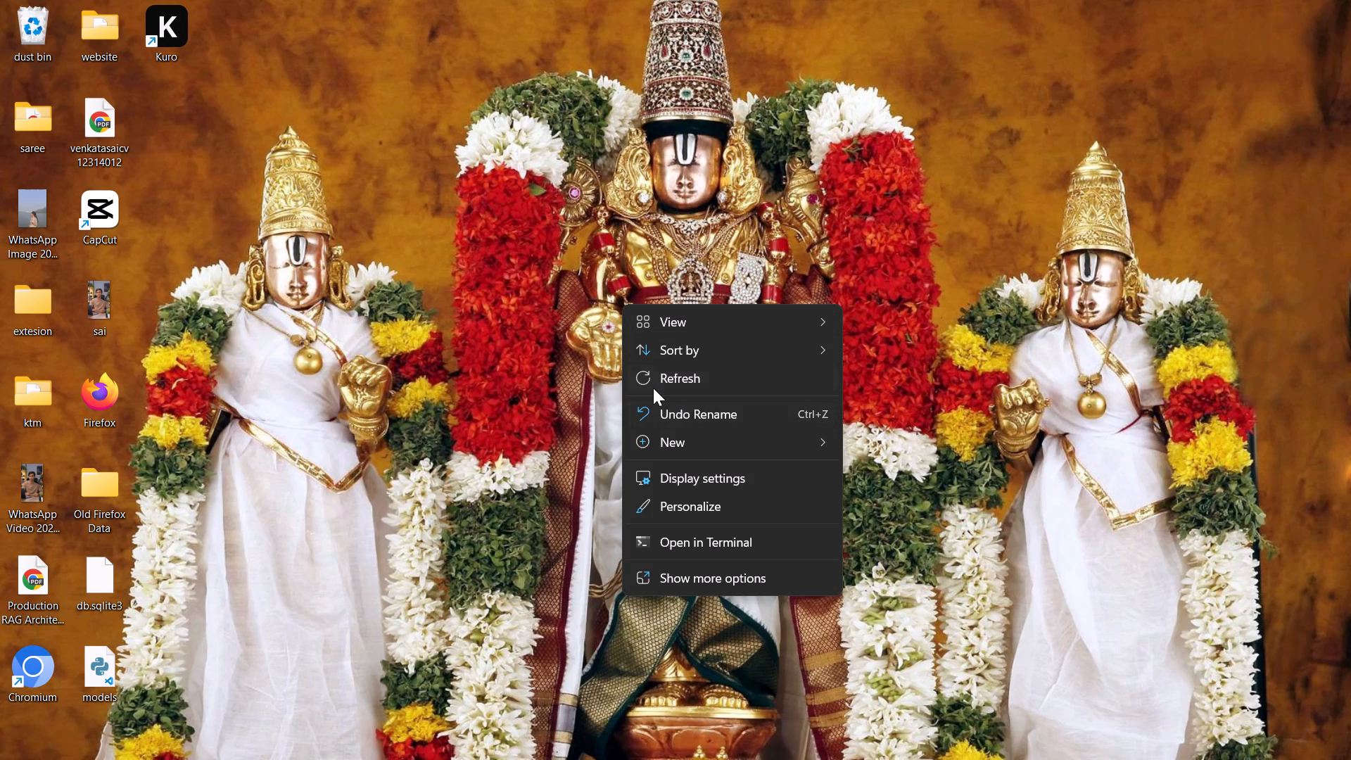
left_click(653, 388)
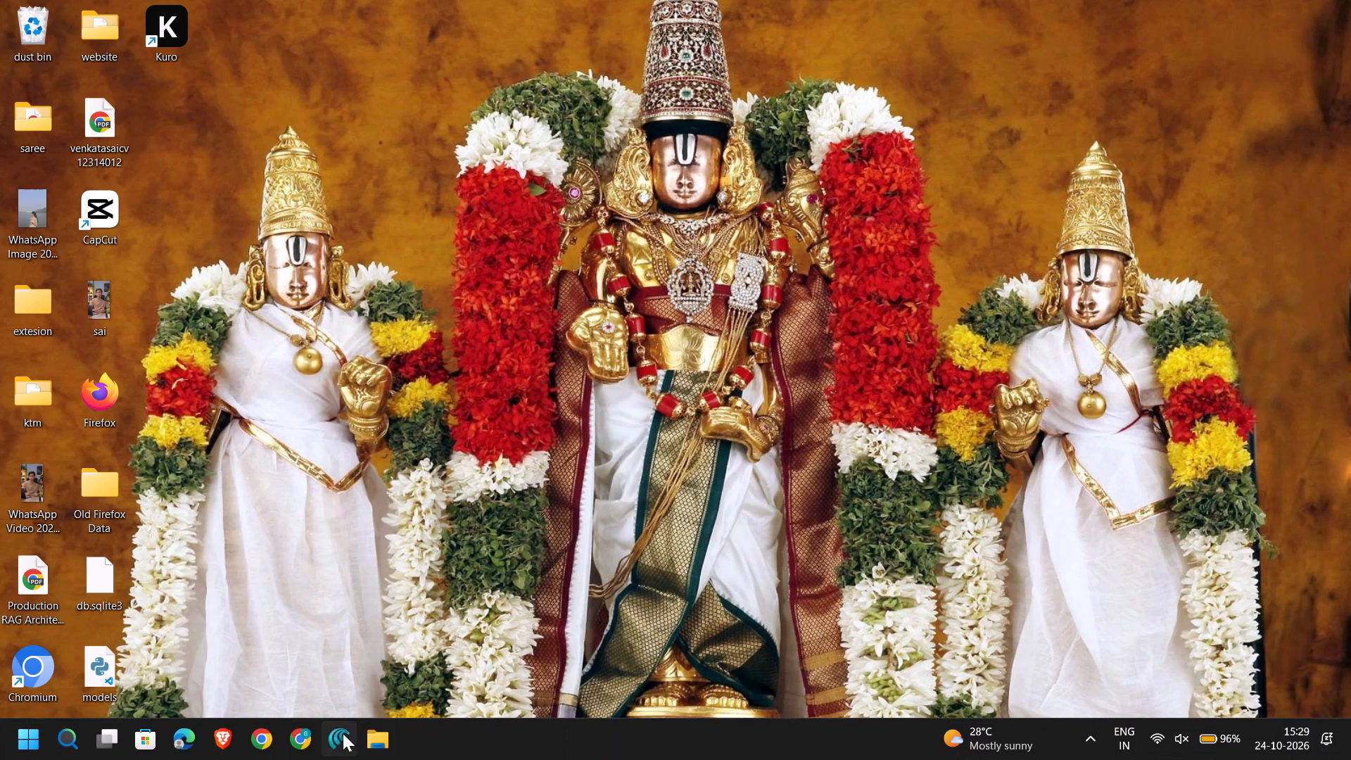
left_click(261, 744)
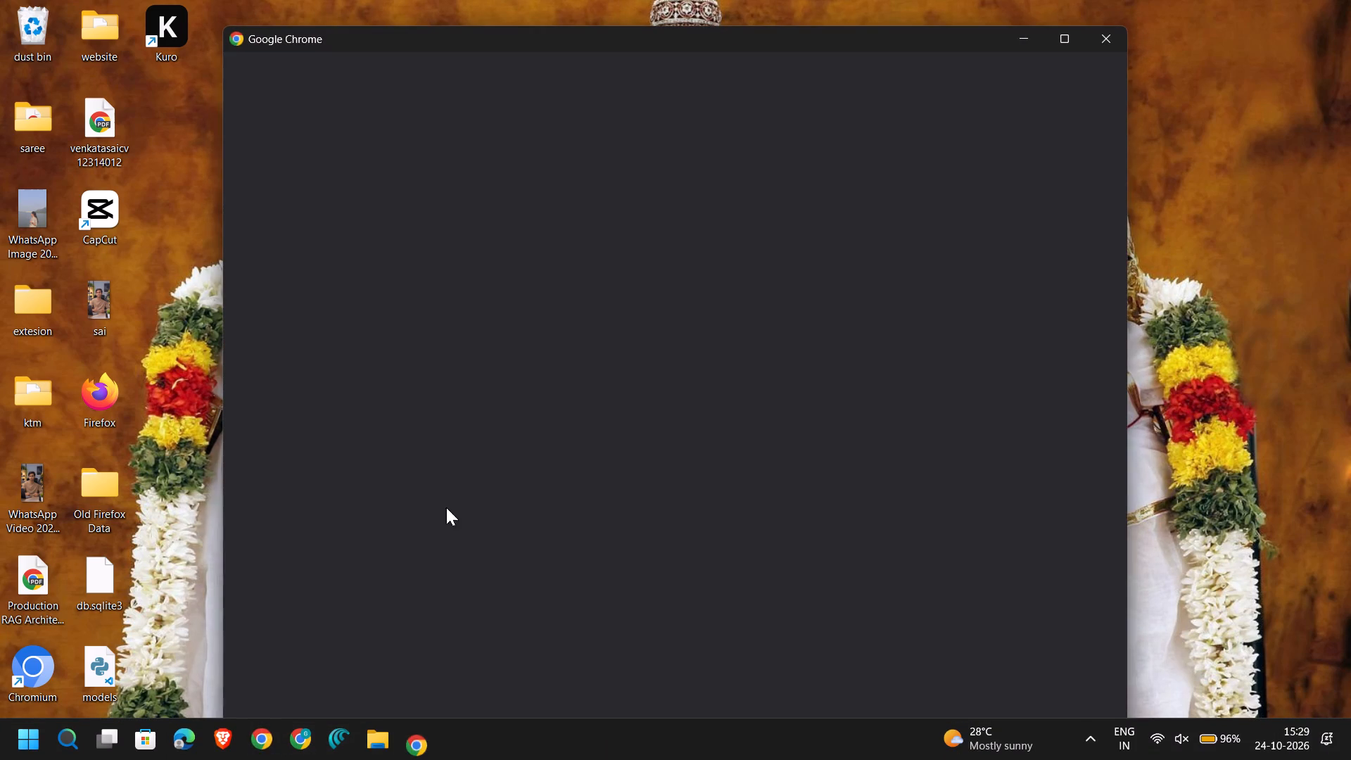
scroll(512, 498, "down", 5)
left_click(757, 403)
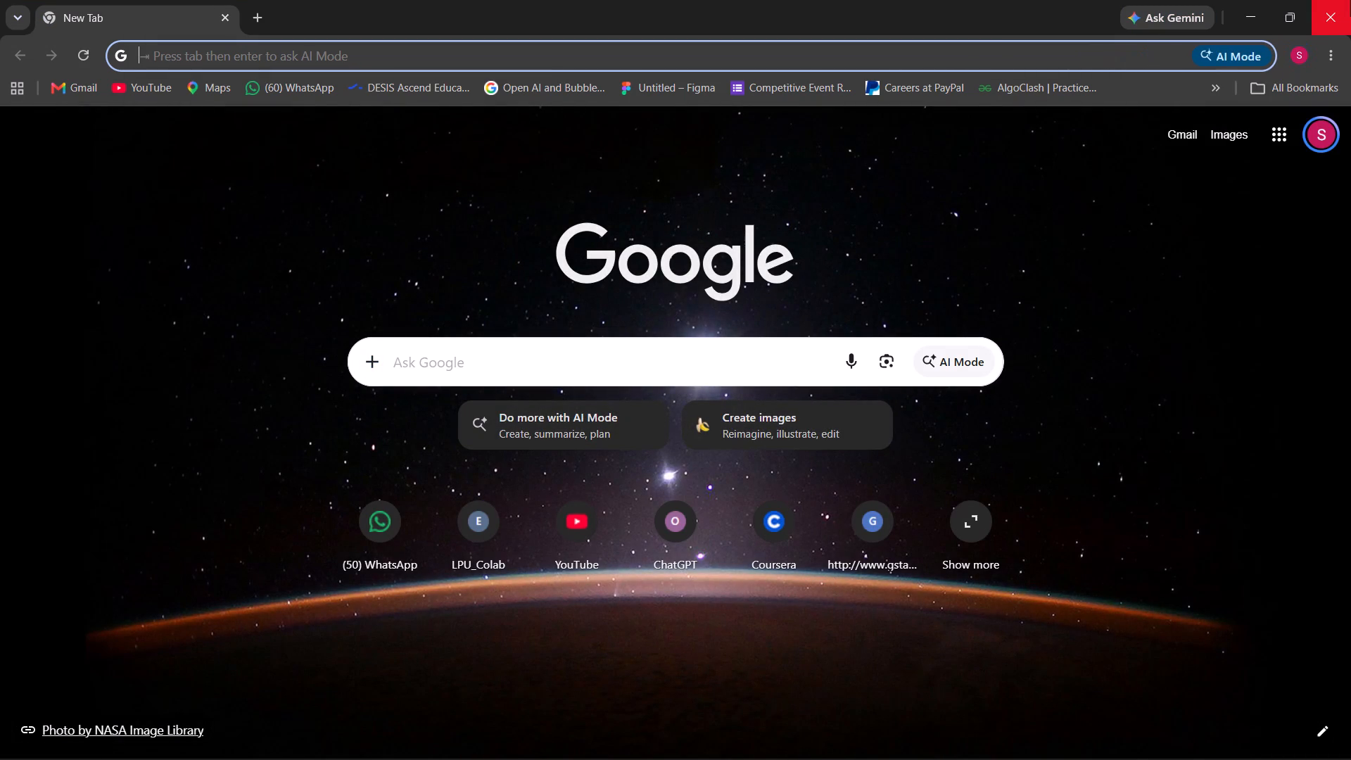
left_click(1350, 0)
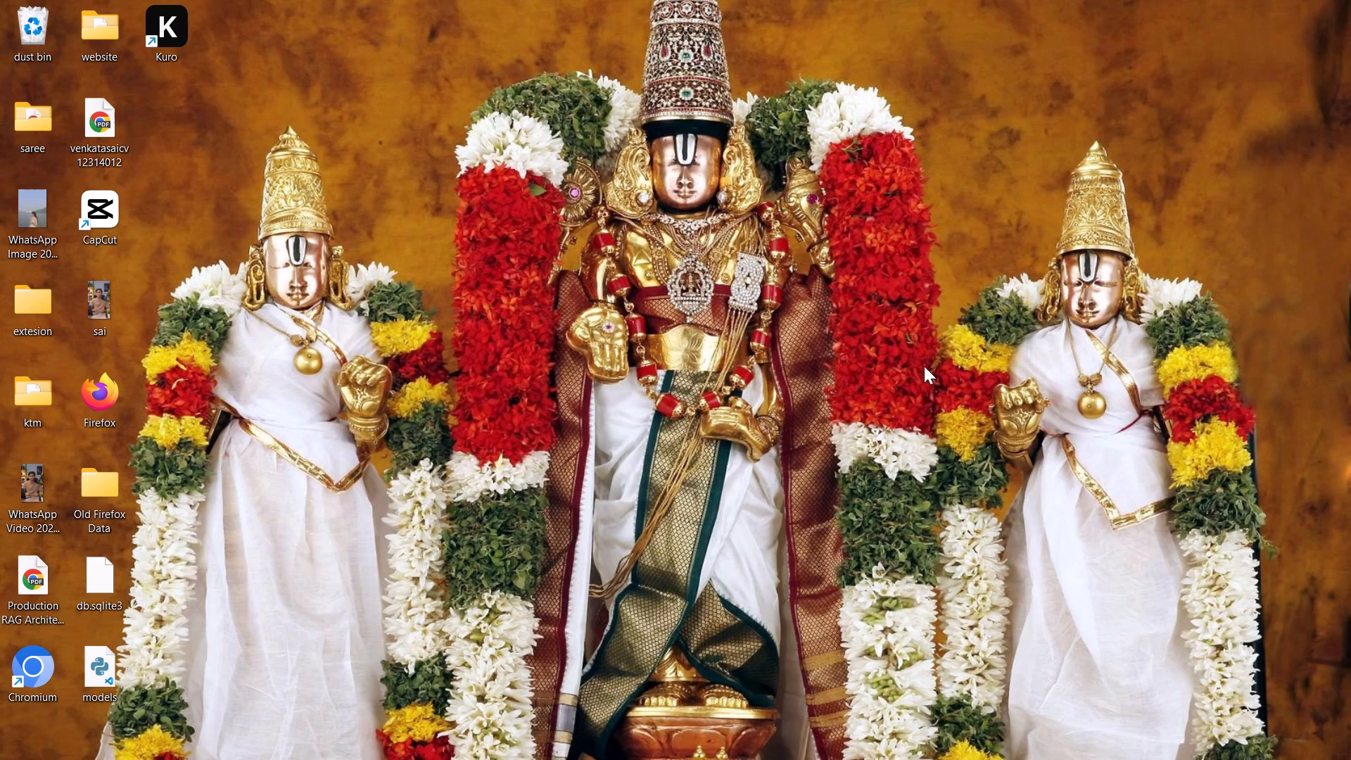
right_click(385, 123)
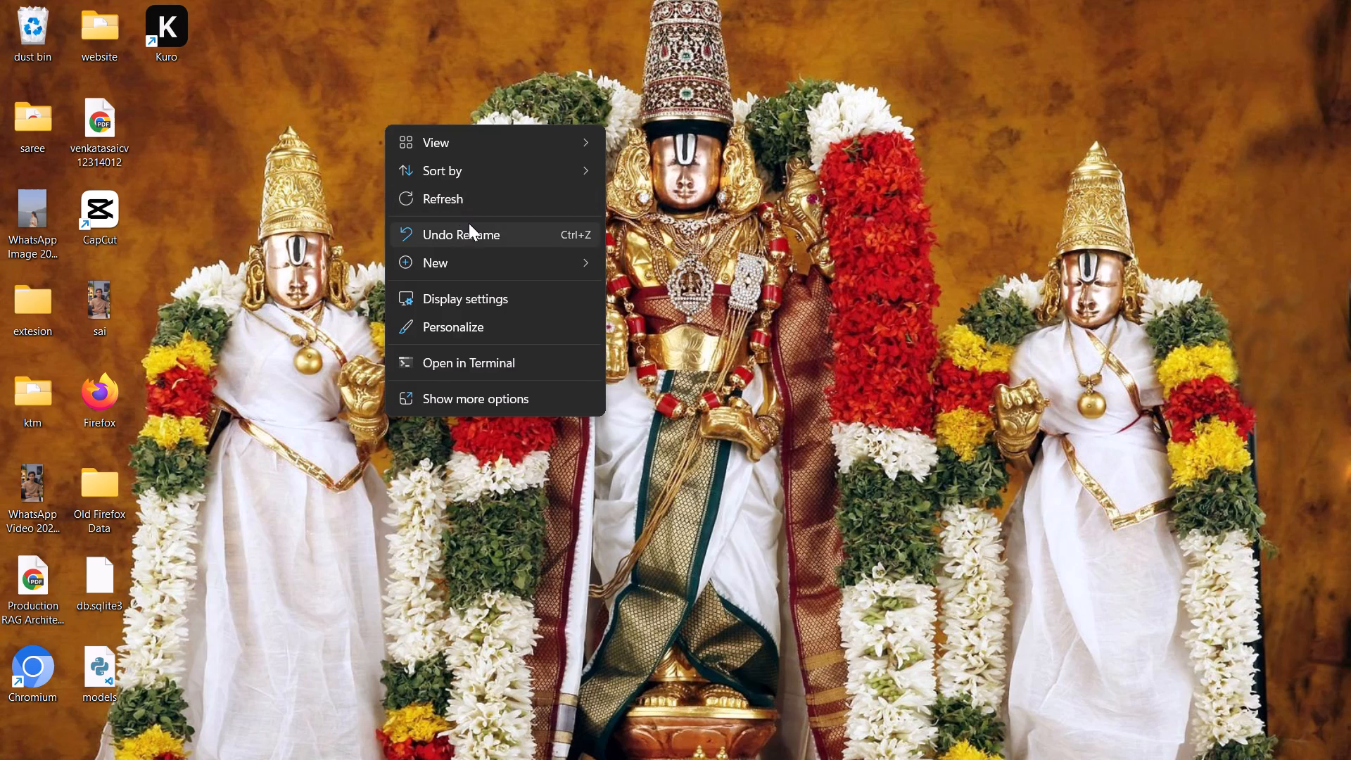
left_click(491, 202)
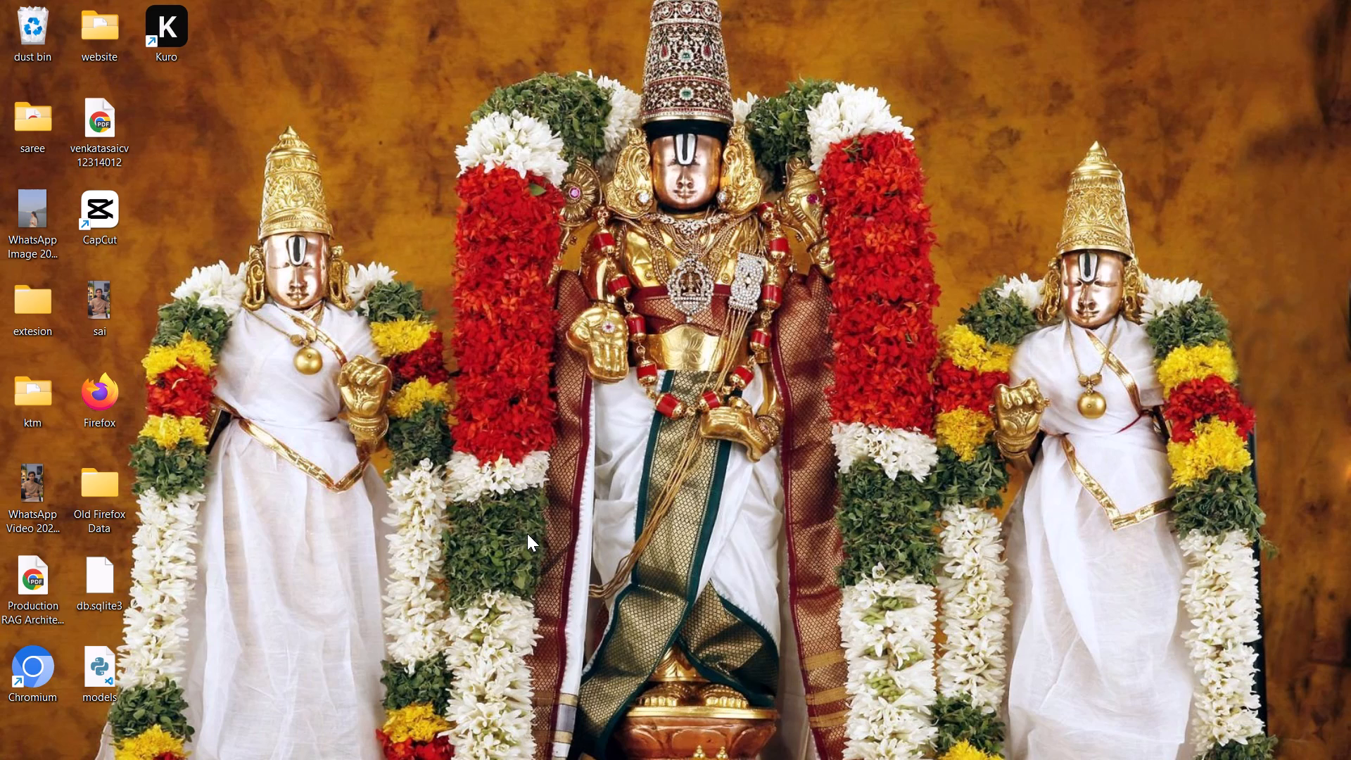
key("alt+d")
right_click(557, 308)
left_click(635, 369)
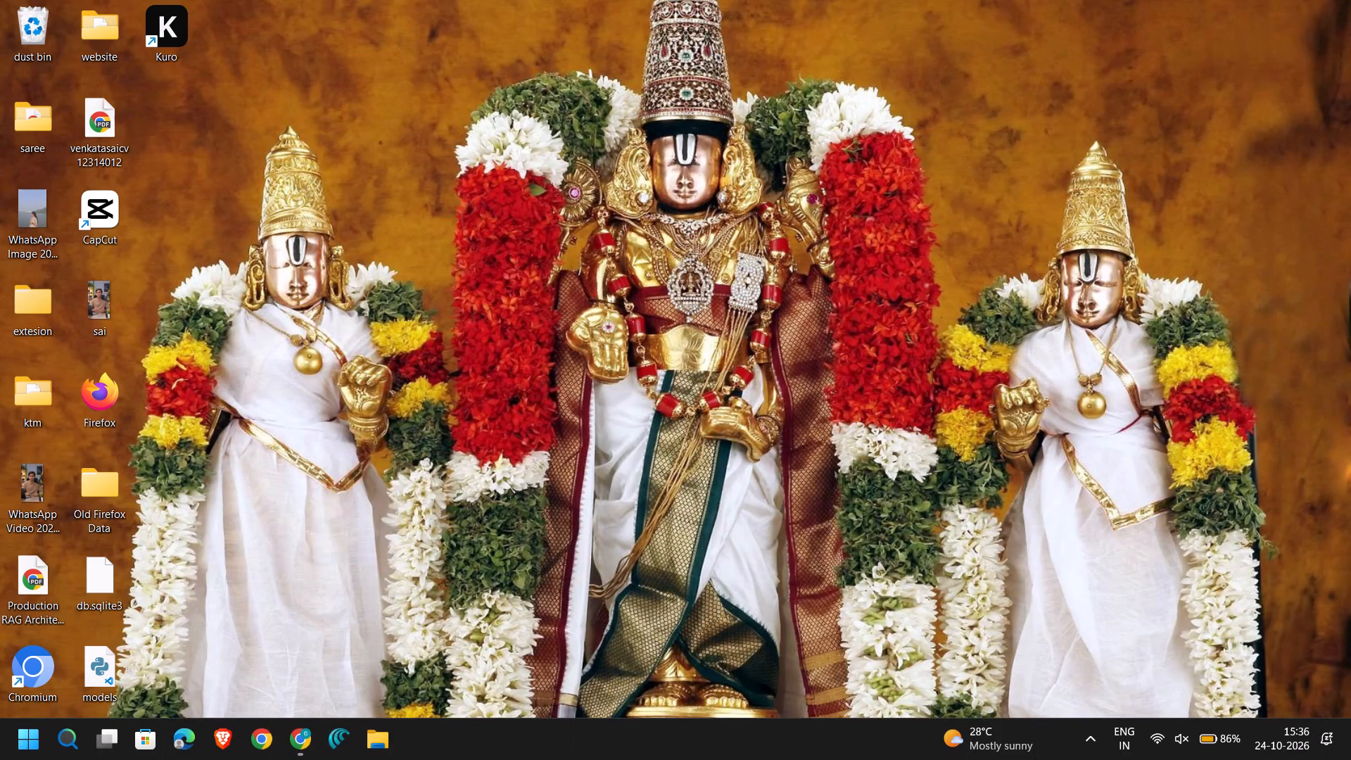
Connect to the VPN profile named cap and check its connection status.
left_click(1169, 732)
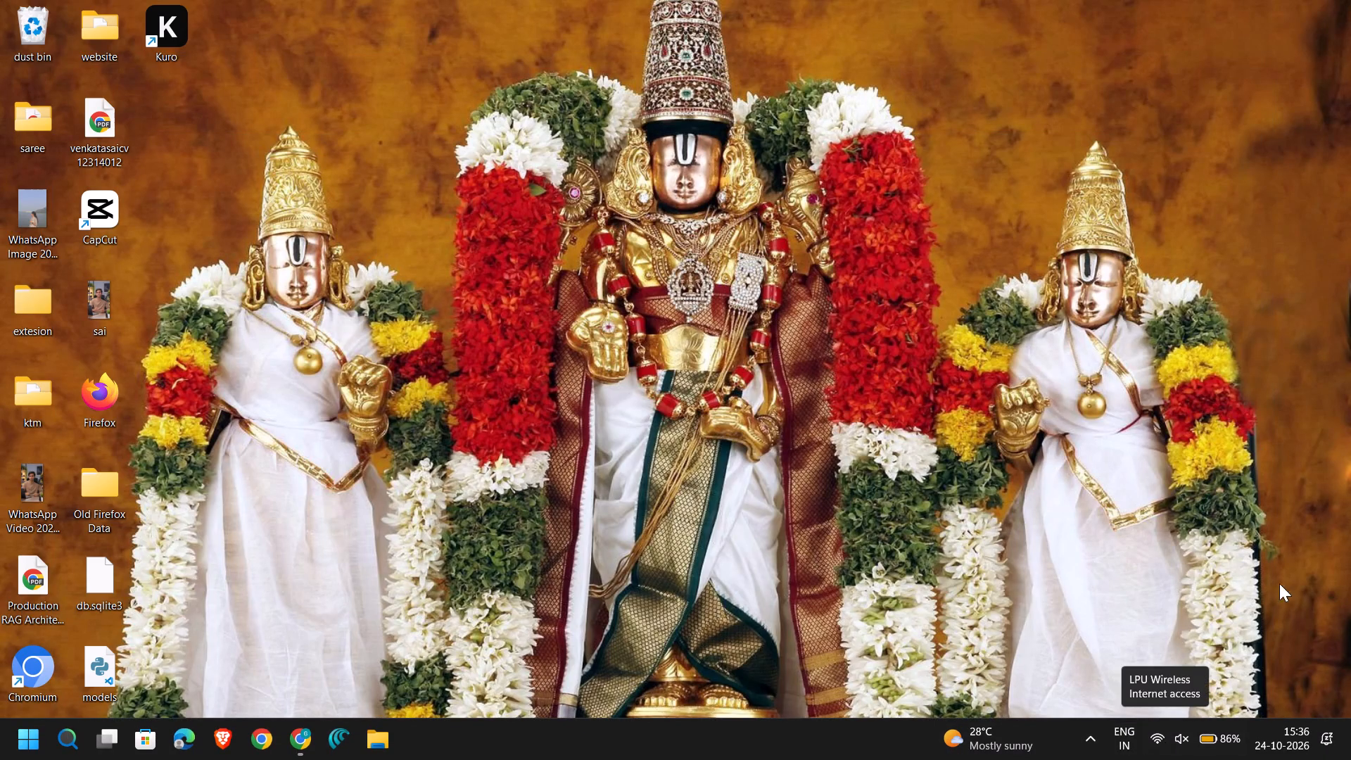
left_click(1206, 747)
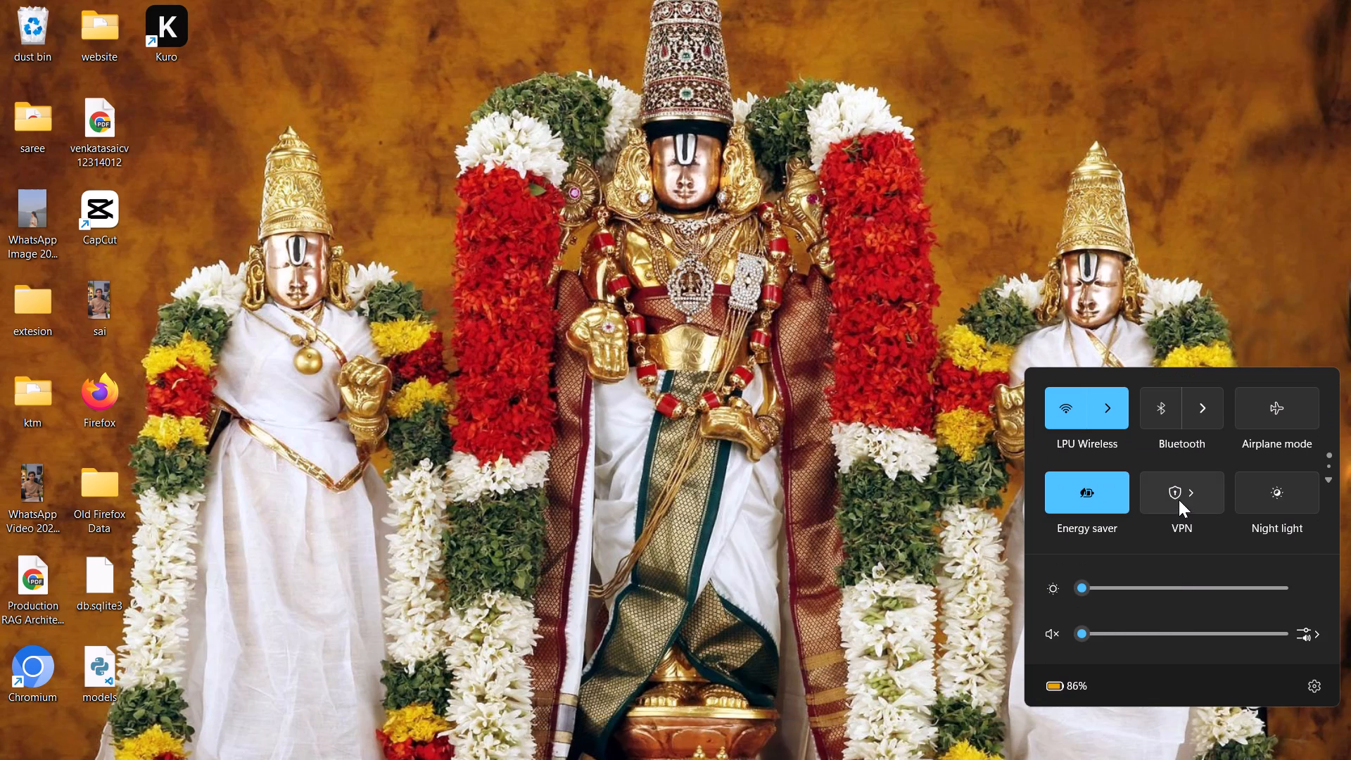
left_click(1179, 500)
left_click(1243, 477)
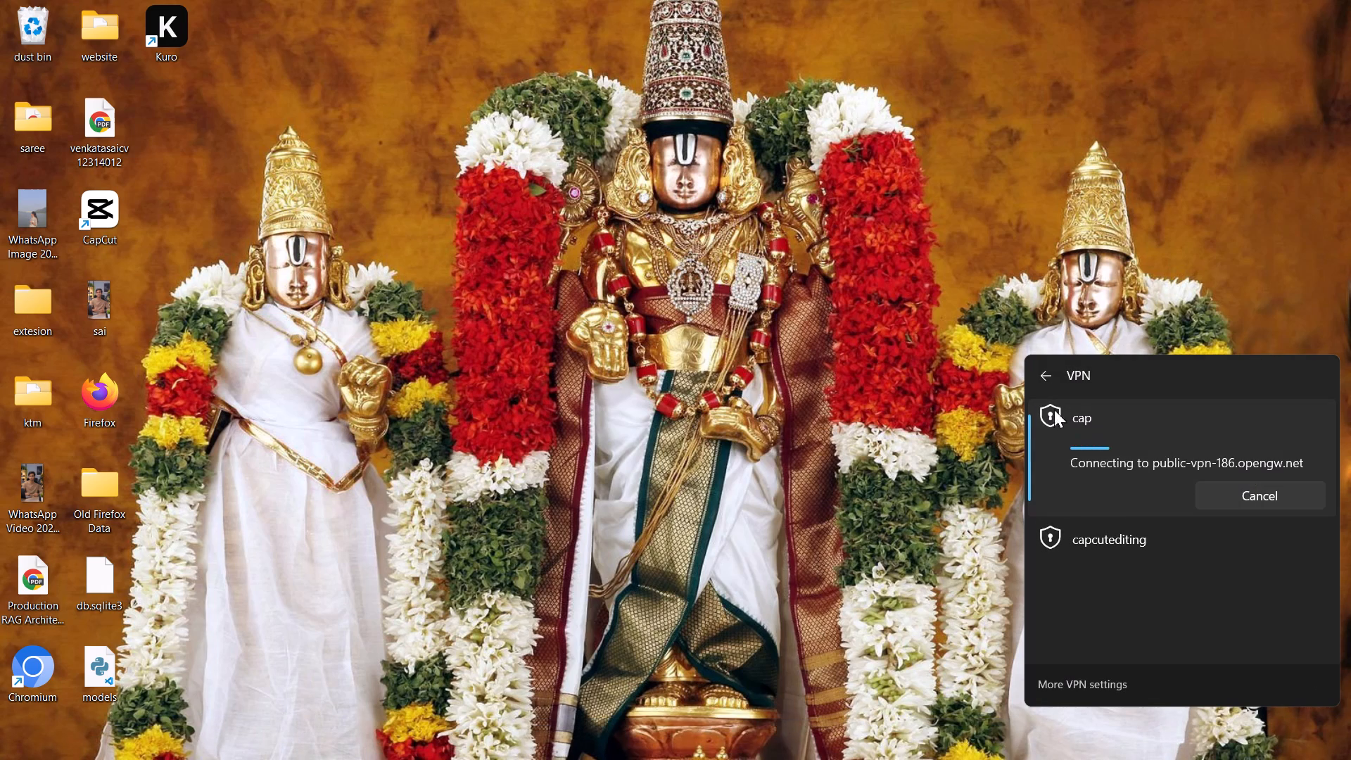
left_click(1043, 388)
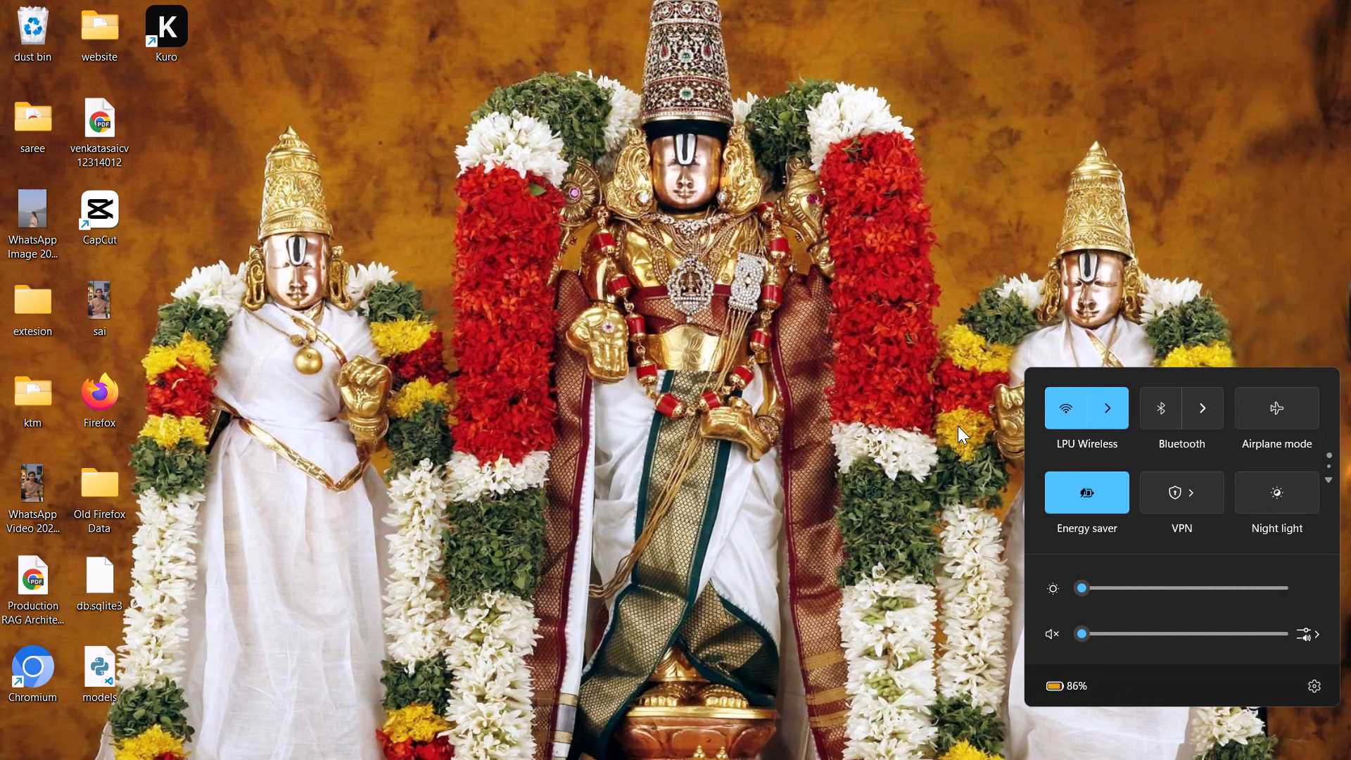
left_click(1185, 495)
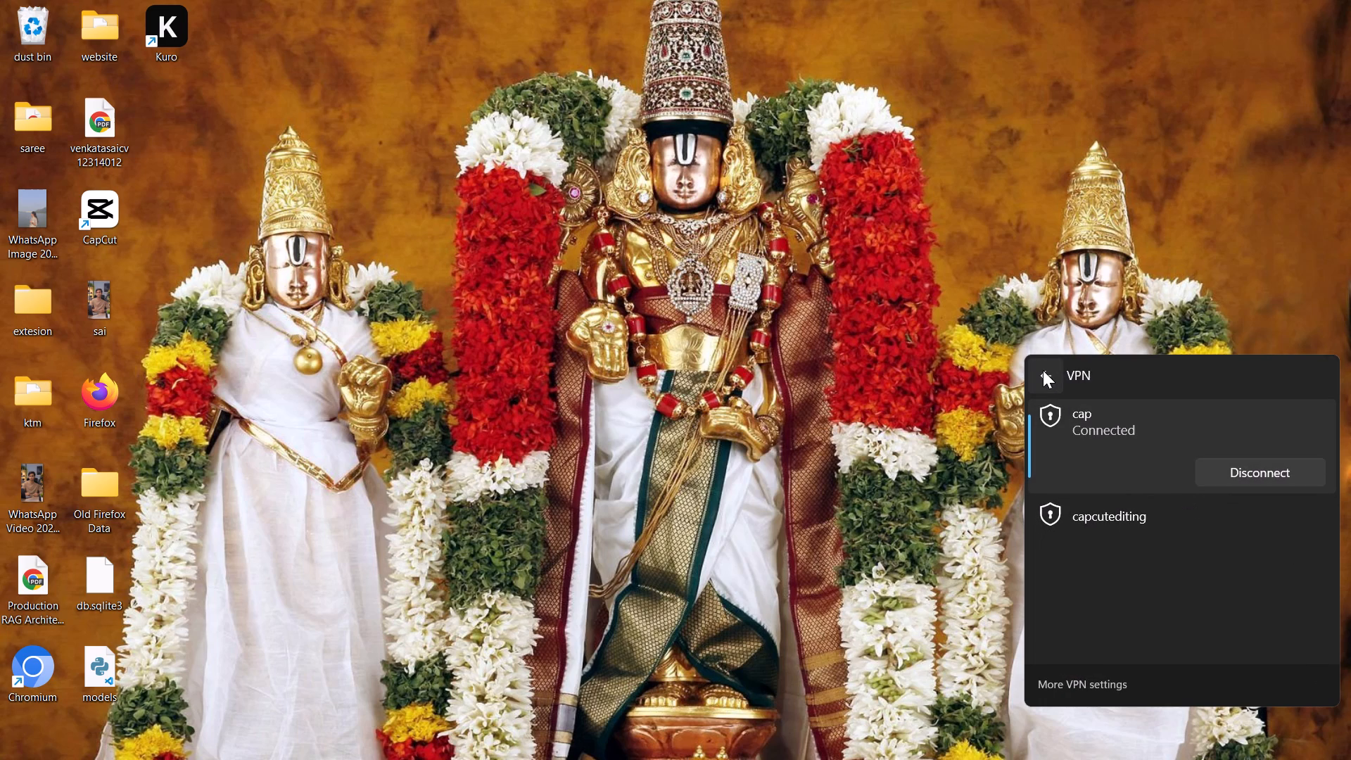
left_click(1043, 370)
left_click(879, 395)
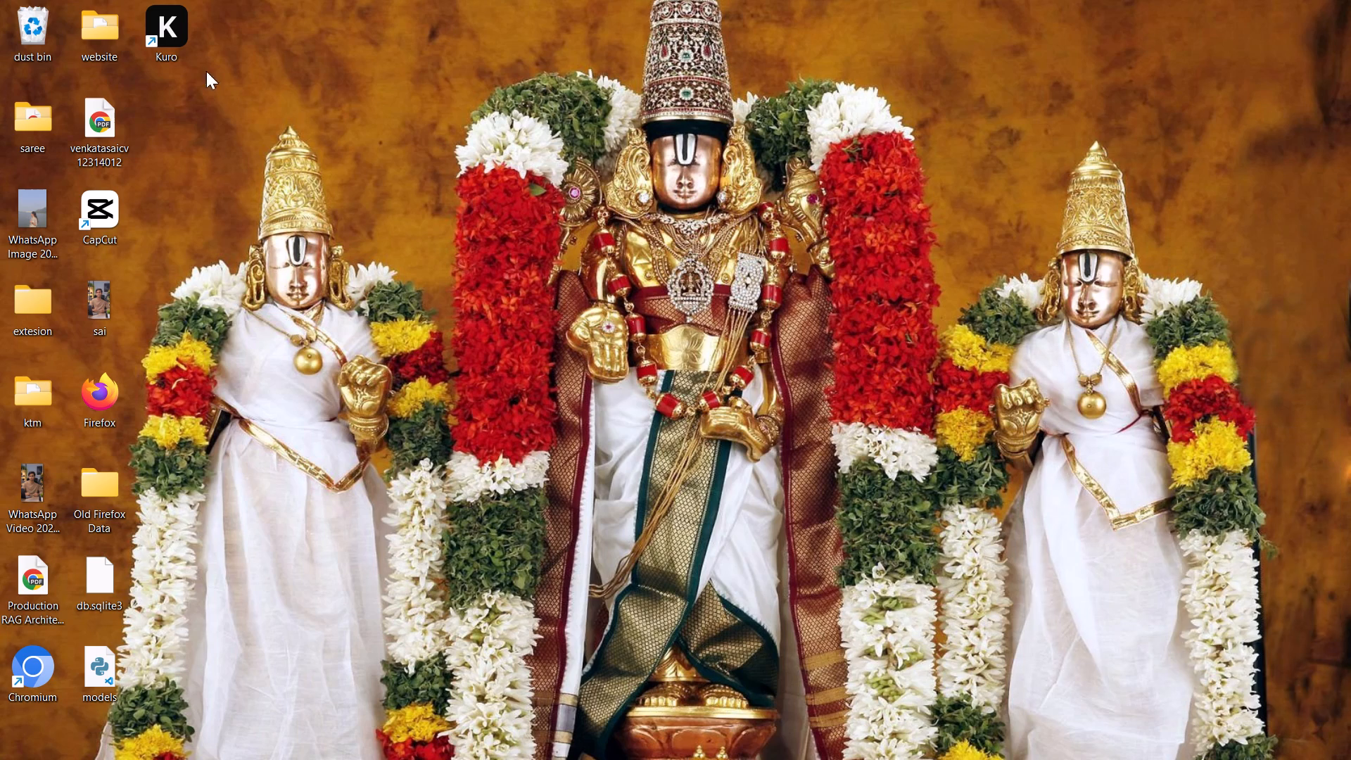
Launch the Kuro application from the desktop.
double_click(178, 9)
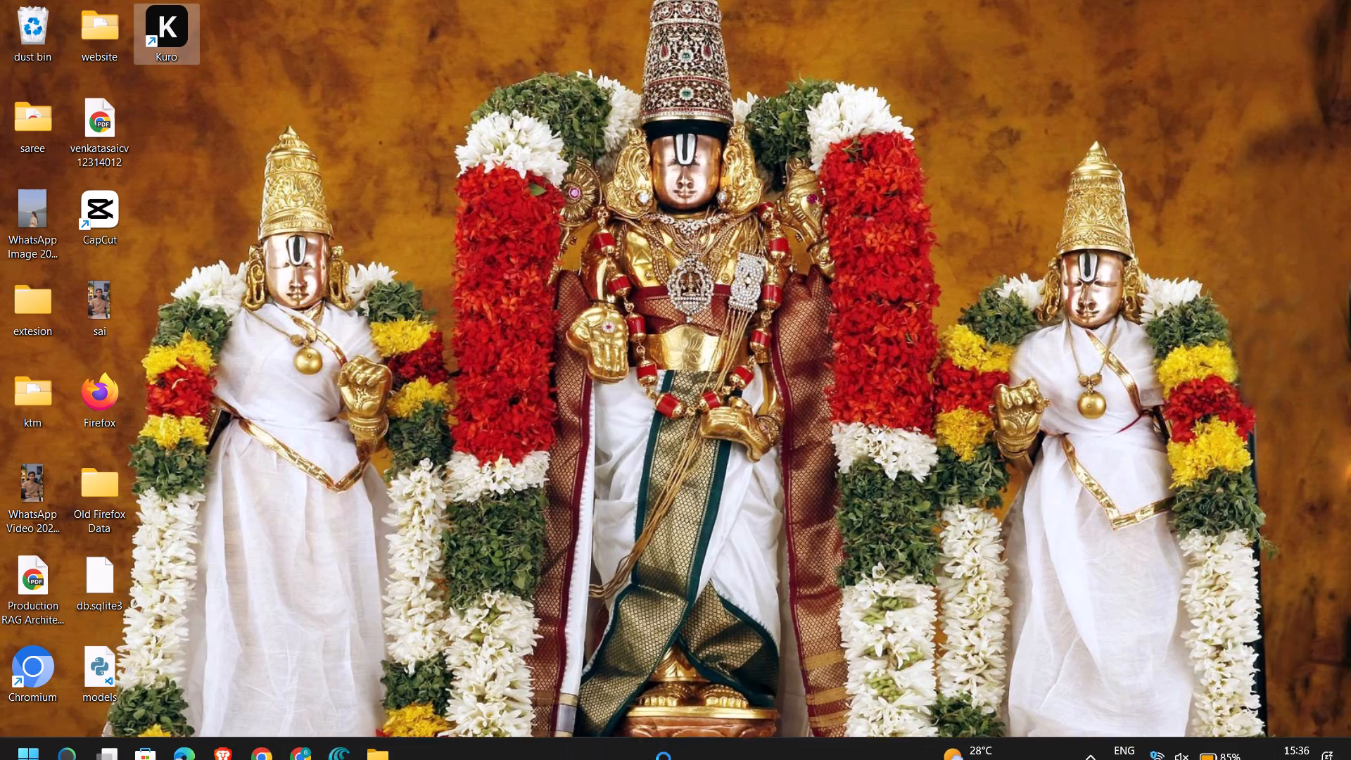
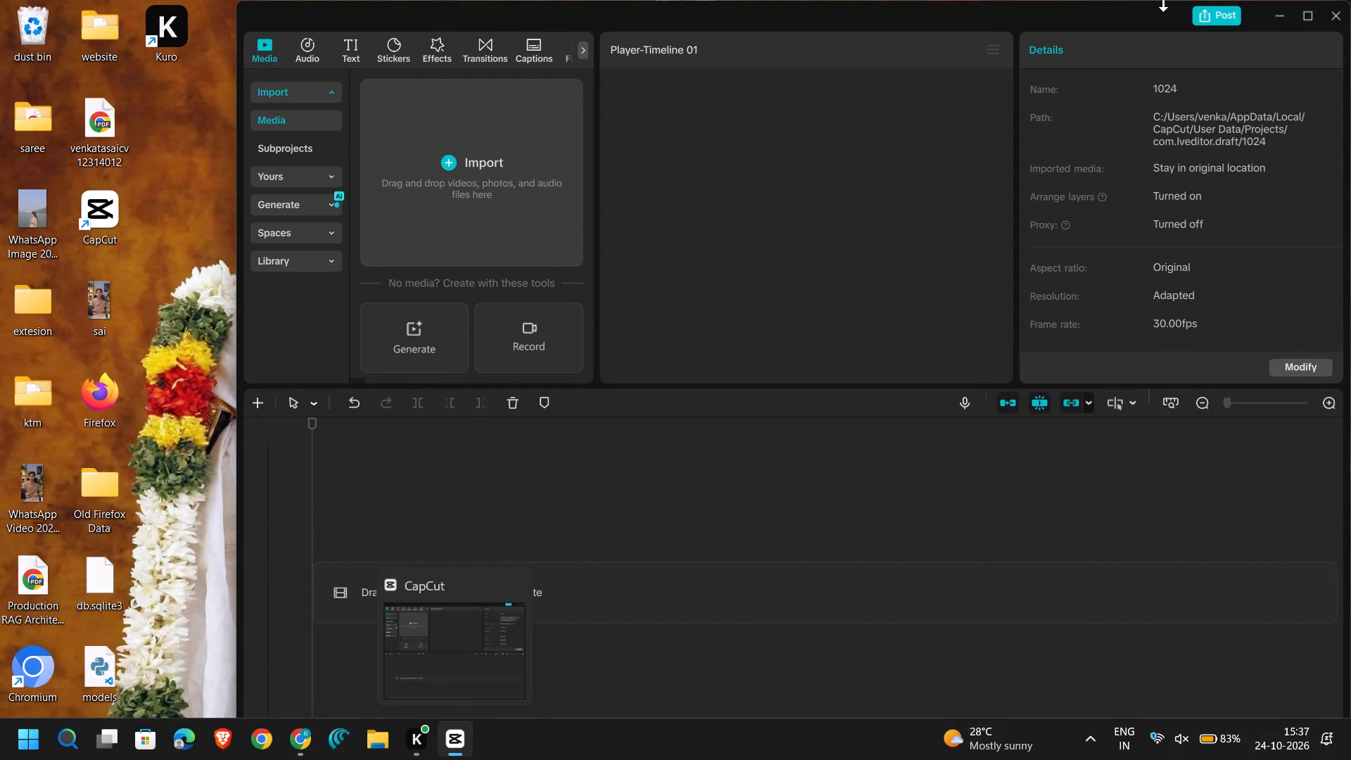
In CapCut project 1024, import today's videos 24-10-2026, 5, 4, 3, 2 and 1 from the Downloads folder.
left_click(1304, 17)
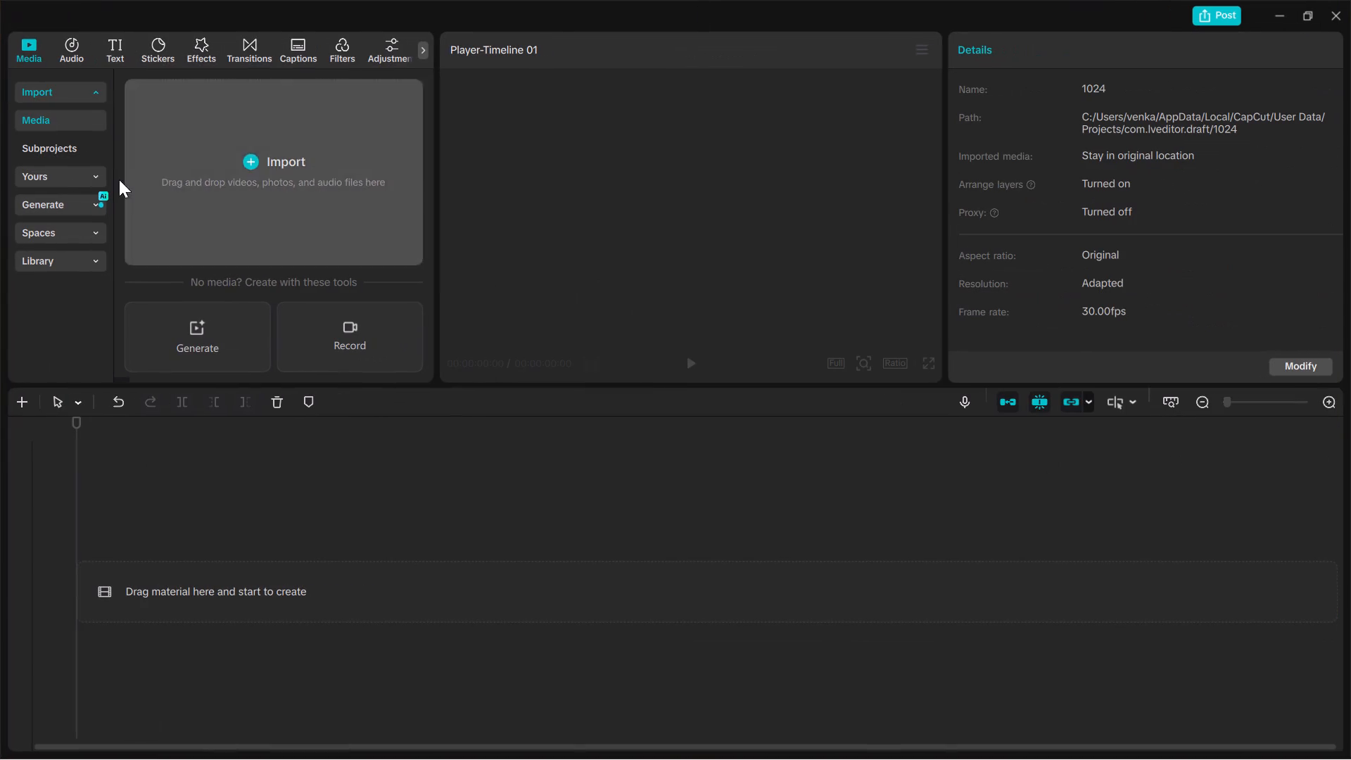
left_click(235, 170)
left_click(255, 199)
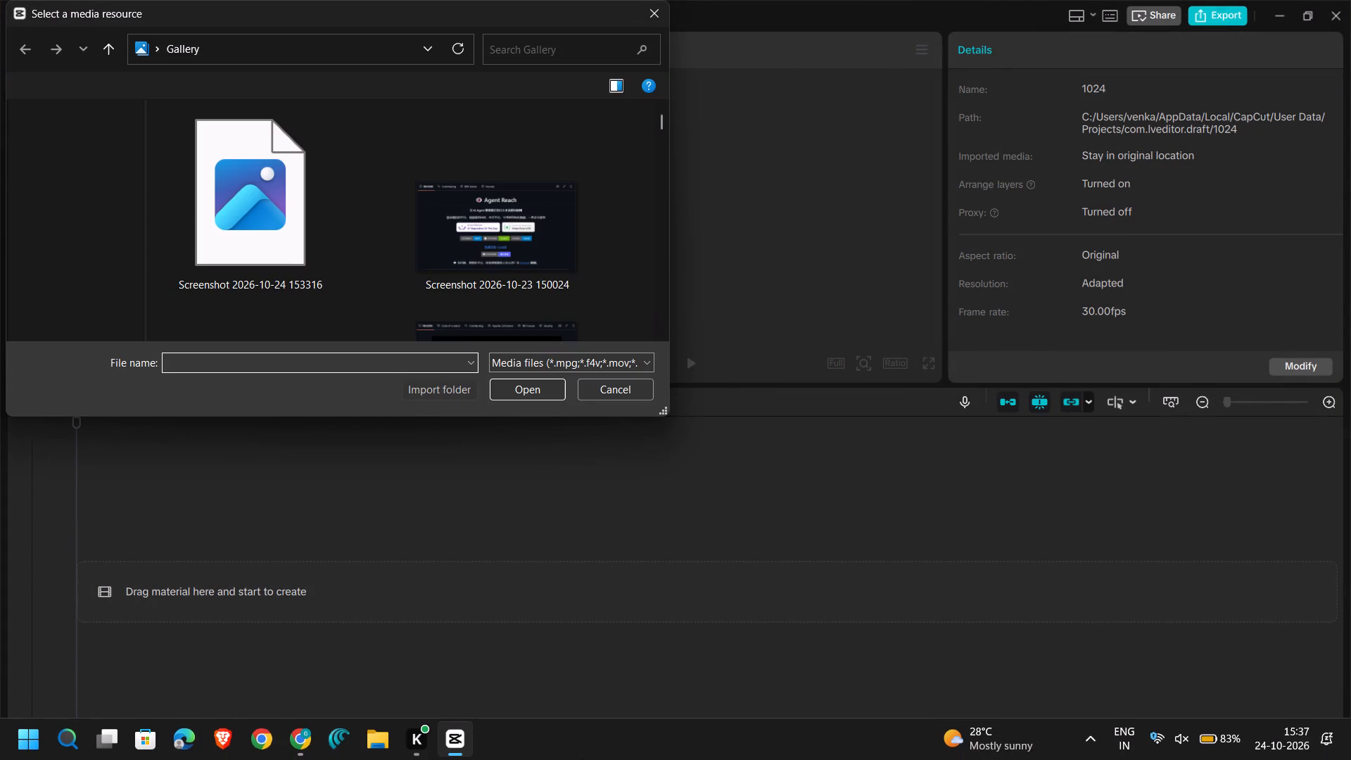
left_click(96, 201)
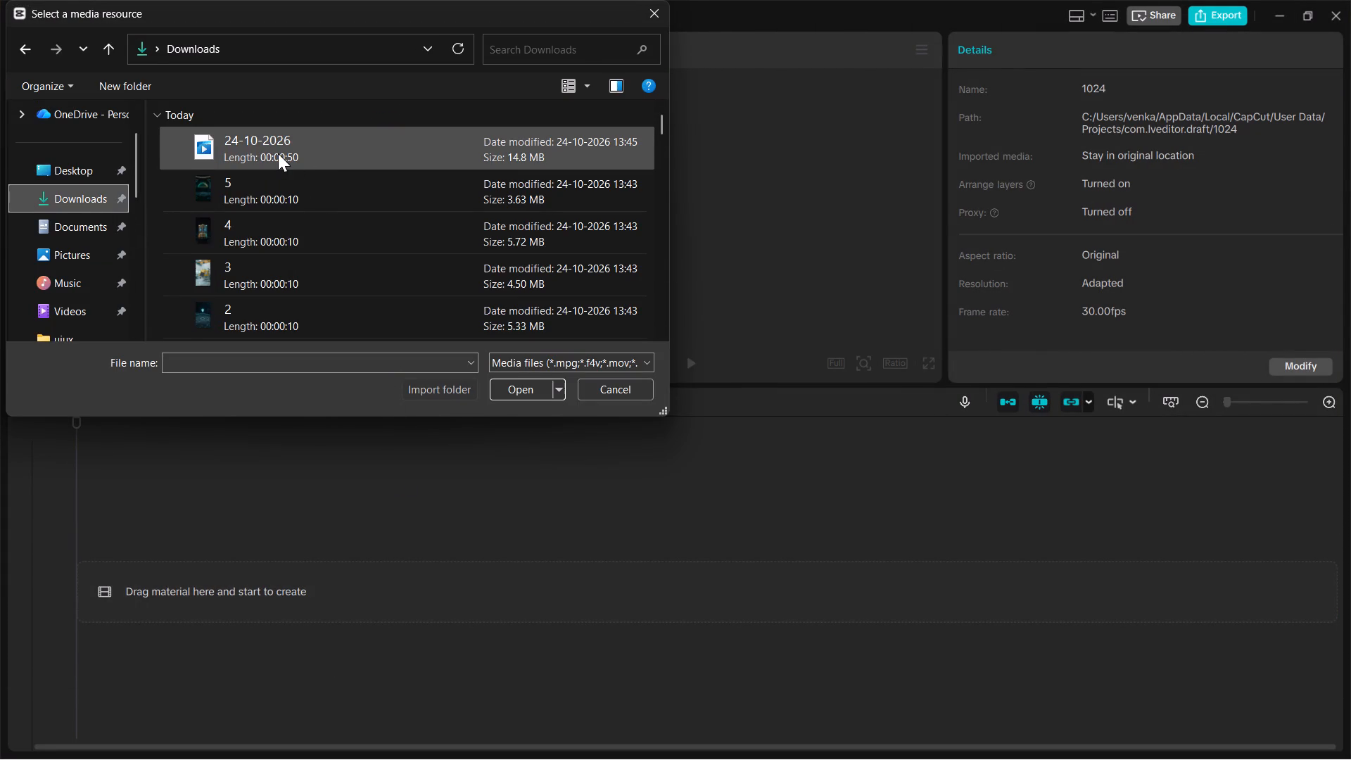
left_click(175, 113)
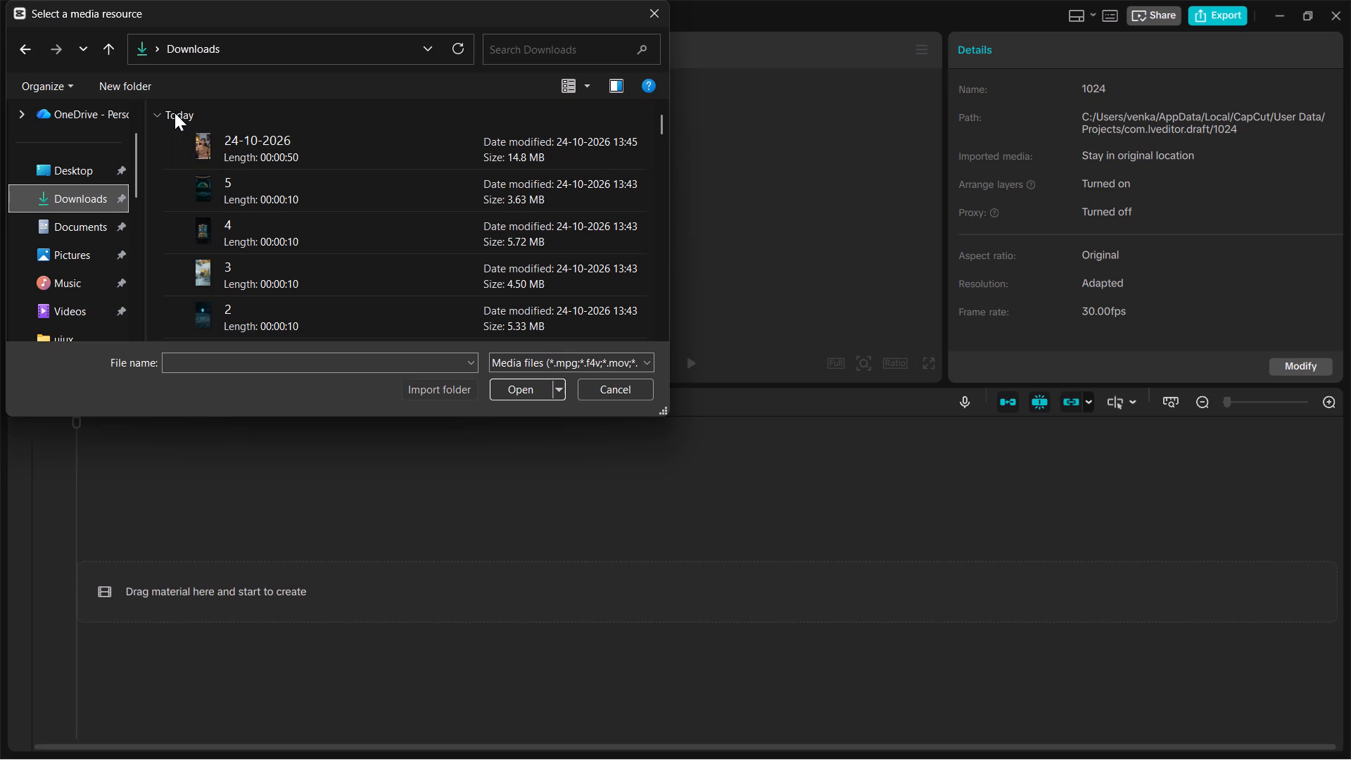
scroll(286, 198, "down", 1)
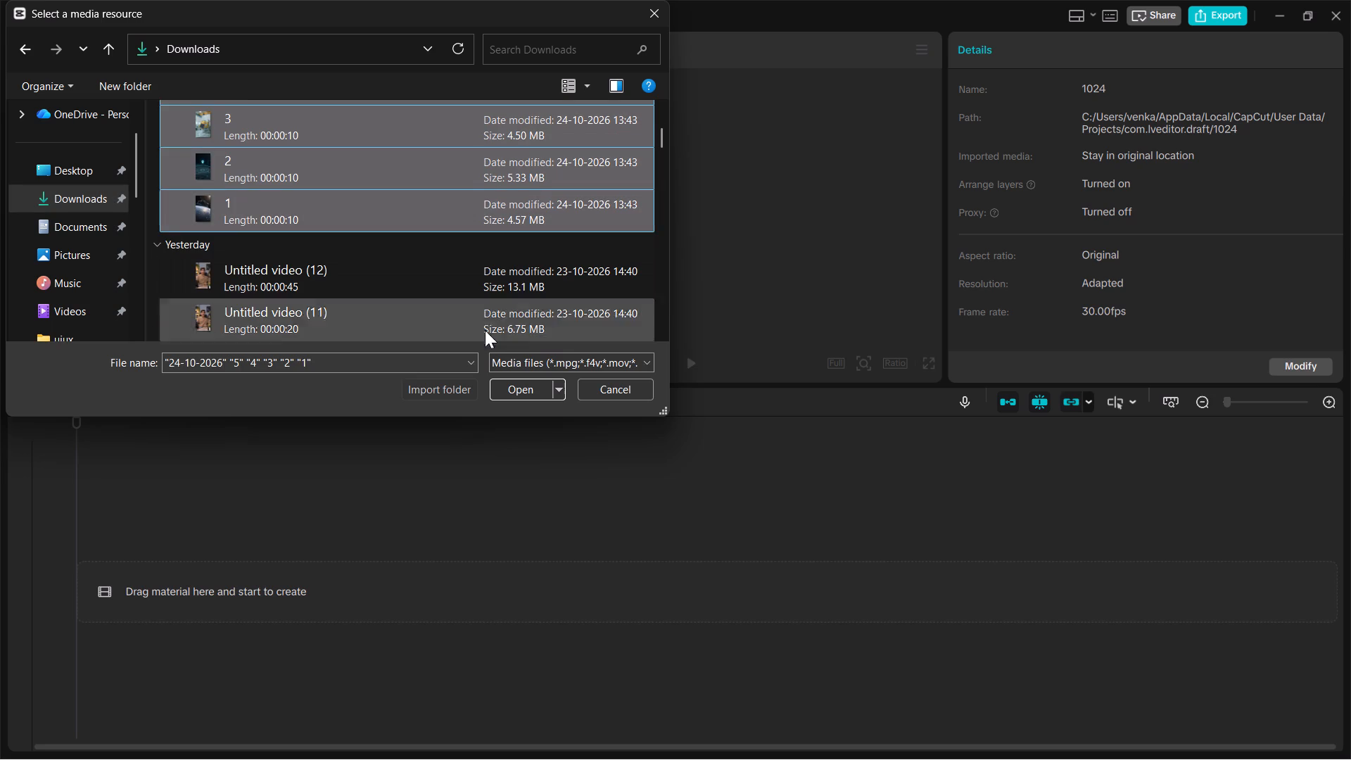
left_click(520, 390)
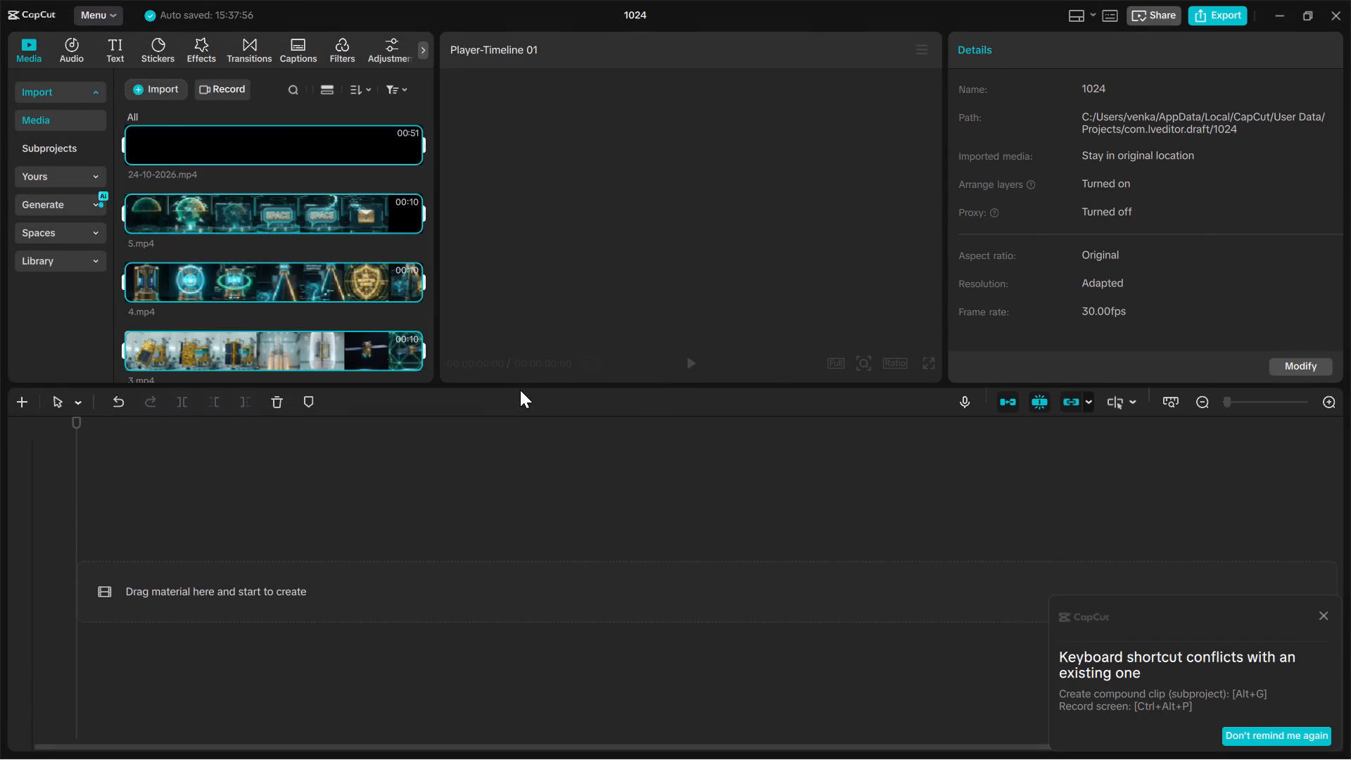
left_click(152, 92)
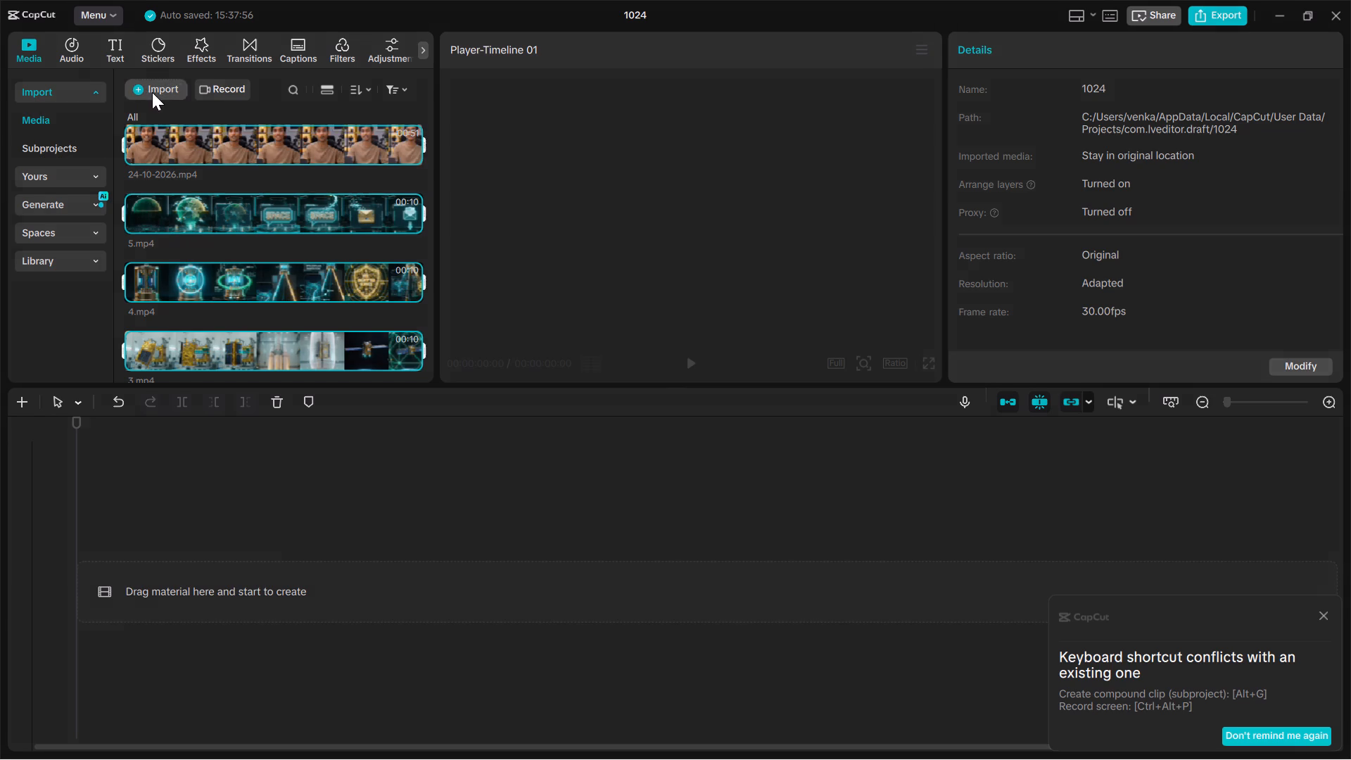
left_click(178, 115)
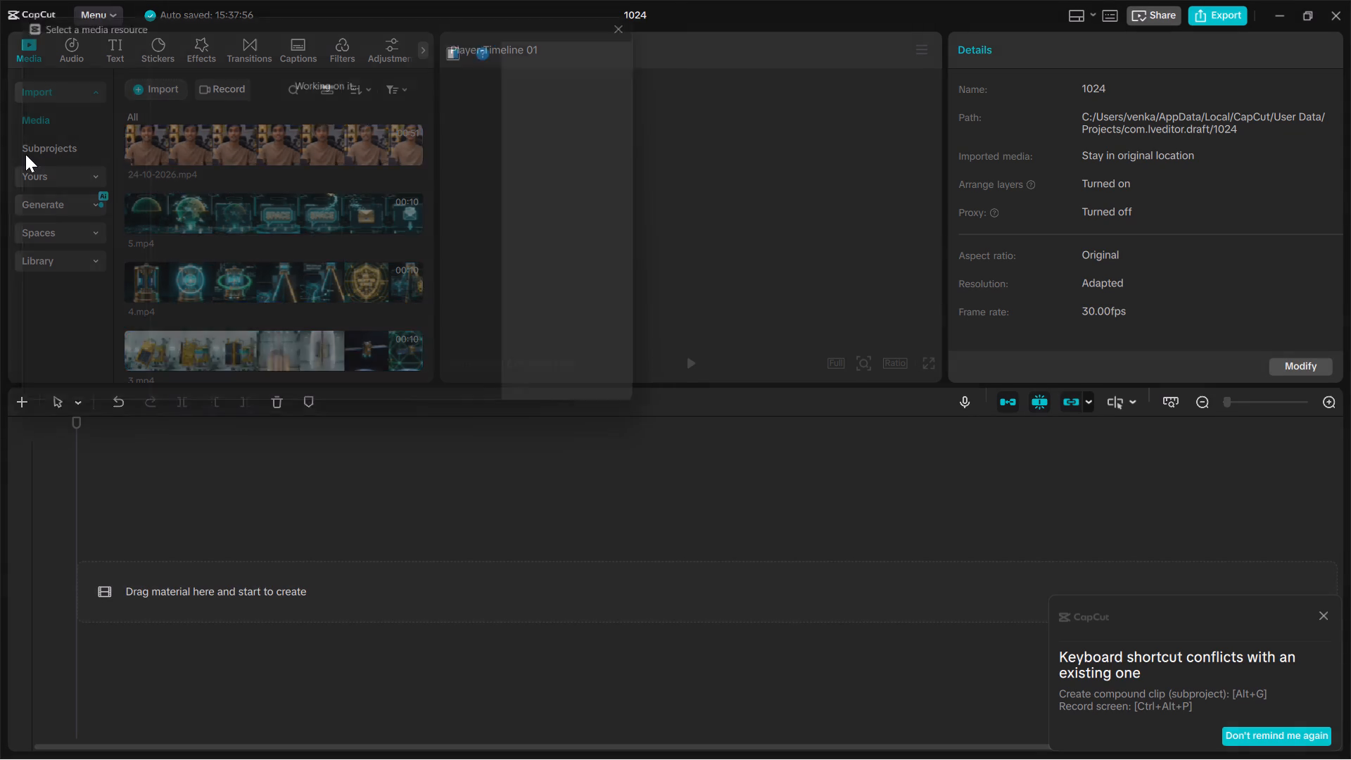
left_click(84, 175)
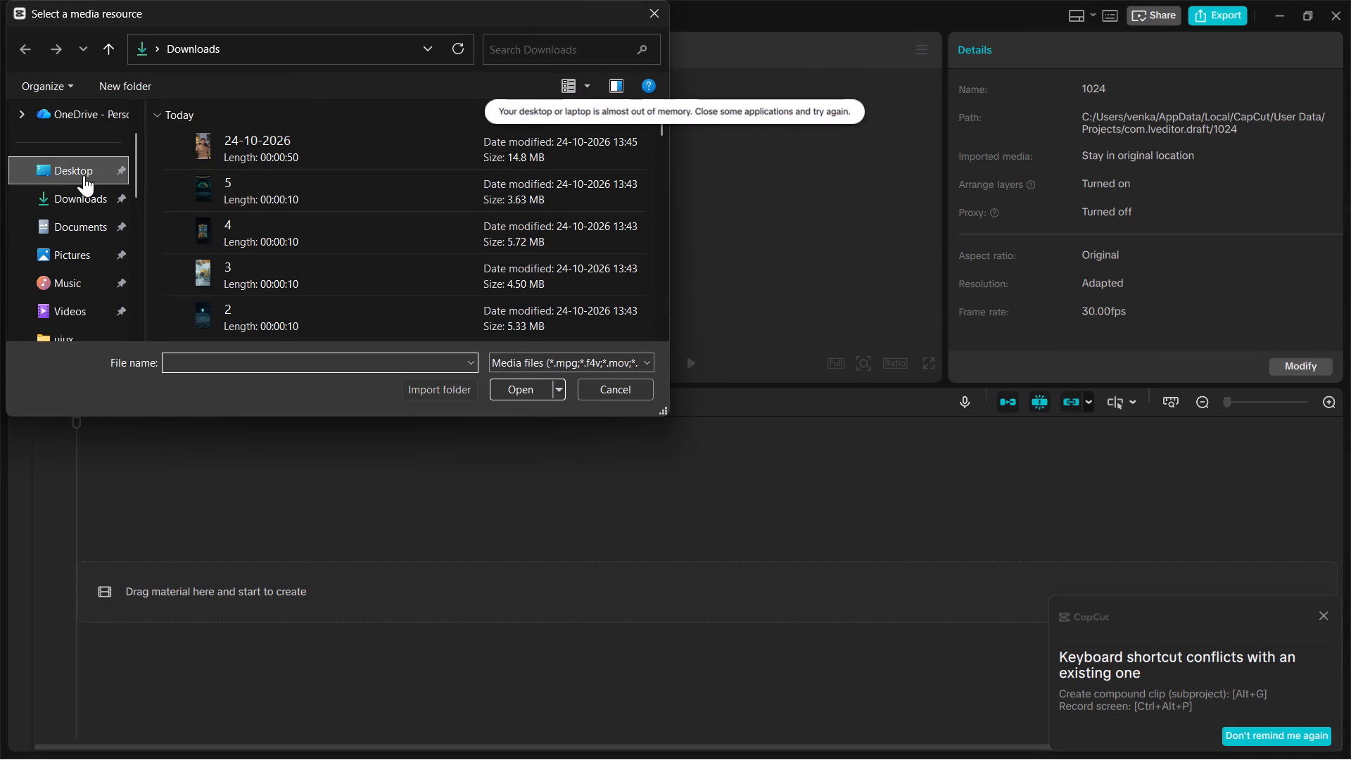
scroll(110, 146, "up", 5)
left_click(83, 154)
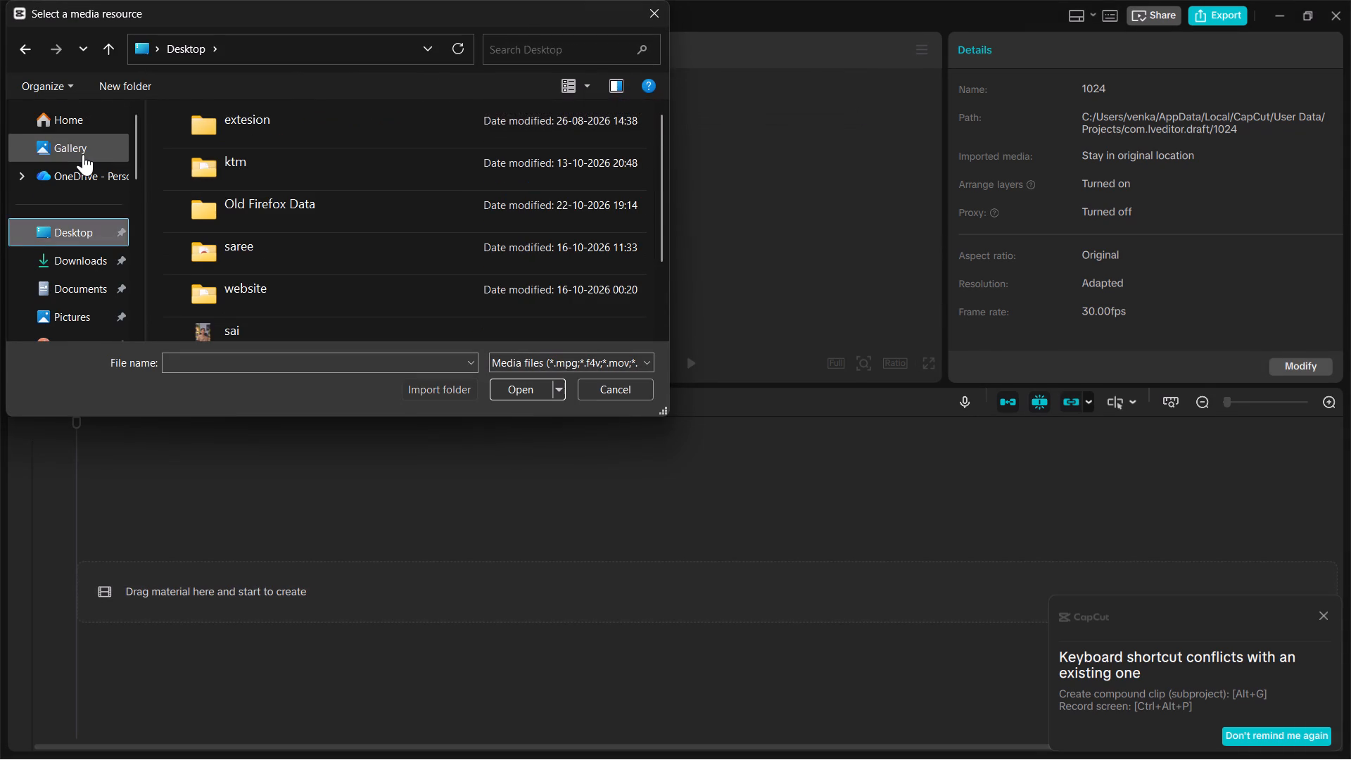
left_click(241, 208)
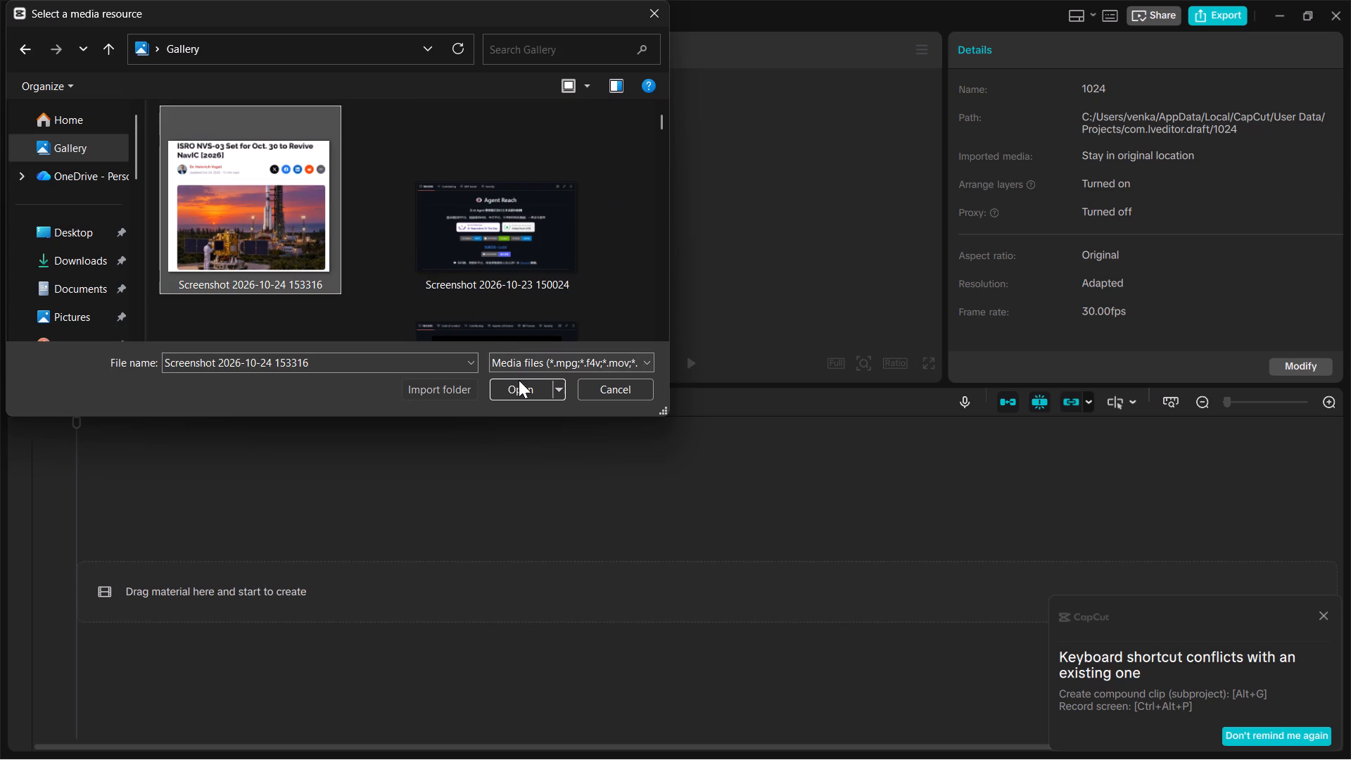
left_click(521, 384)
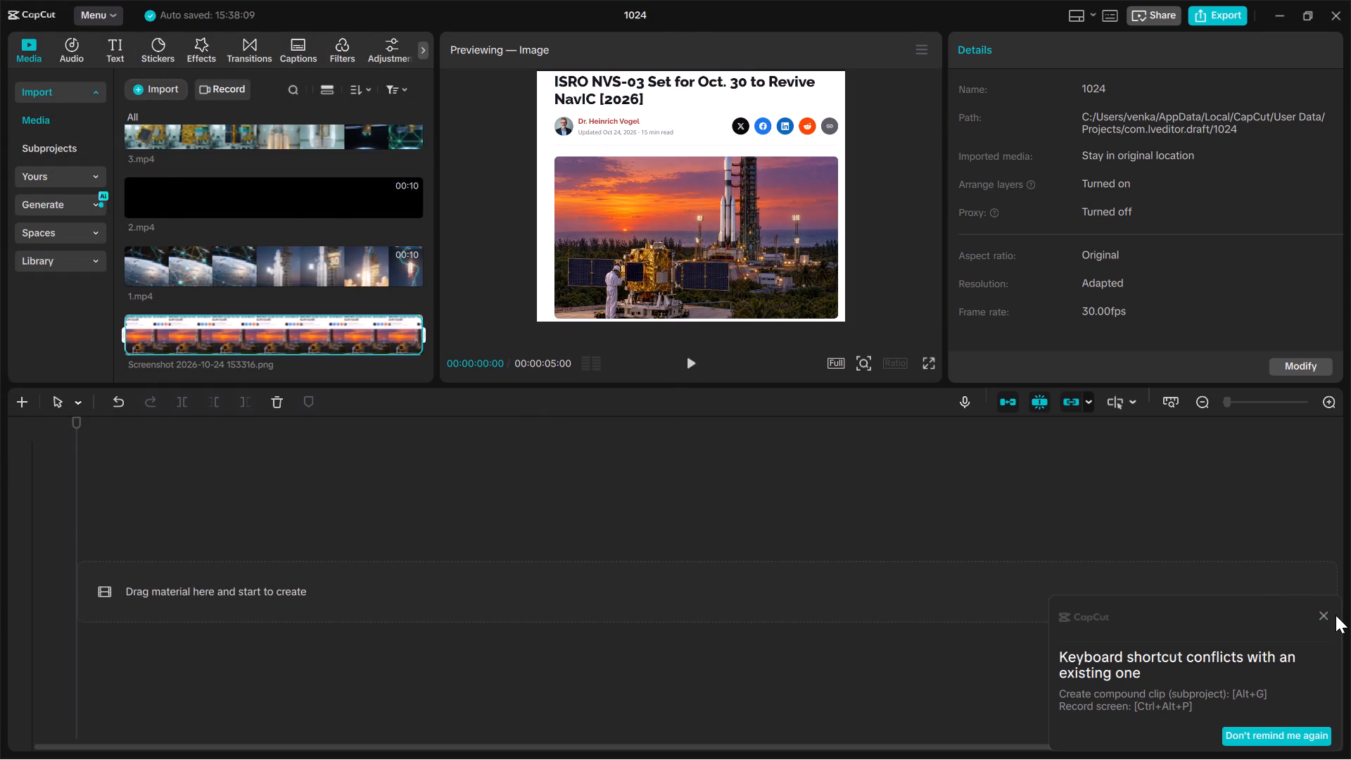
left_click(1336, 615)
left_click(1325, 616)
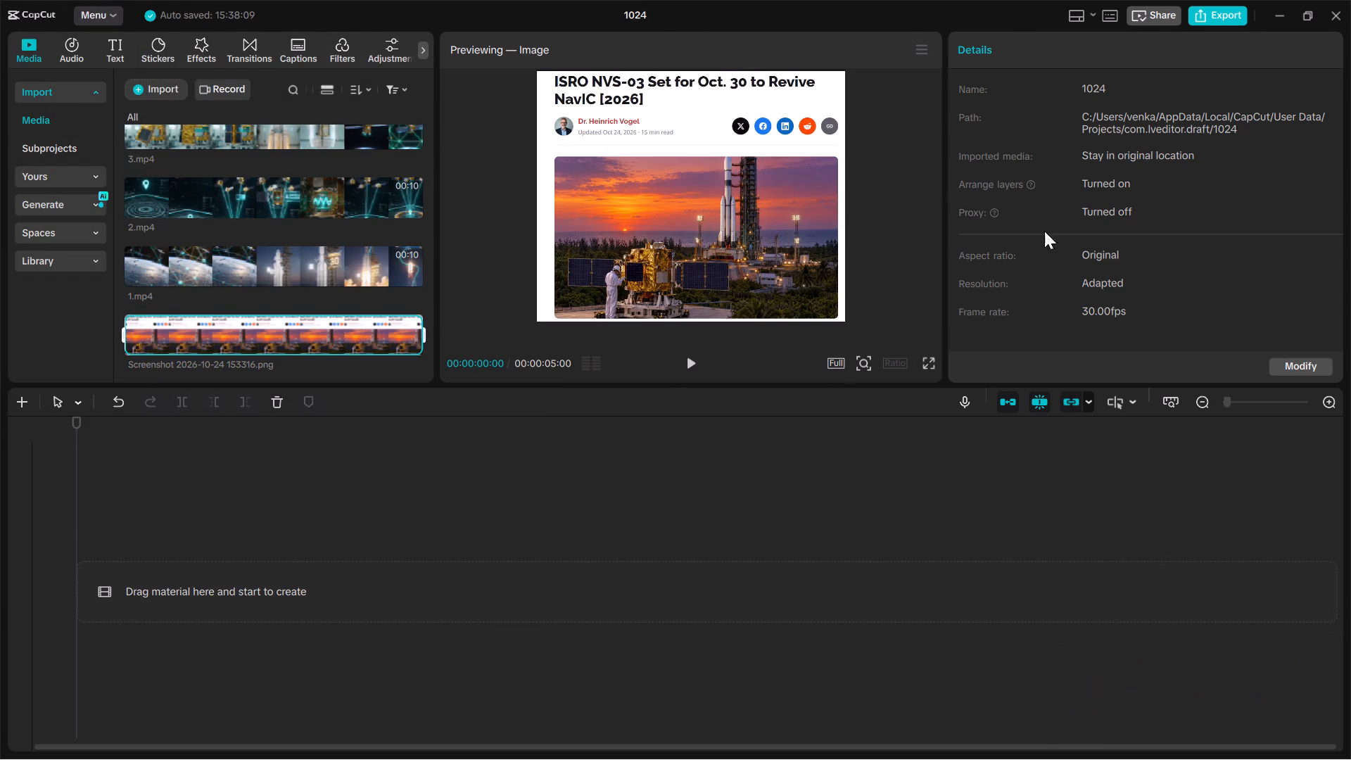
Place the avatar video 24-10-2026.mp4 at the start of the empty timeline's main track.
scroll(296, 217, "up", 5)
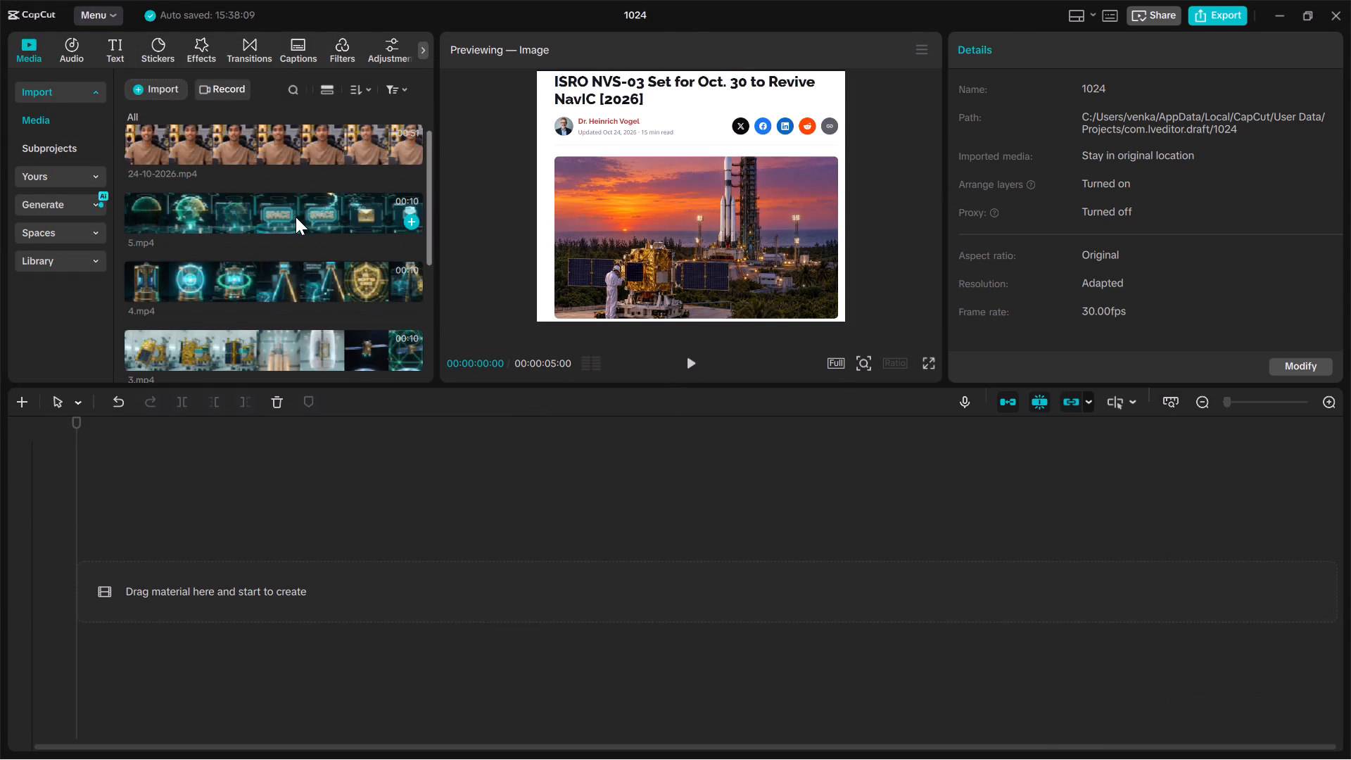
left_click_drag(281, 151, 185, 590)
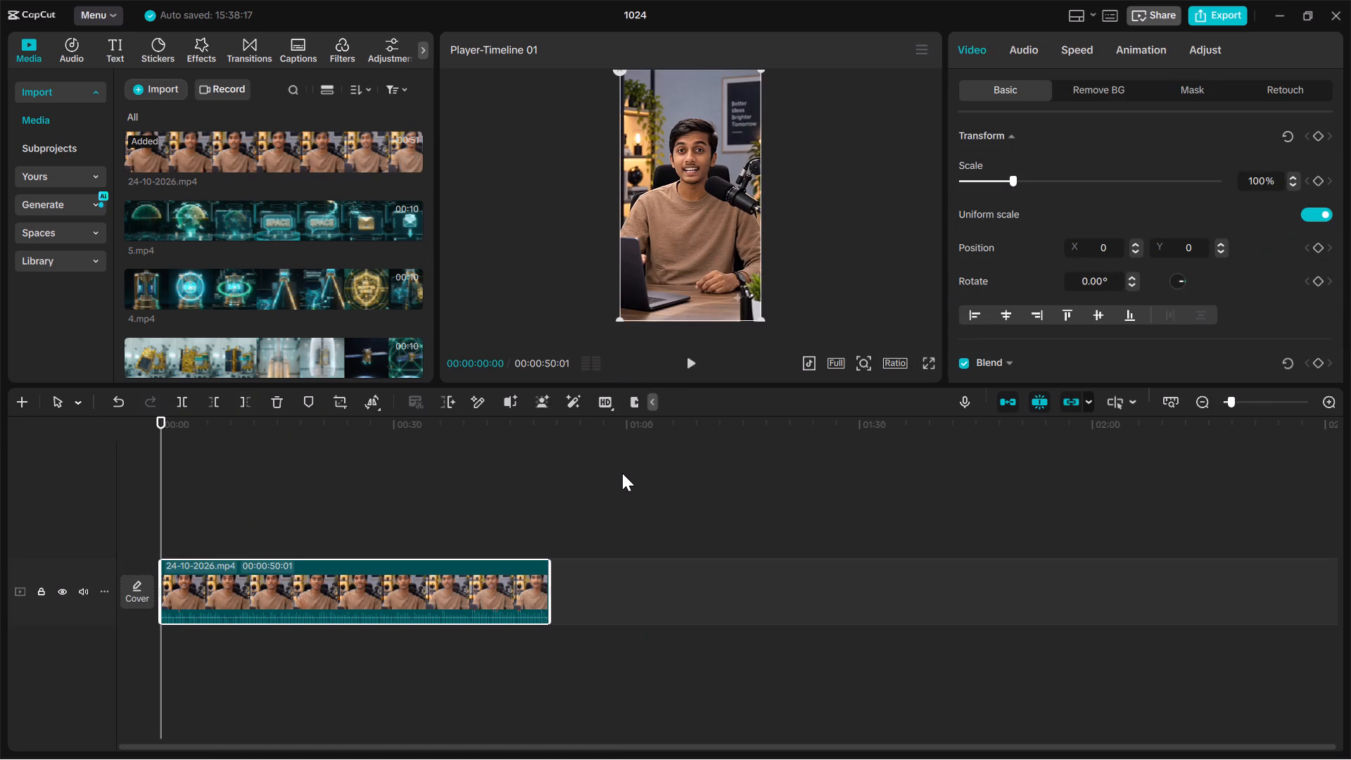
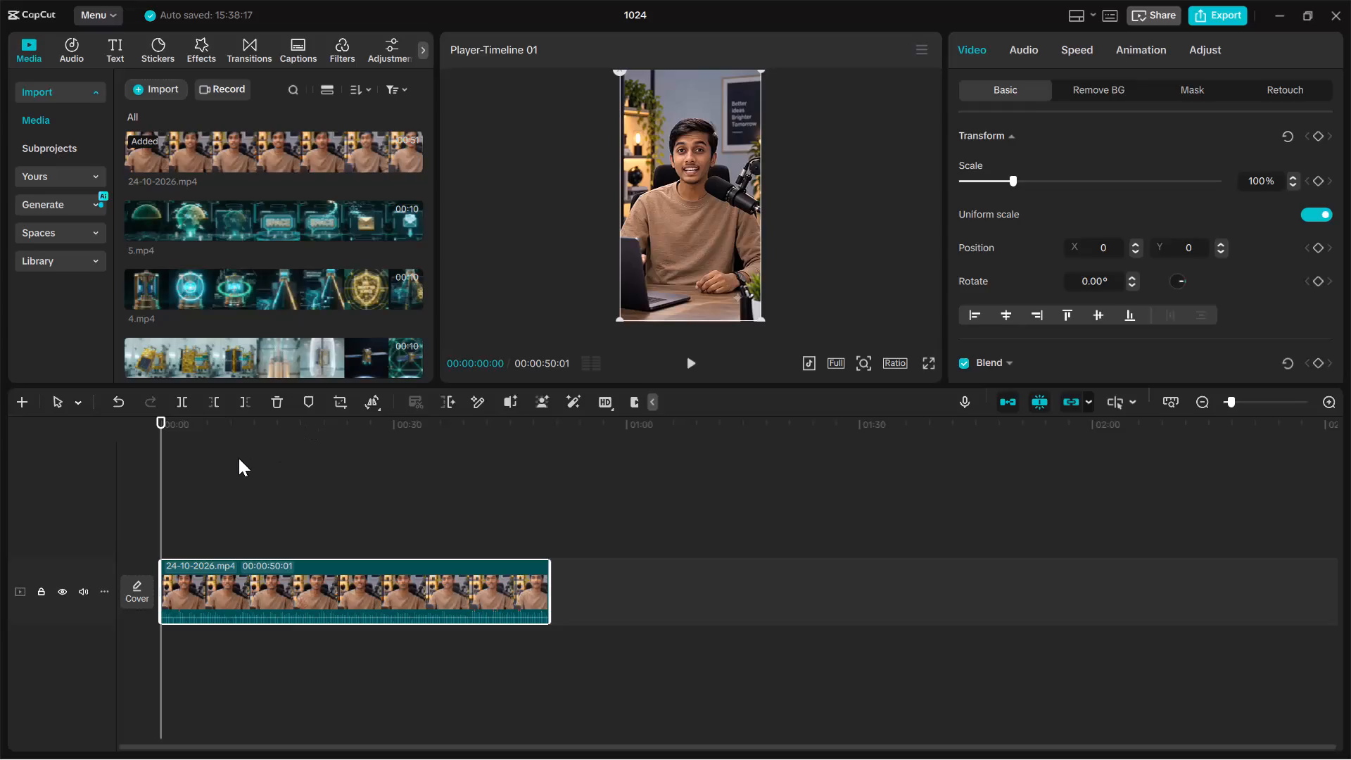
Check the storyboard timings in Gemini, return to CapCut and split the avatar video at 00:00:03:05.
key("alt+Tab")
key("alt+Tab")
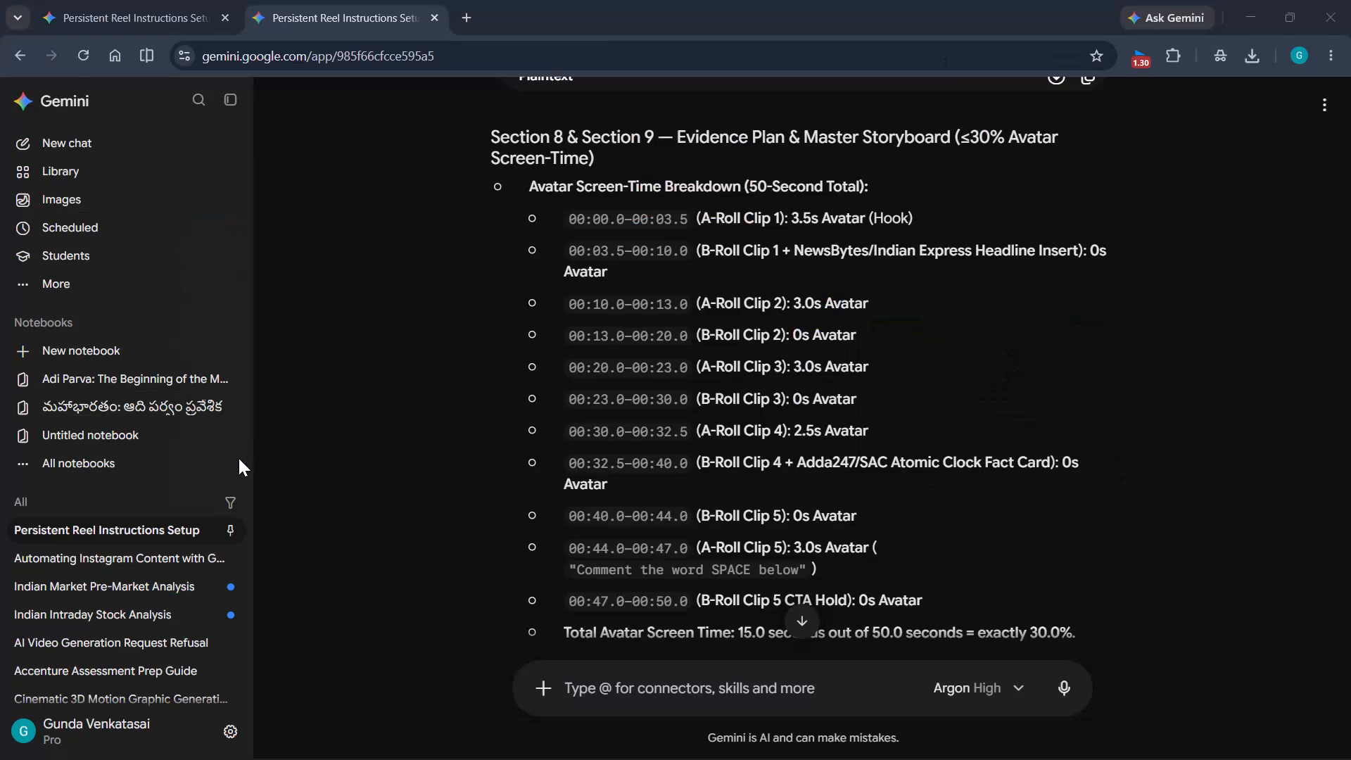
key("alt+Tab")
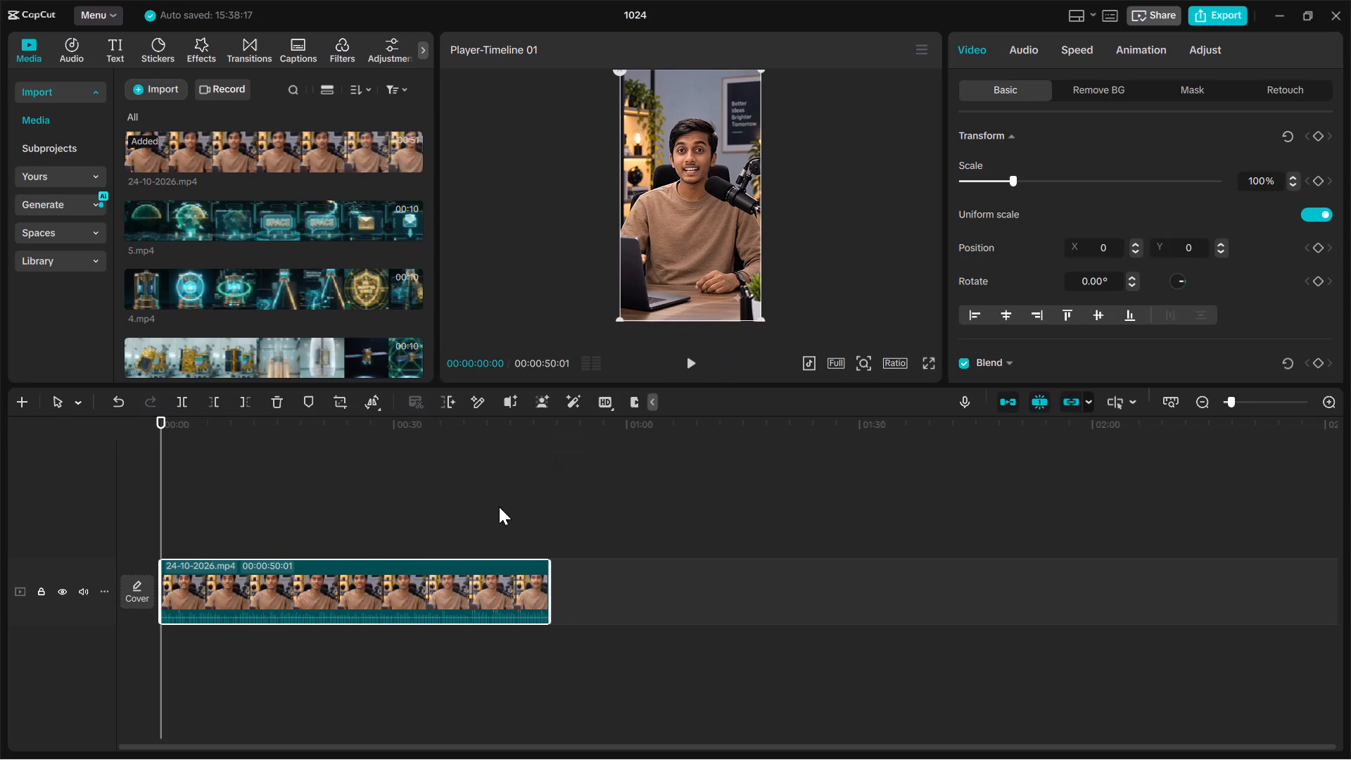
key("Right")
key("Right")
key("Right")
key("Right")
key("Right")
key("Right")
key("Right")
key("Right")
key("Right")
key("Right")
key("Right")
key("Right")
key("Right")
key("Right")
key("Right")
key("Right")
key("Right")
key("Right")
key("Right")
key("Right")
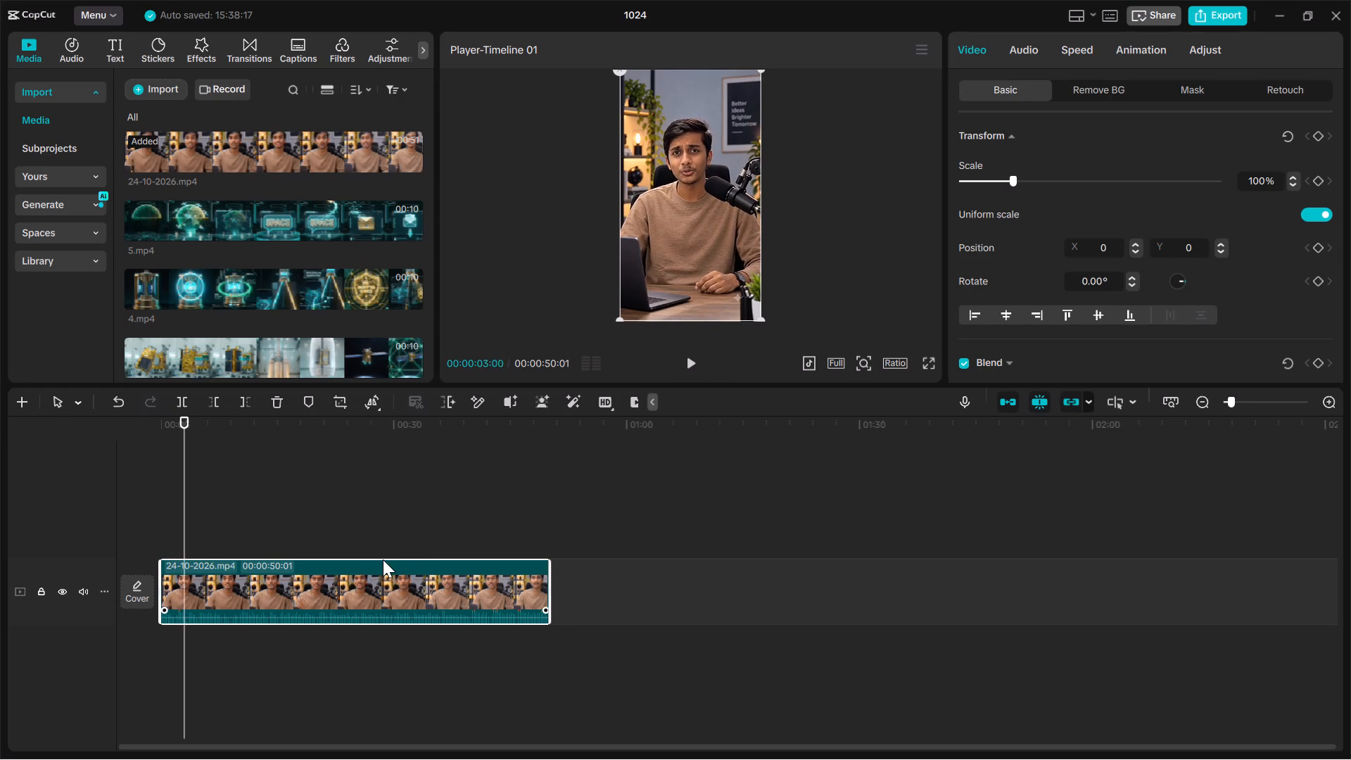
key("Left")
key("Left")
key("Left")
key("Left")
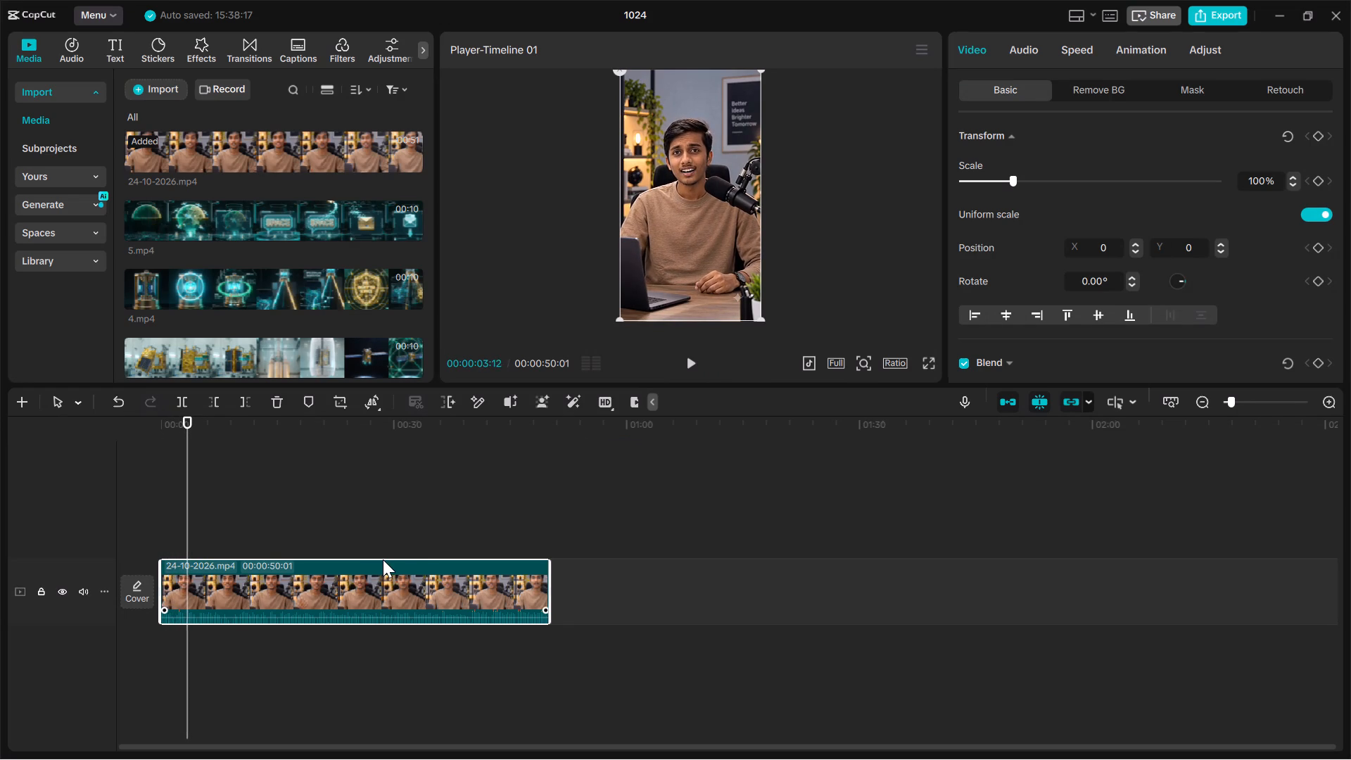
key("Left")
key("Left")
key("Left")
key("Left")
key("Left")
key("Left")
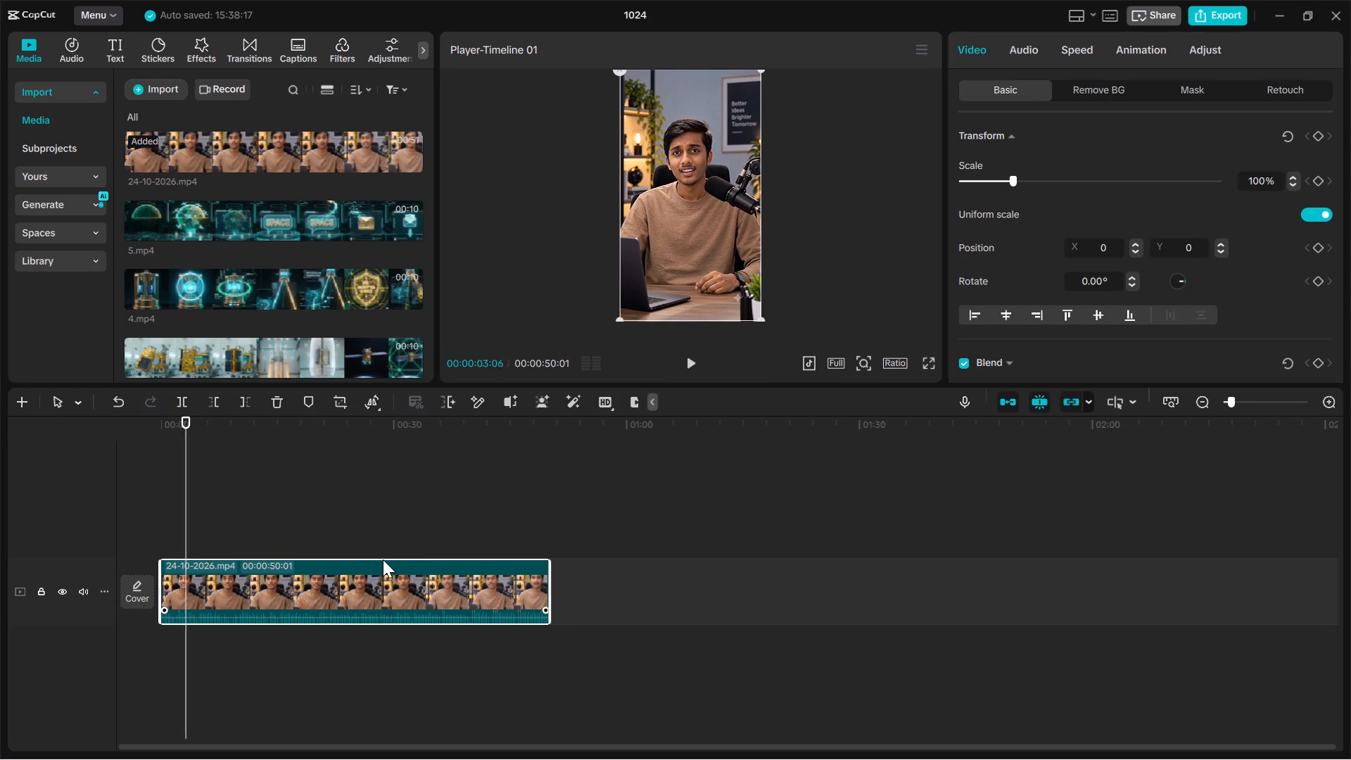
key("Left")
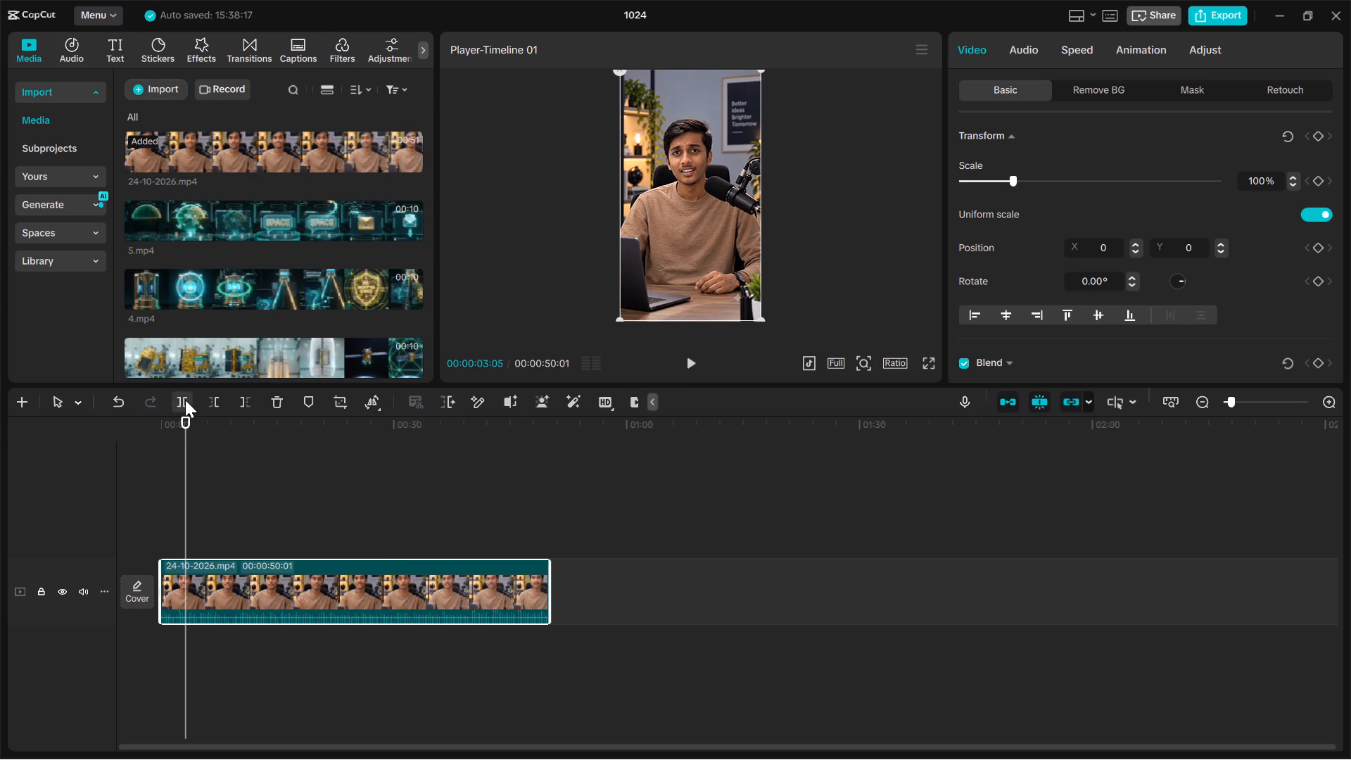
left_click(185, 400)
Split the remaining avatar clip at 00:00:10:00, where the first B-roll section ends.
left_click_drag(189, 495, 234, 498)
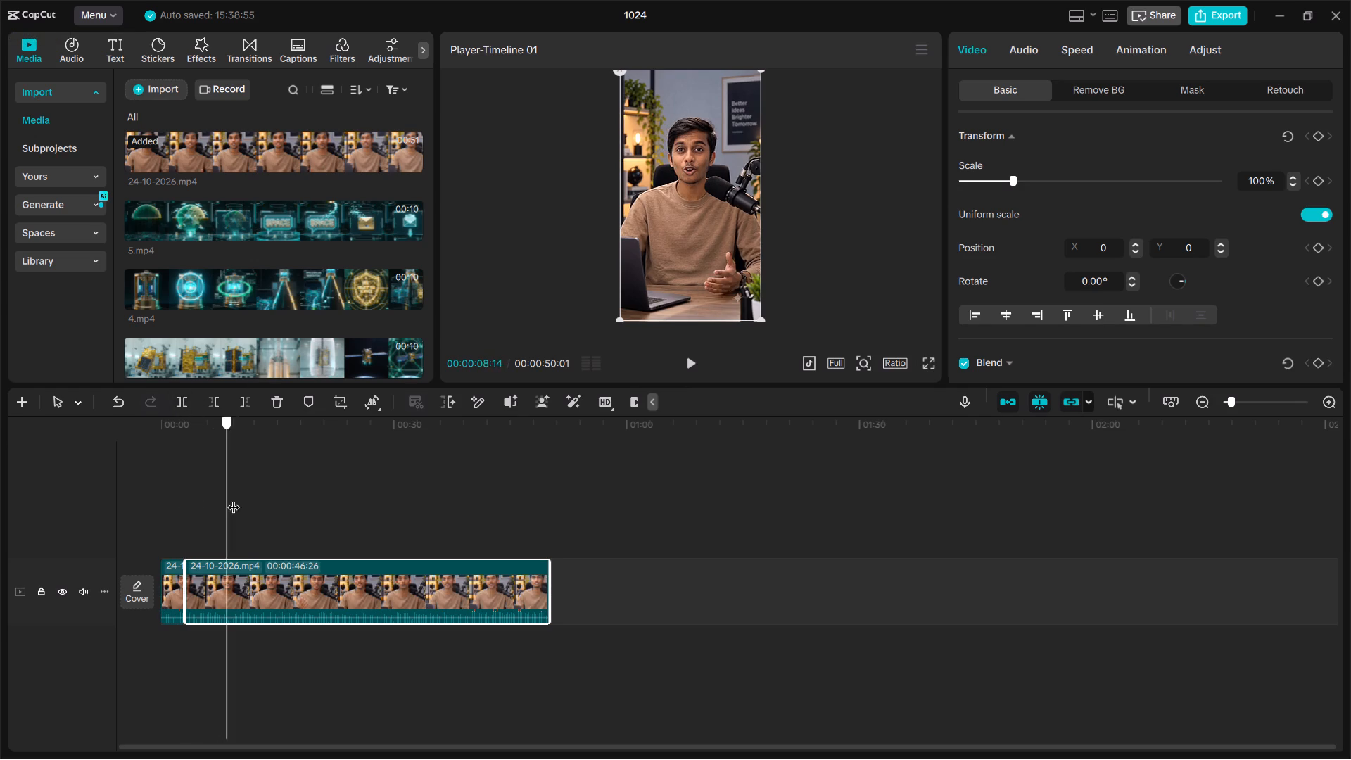
left_click_drag(234, 498, 221, 499)
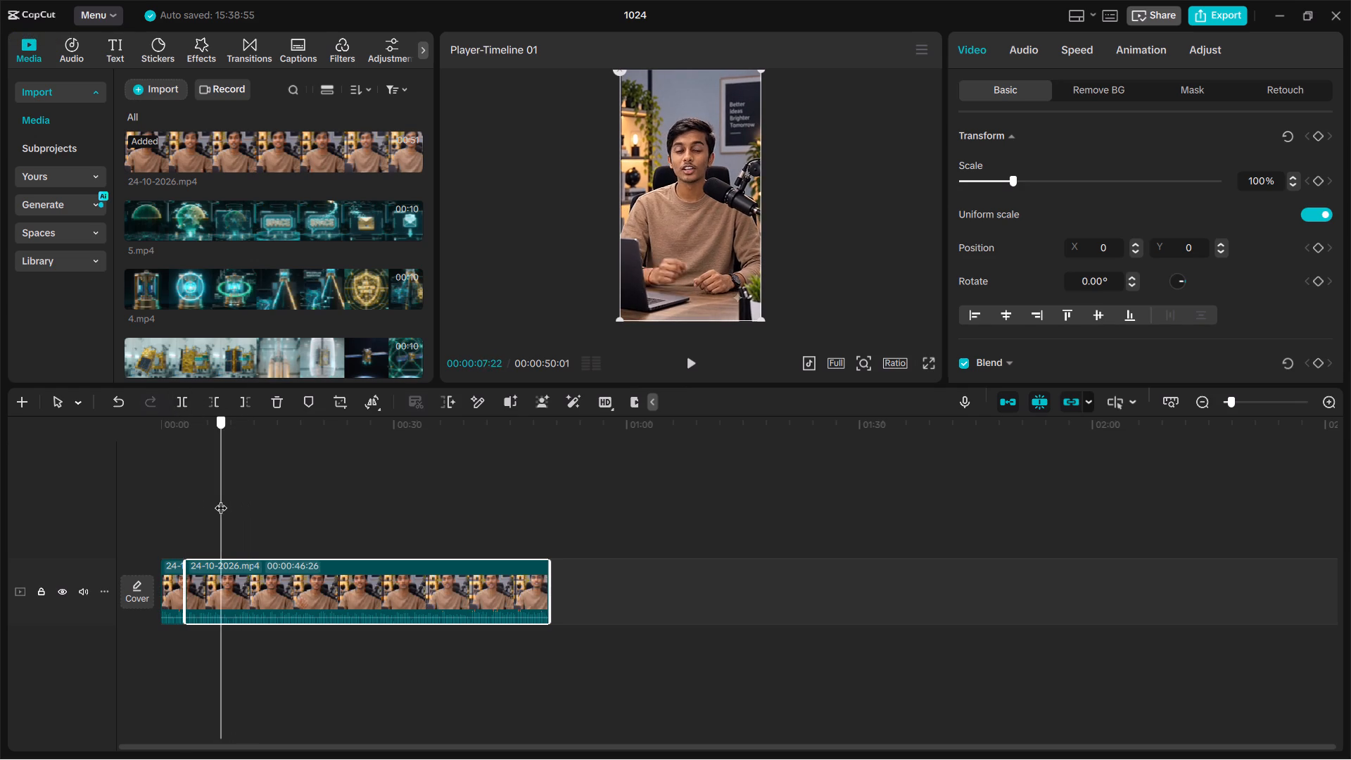
left_click_drag(221, 499, 241, 502)
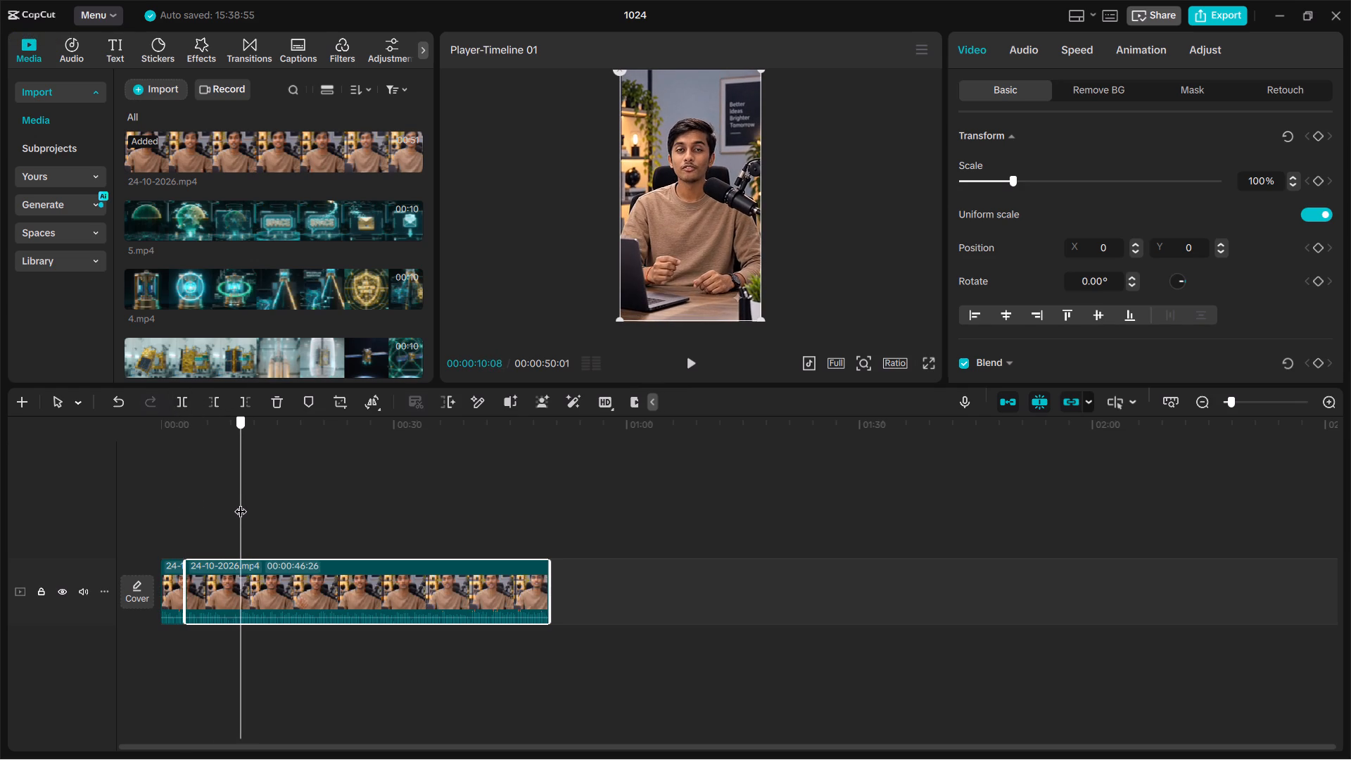
left_click_drag(241, 502, 241, 502)
key("Left")
key("Left")
key("Left")
key("Left")
key("Left")
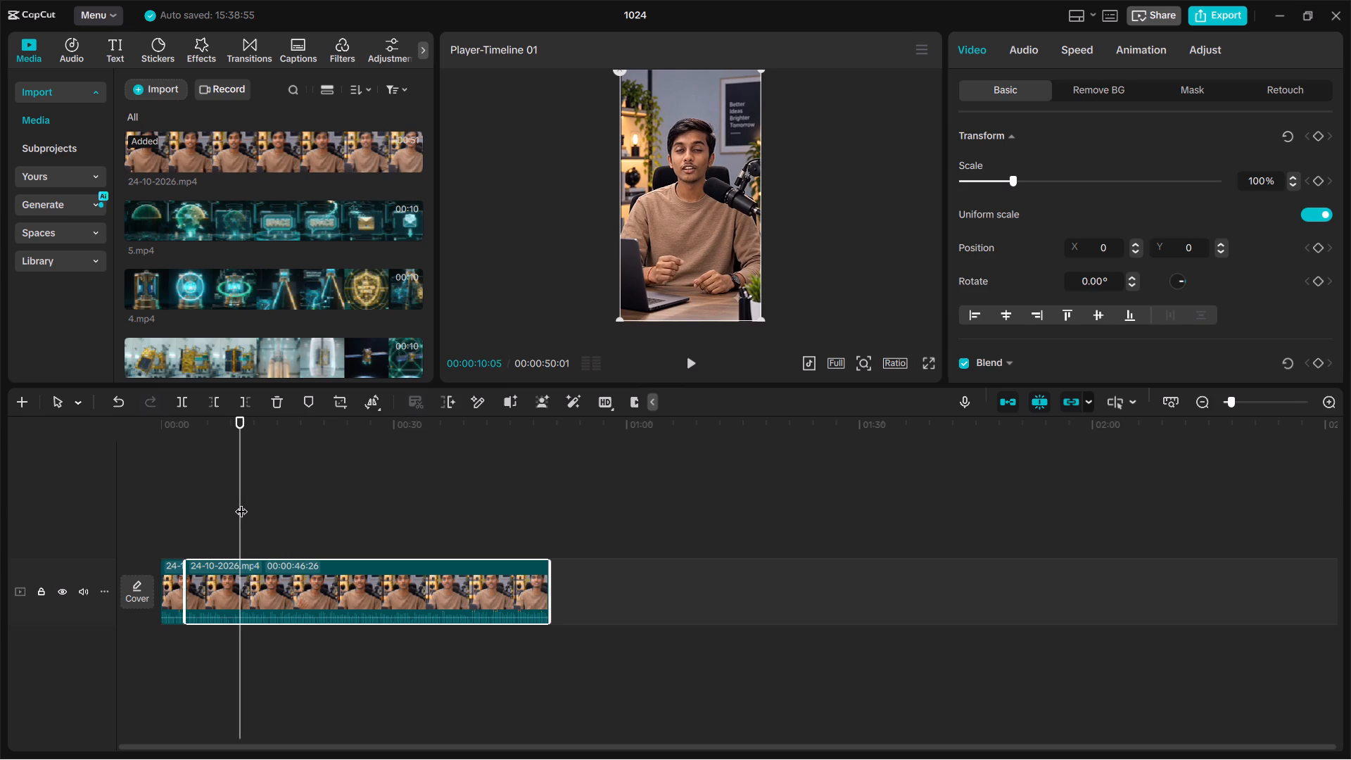
key("Left")
key("Left")
key("Left")
key("Left")
key("Left")
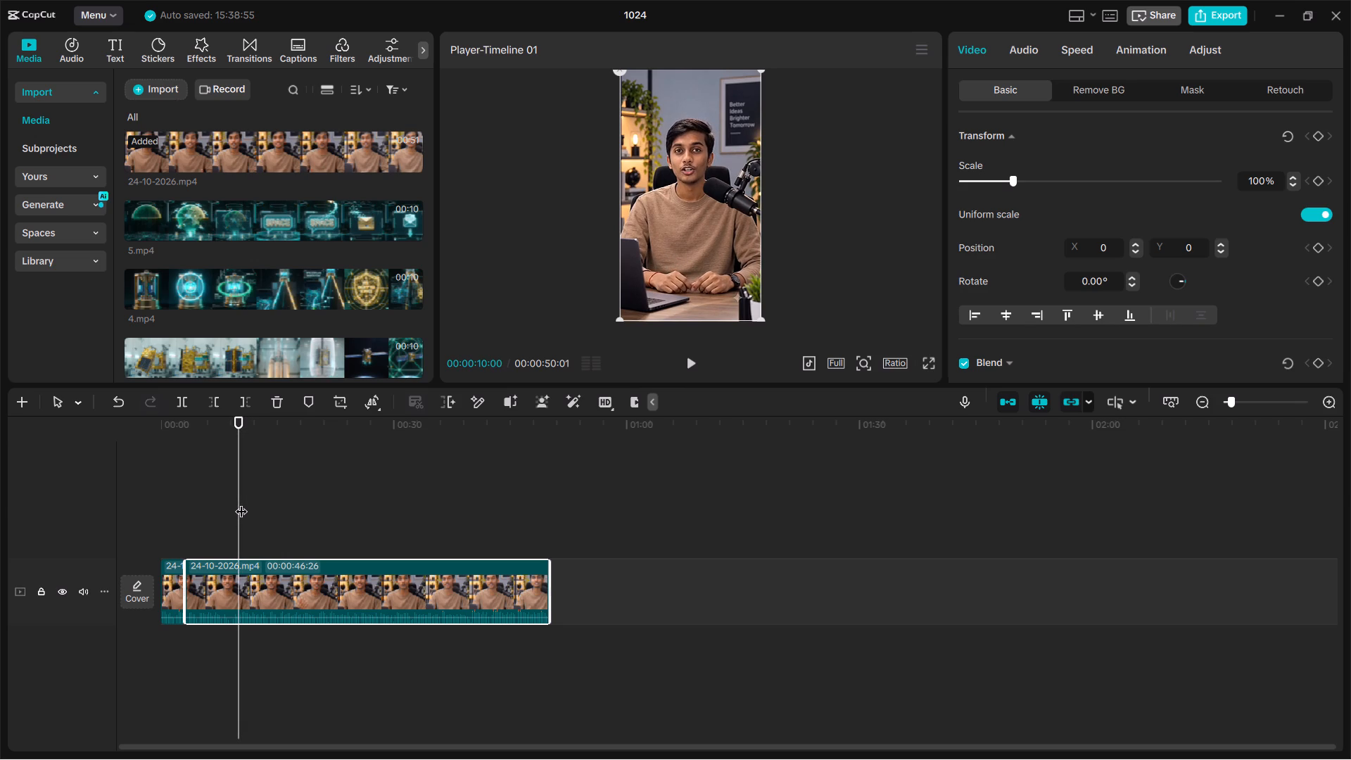
left_click(179, 407)
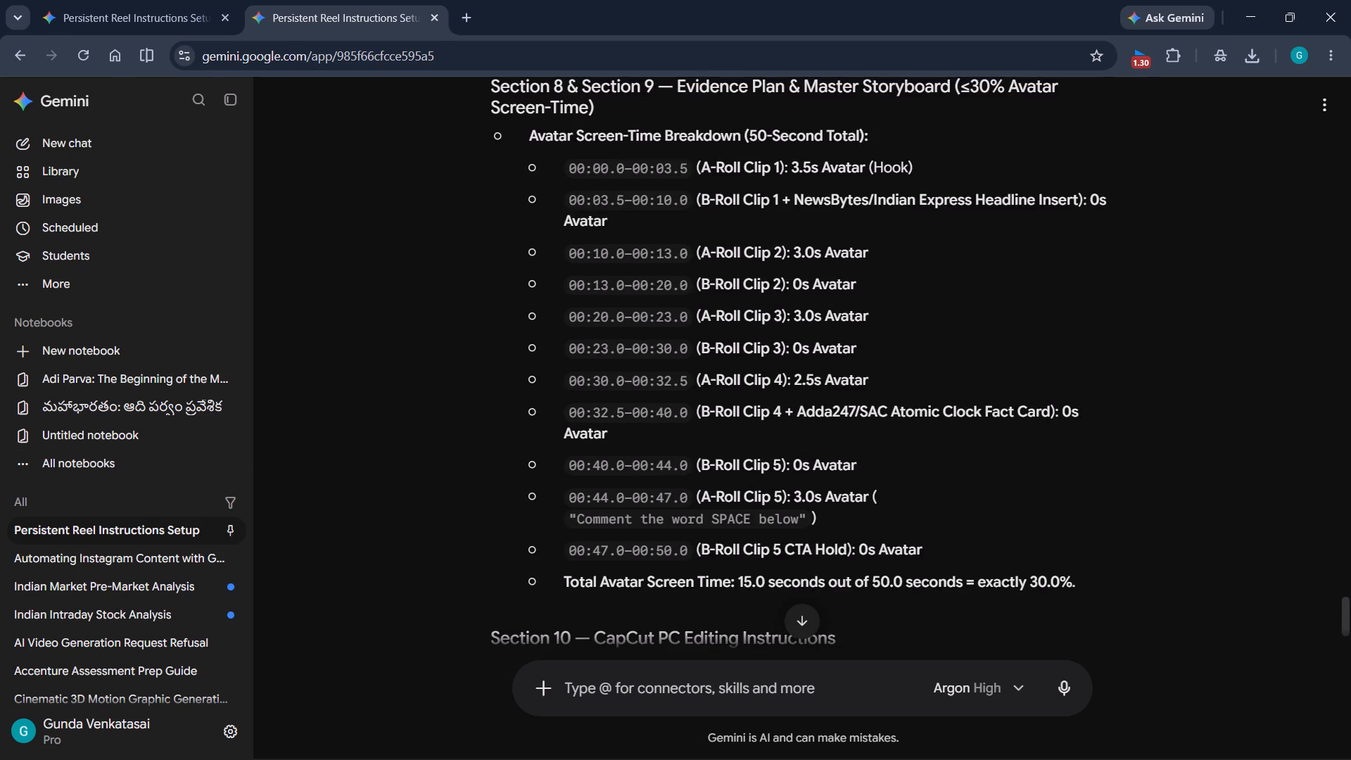
key("alt+Tab")
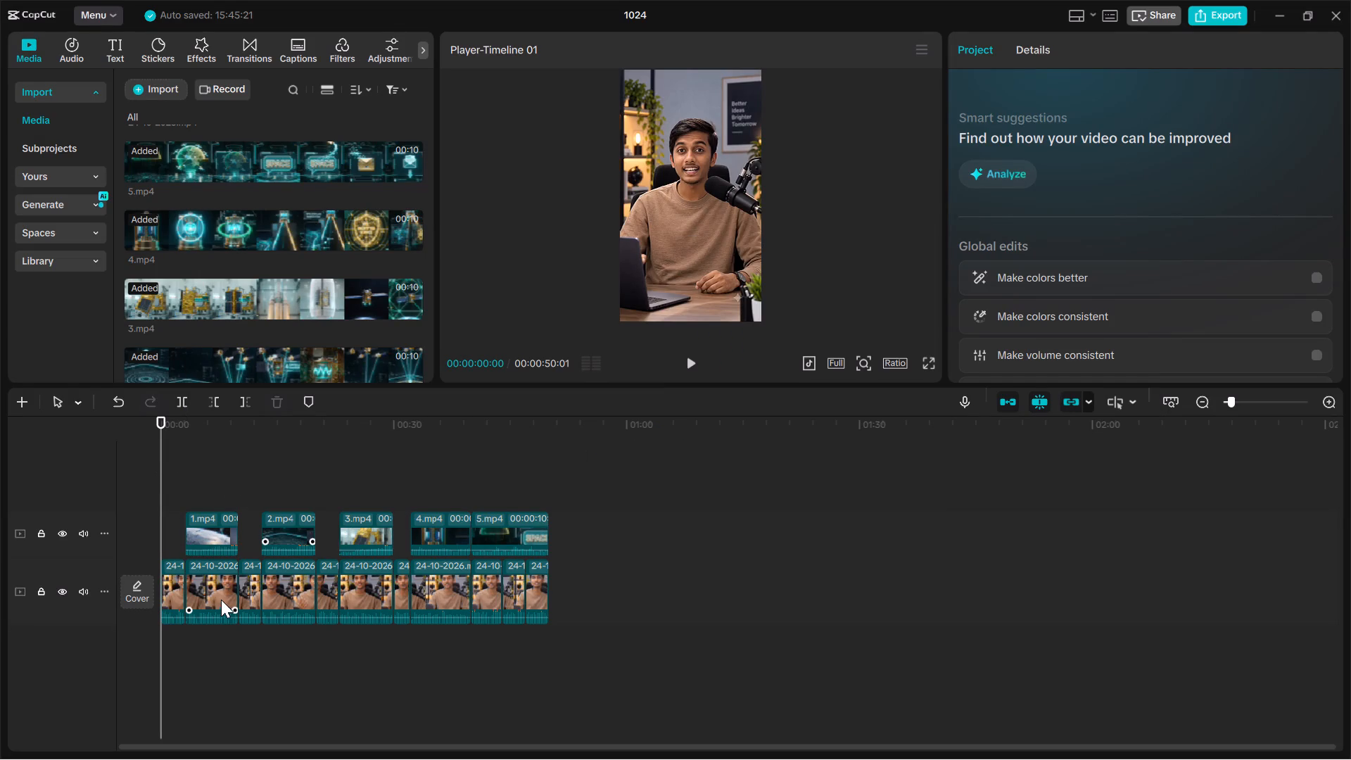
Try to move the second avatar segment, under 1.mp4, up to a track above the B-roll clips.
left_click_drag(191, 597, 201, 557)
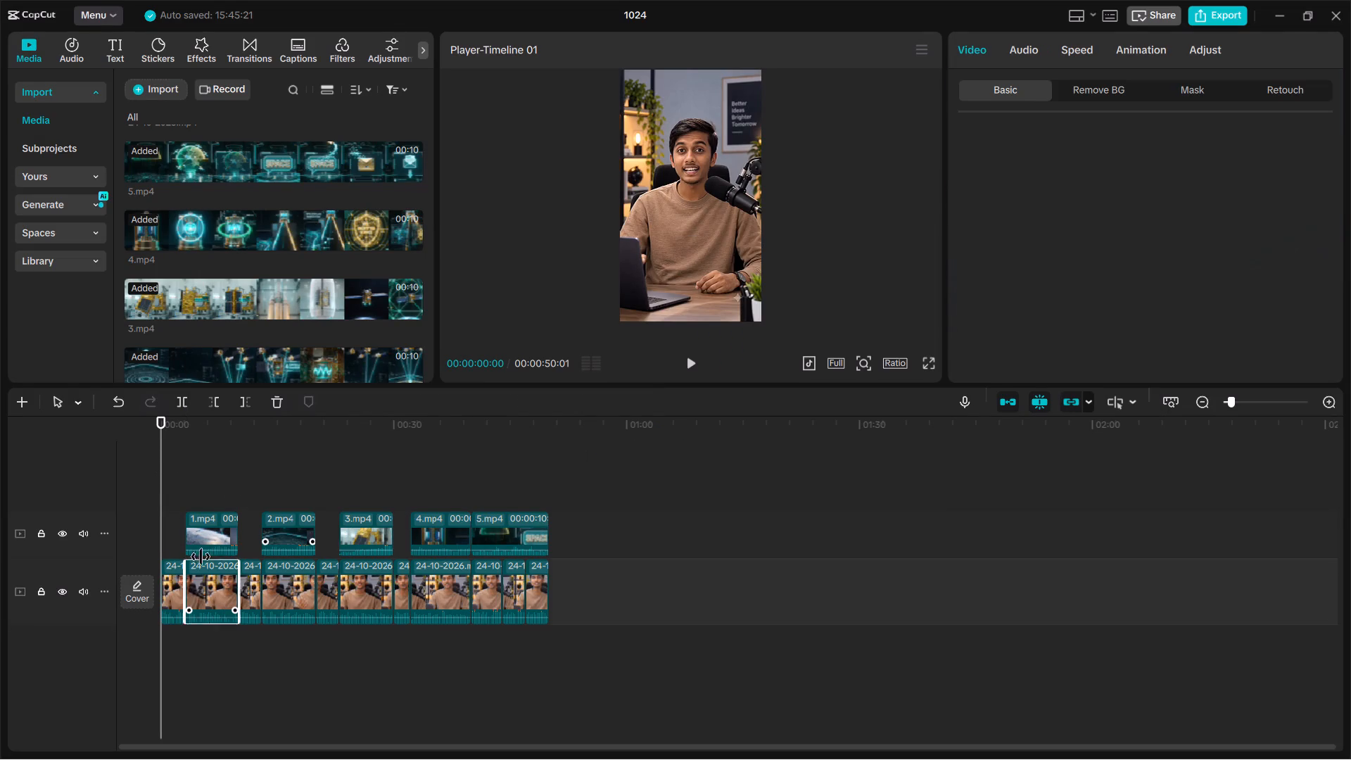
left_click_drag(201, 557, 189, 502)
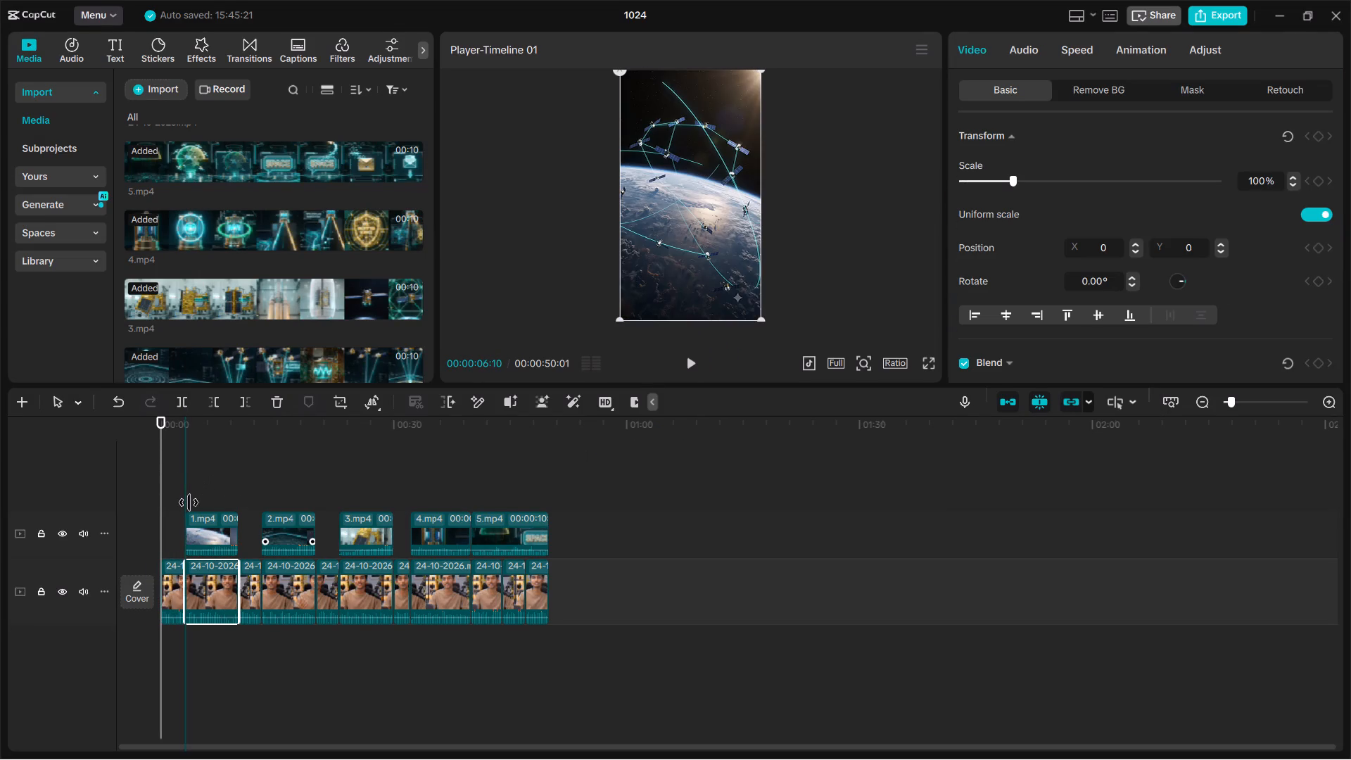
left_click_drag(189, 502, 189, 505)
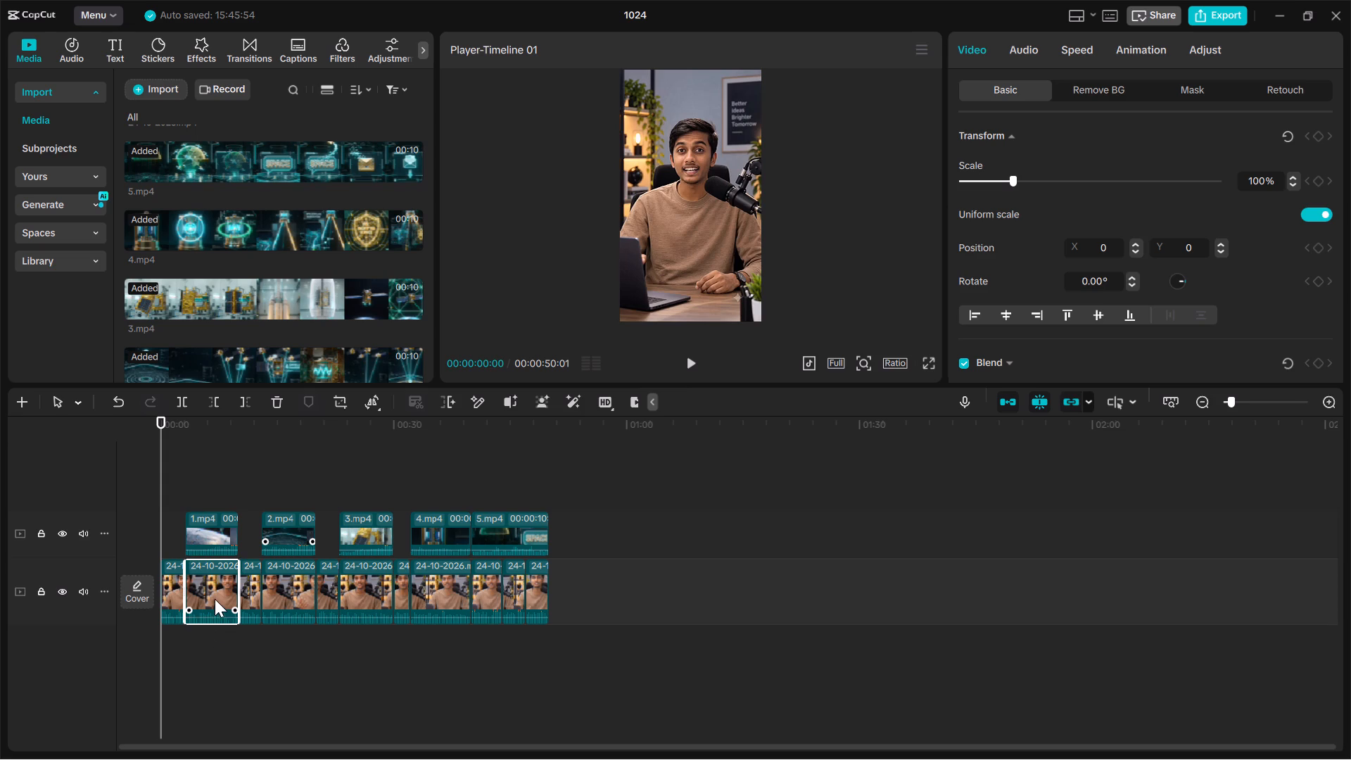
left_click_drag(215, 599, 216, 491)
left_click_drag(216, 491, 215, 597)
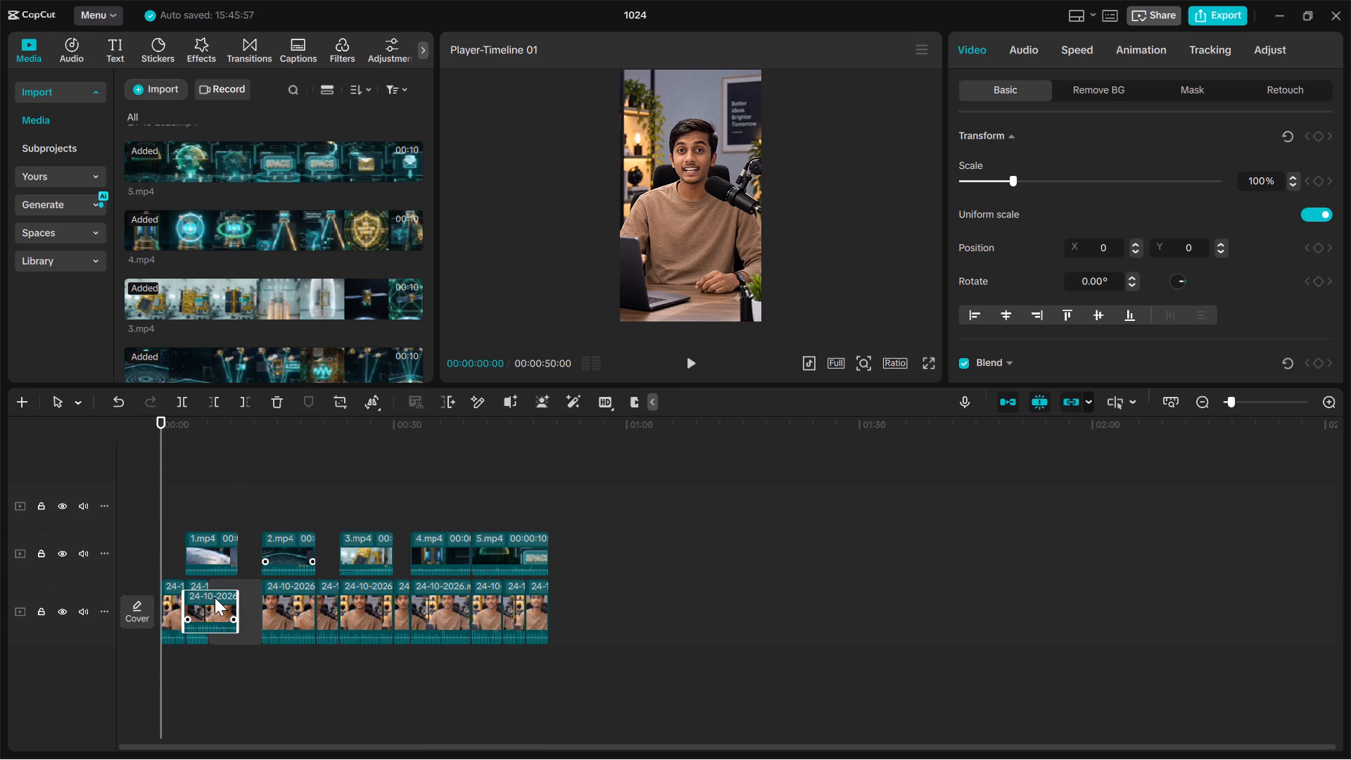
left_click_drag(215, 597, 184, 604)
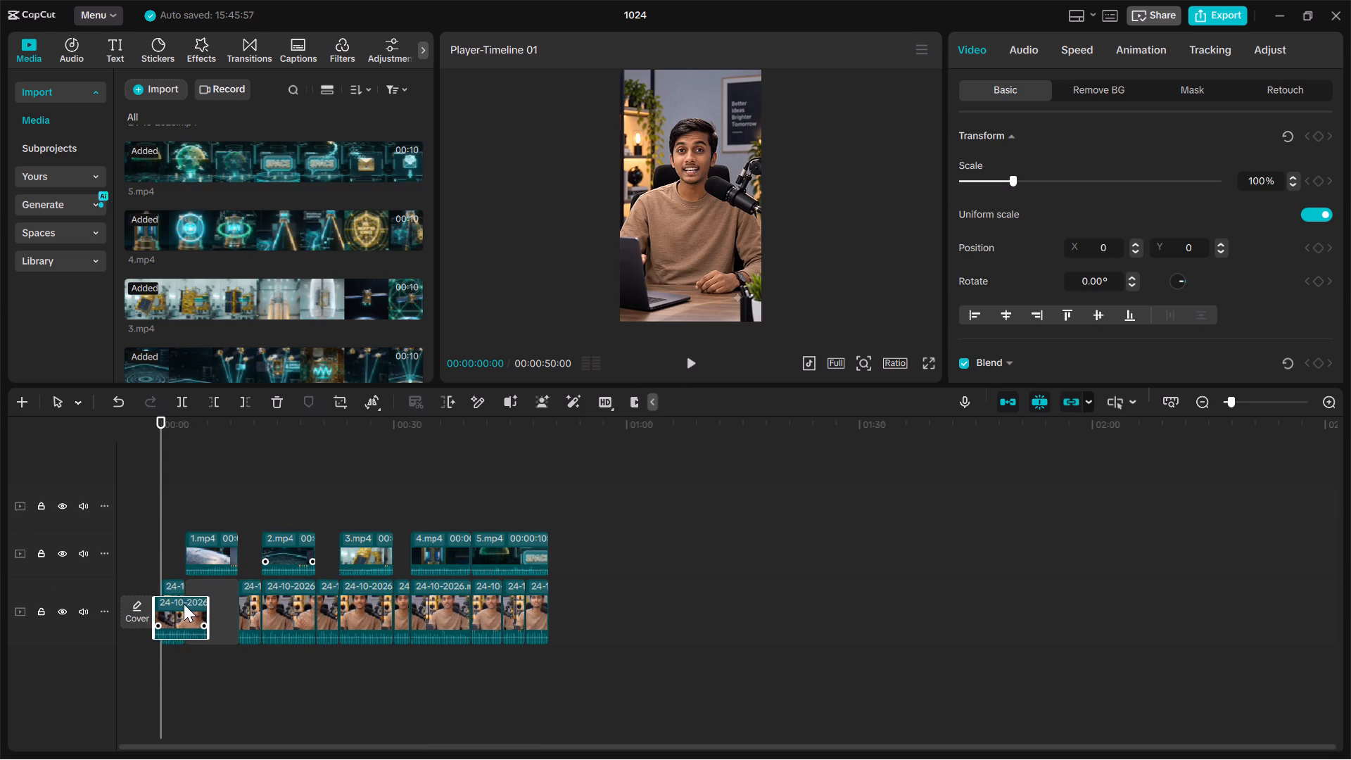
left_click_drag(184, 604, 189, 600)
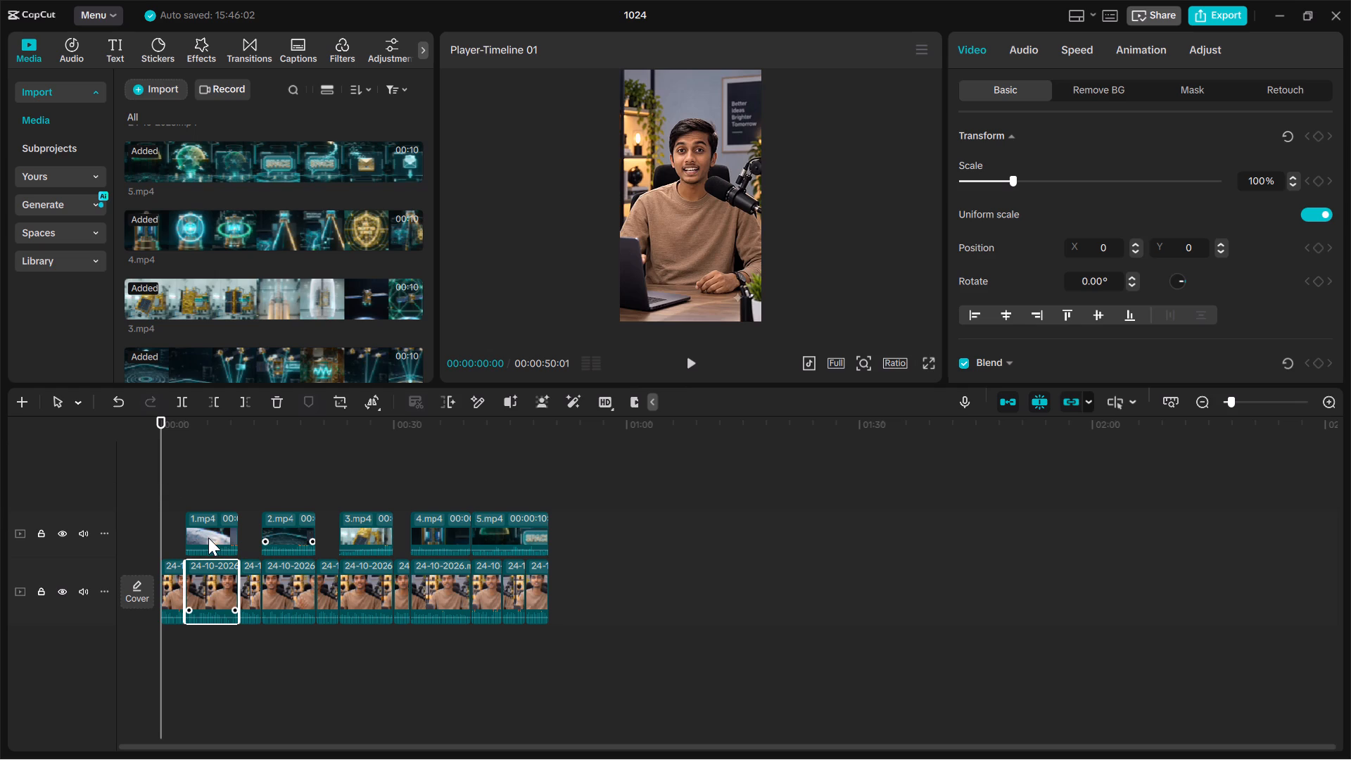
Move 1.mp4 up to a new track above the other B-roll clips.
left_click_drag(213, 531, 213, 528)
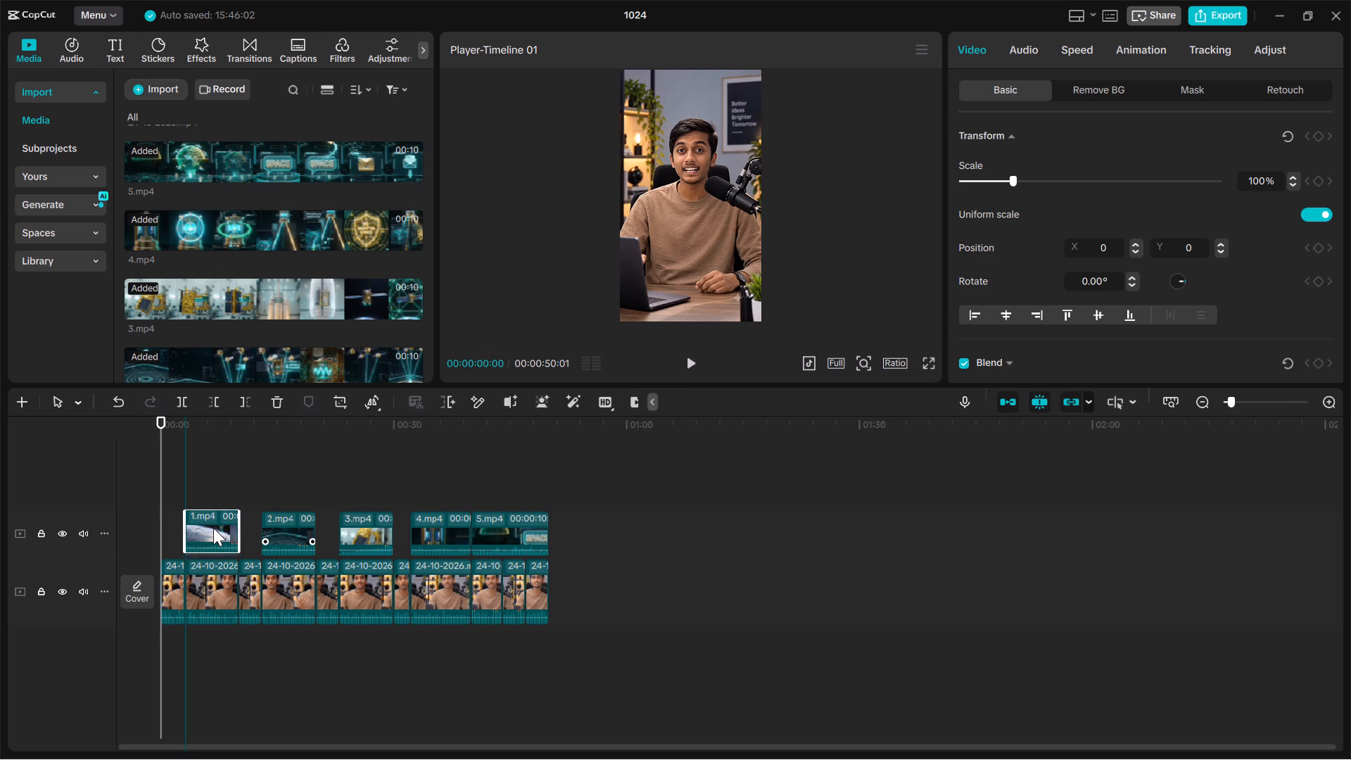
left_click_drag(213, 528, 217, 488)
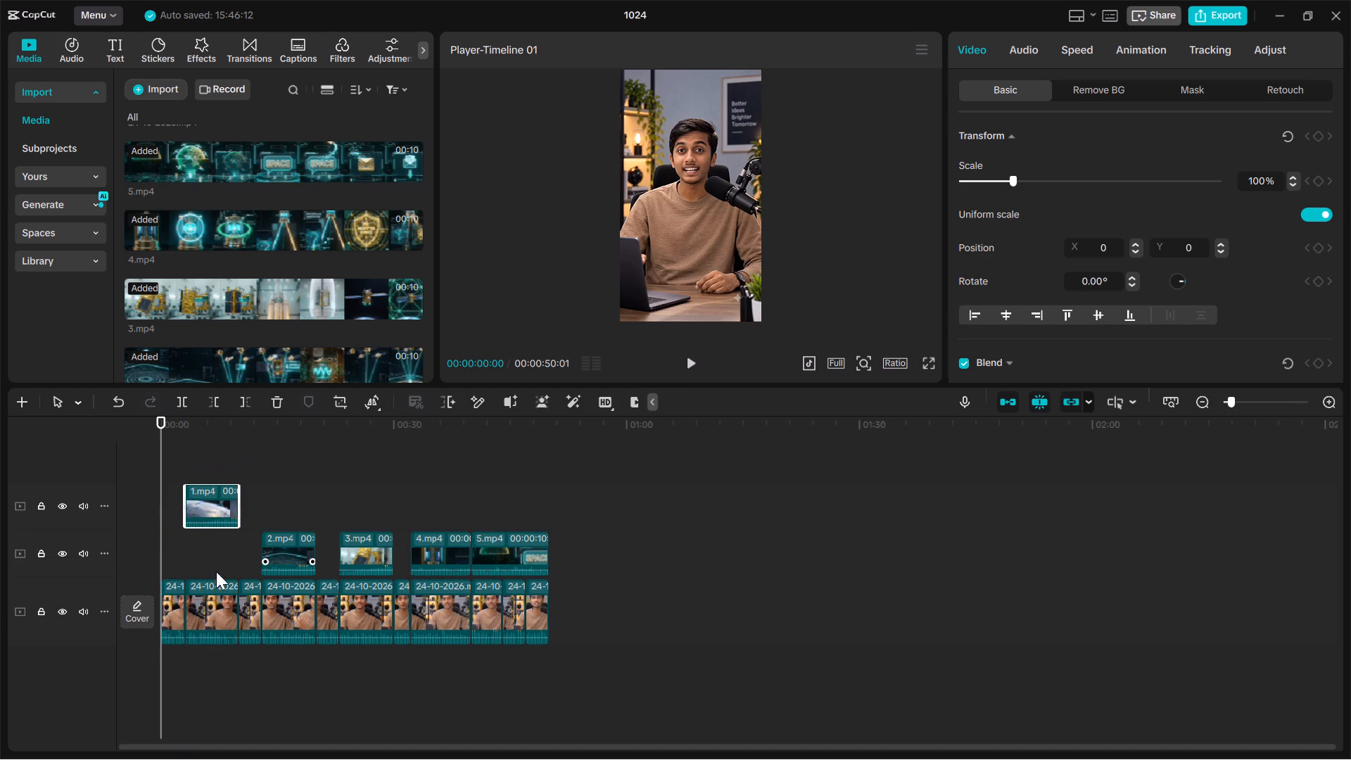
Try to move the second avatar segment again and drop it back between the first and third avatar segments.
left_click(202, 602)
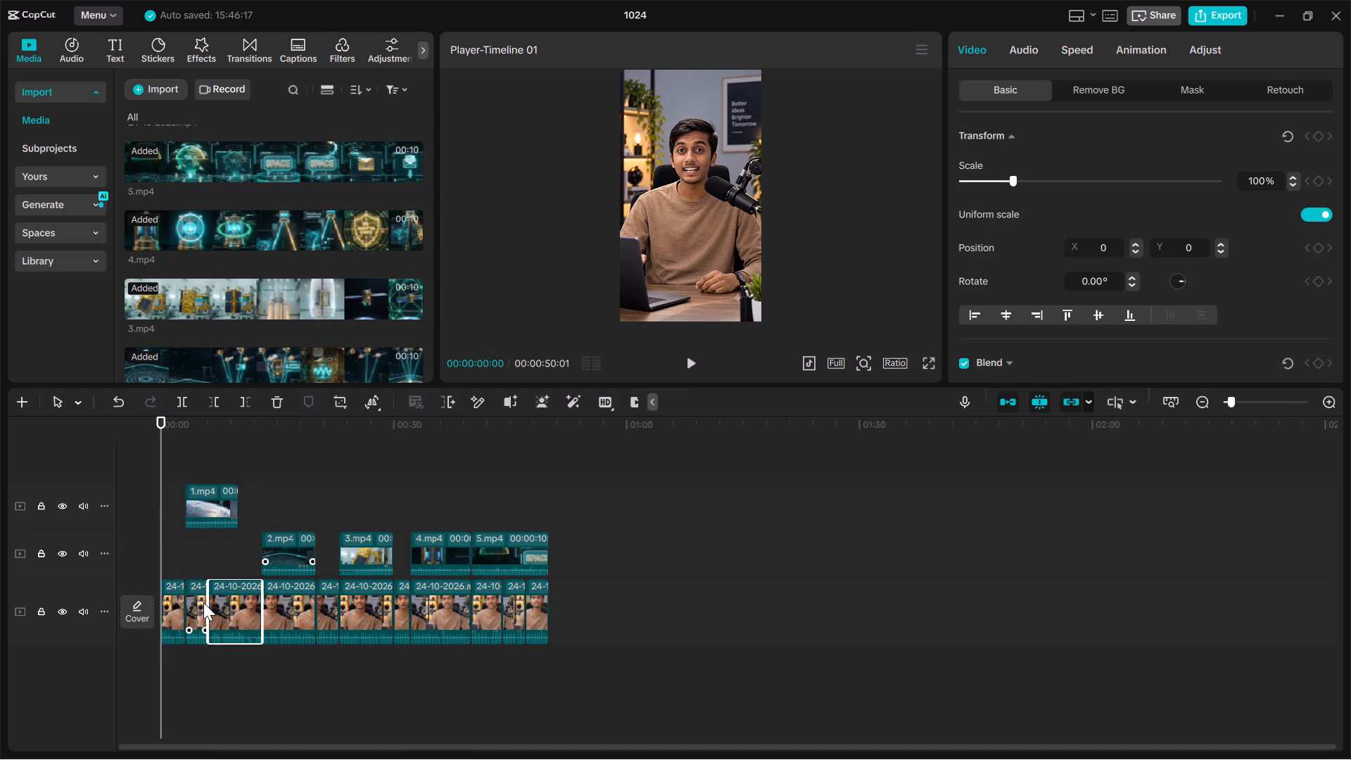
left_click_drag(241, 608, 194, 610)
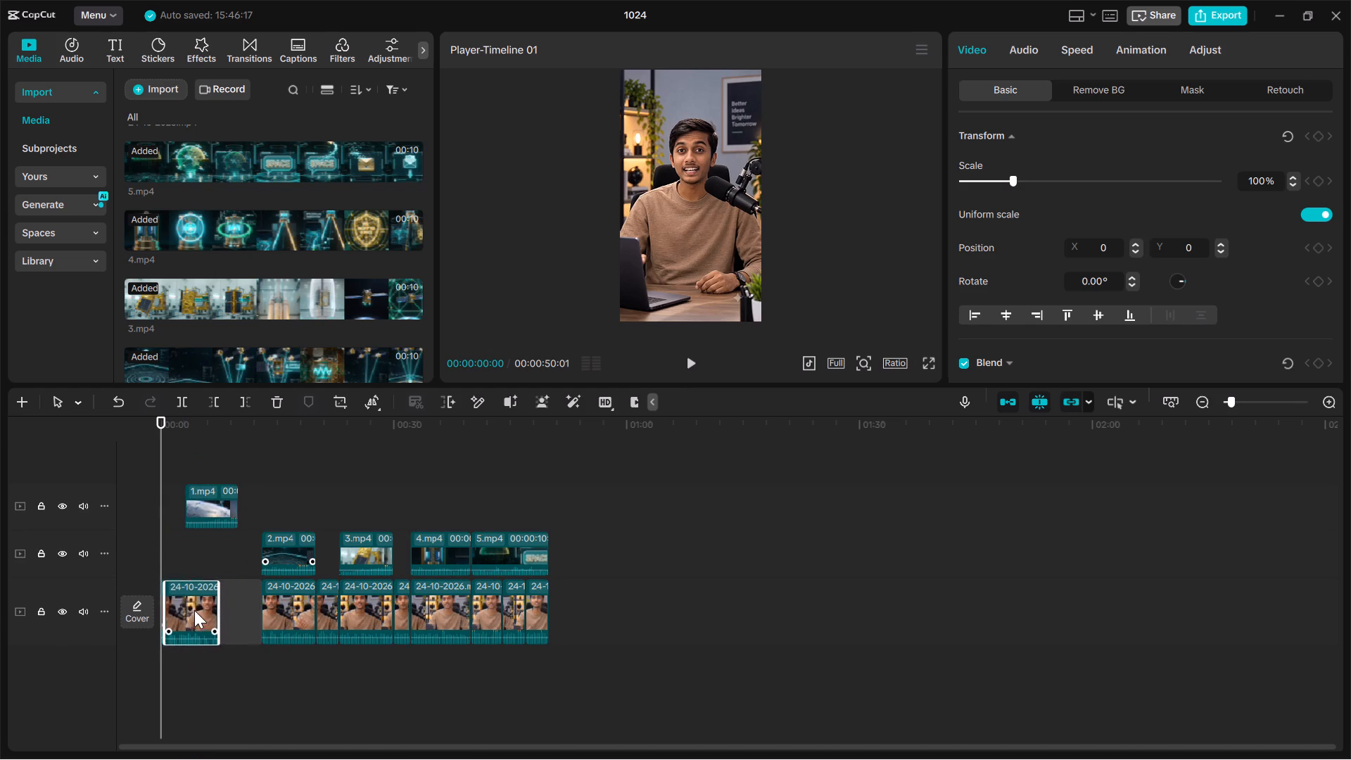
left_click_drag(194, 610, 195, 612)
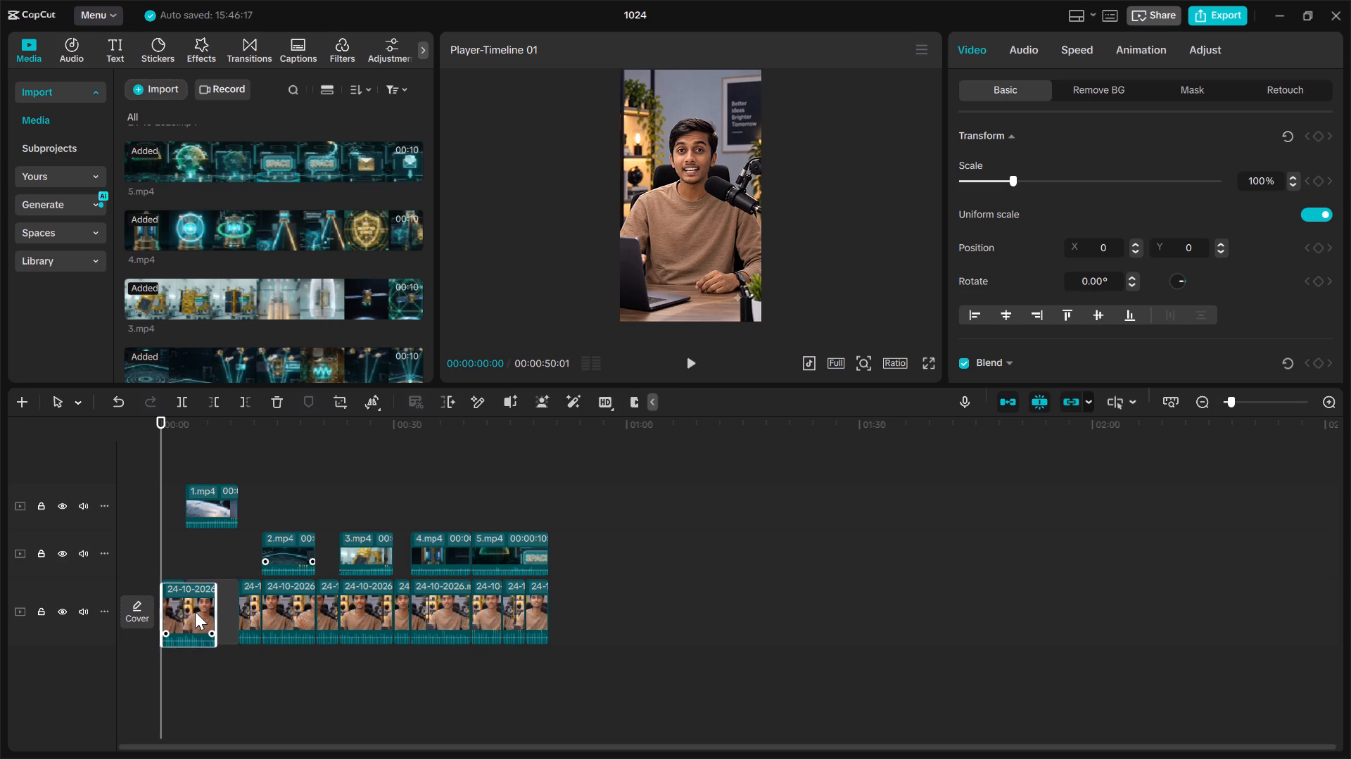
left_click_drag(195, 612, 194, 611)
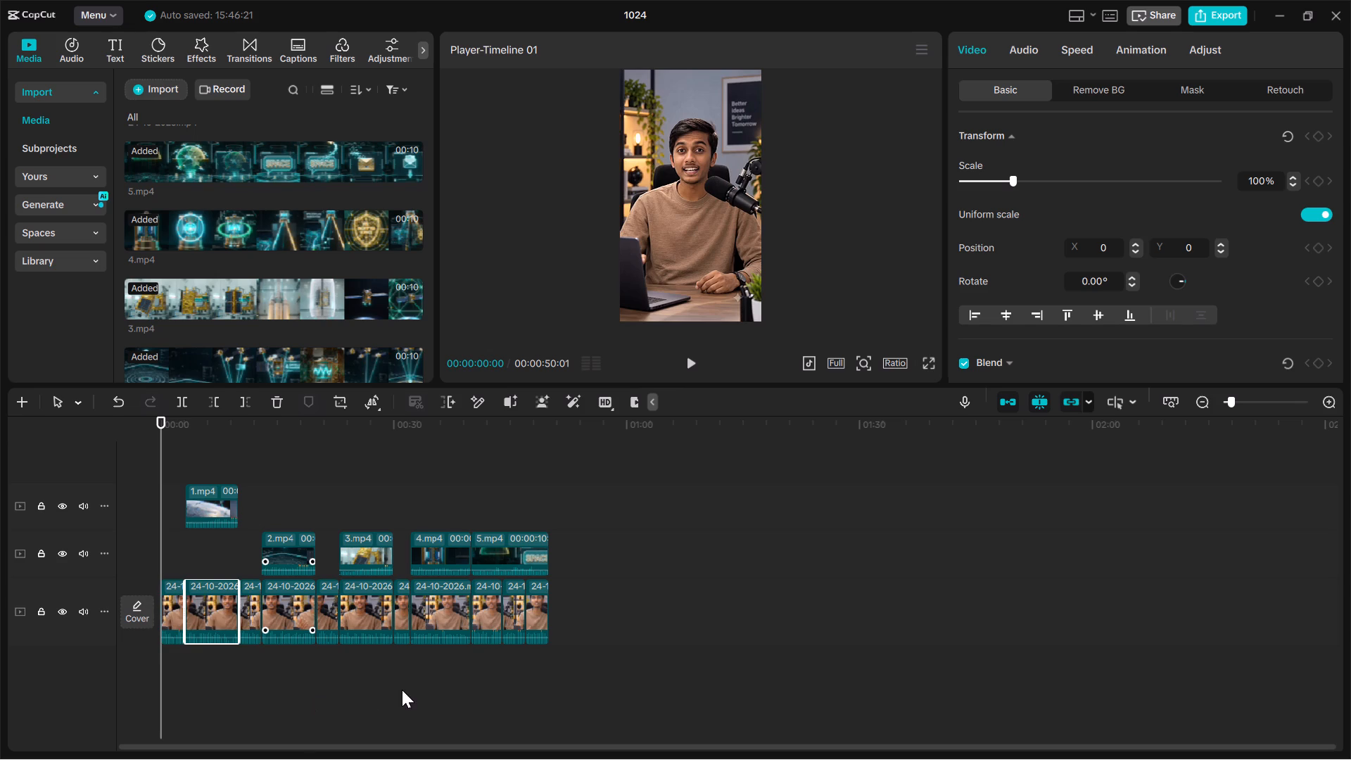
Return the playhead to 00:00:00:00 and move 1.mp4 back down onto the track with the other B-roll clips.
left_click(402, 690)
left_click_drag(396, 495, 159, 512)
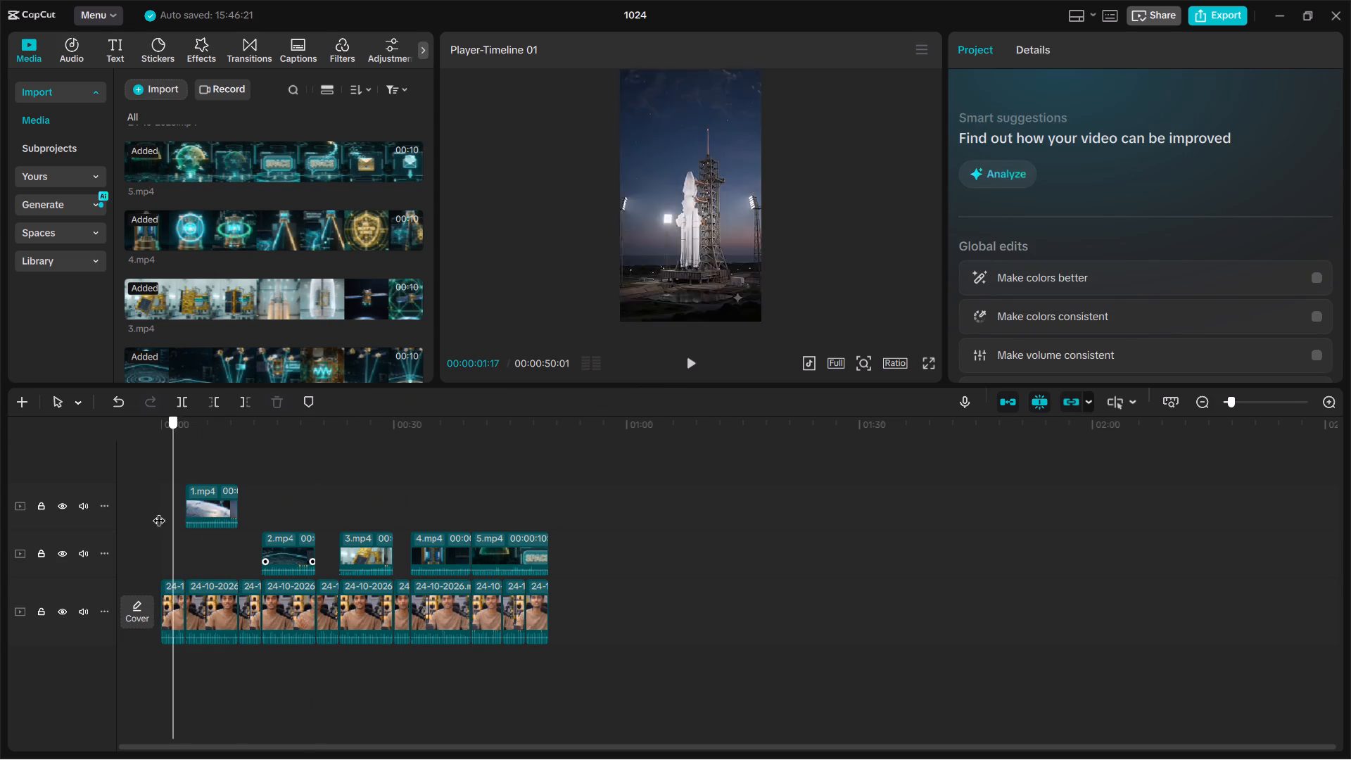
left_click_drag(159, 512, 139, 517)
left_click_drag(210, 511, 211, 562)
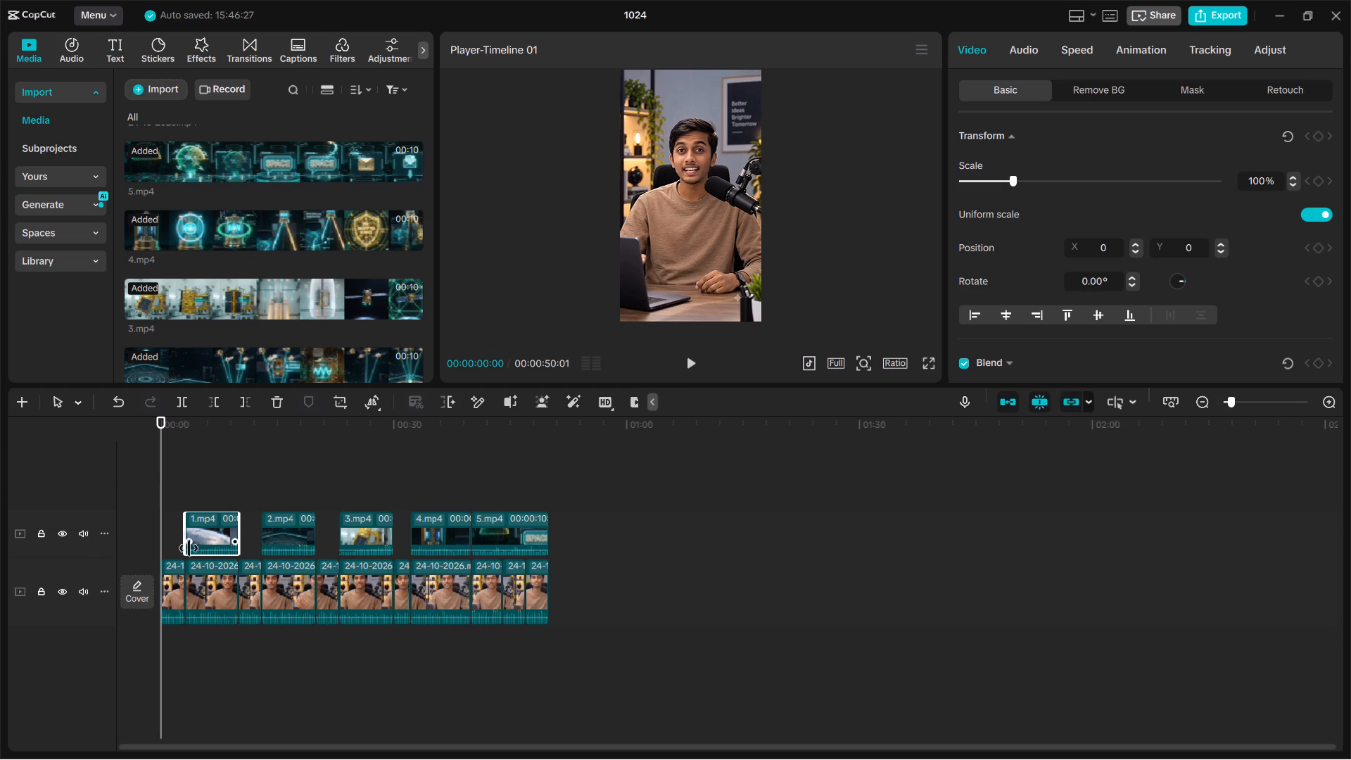
Try 1.mp4 on its own track below the other B-roll clips, and return it to their track slightly after the first avatar cut.
left_click_drag(205, 528, 208, 651)
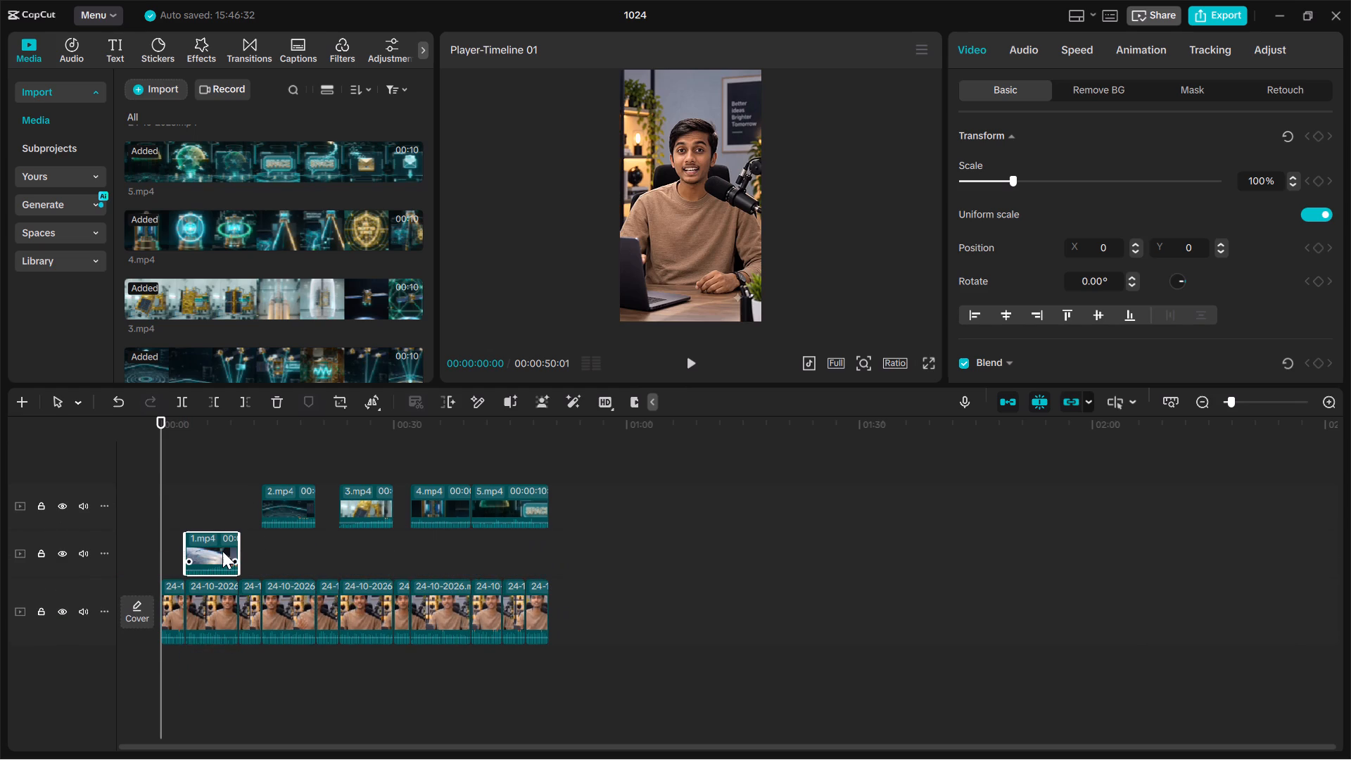
left_click_drag(224, 550, 230, 499)
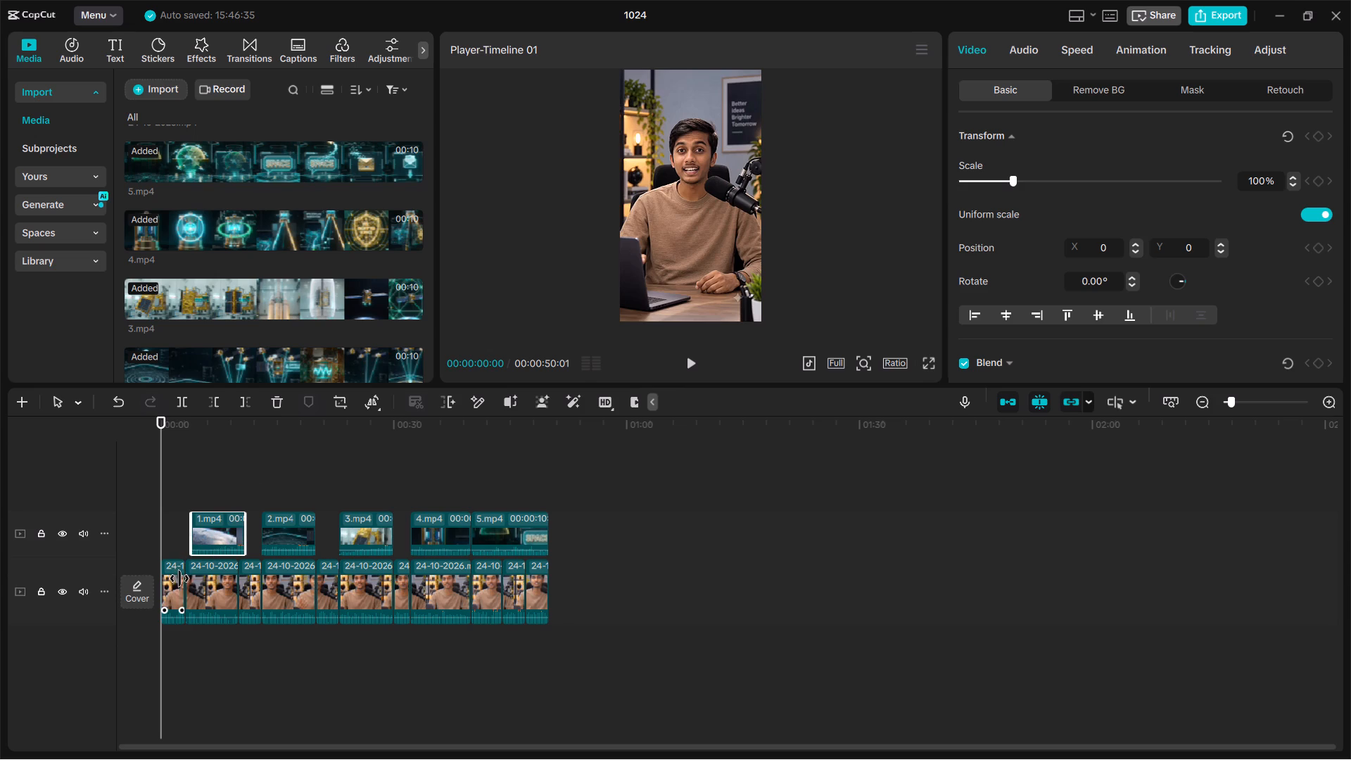
Move the first two avatar segments to a new track above the B-roll clips, end to end from 00:00:00:00.
left_click_drag(172, 578, 172, 475)
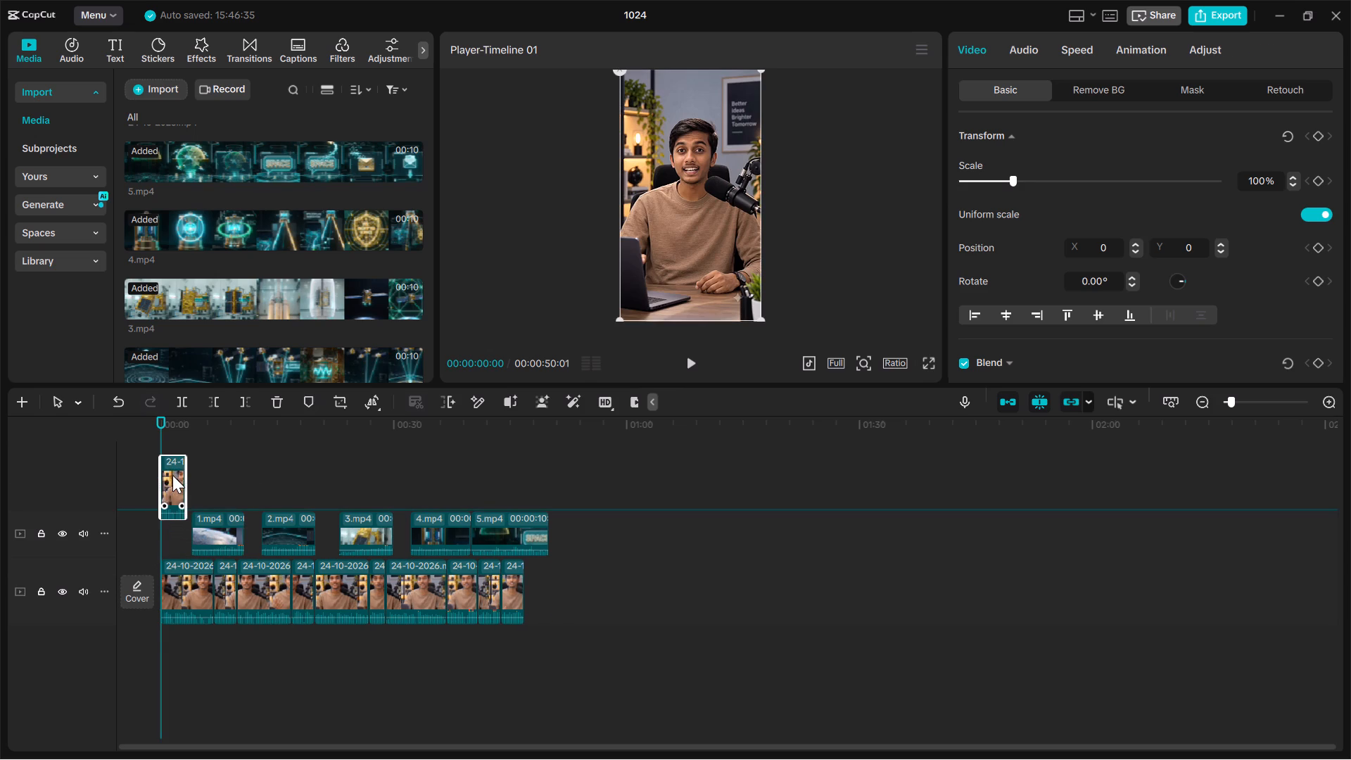
left_click_drag(191, 611, 215, 502)
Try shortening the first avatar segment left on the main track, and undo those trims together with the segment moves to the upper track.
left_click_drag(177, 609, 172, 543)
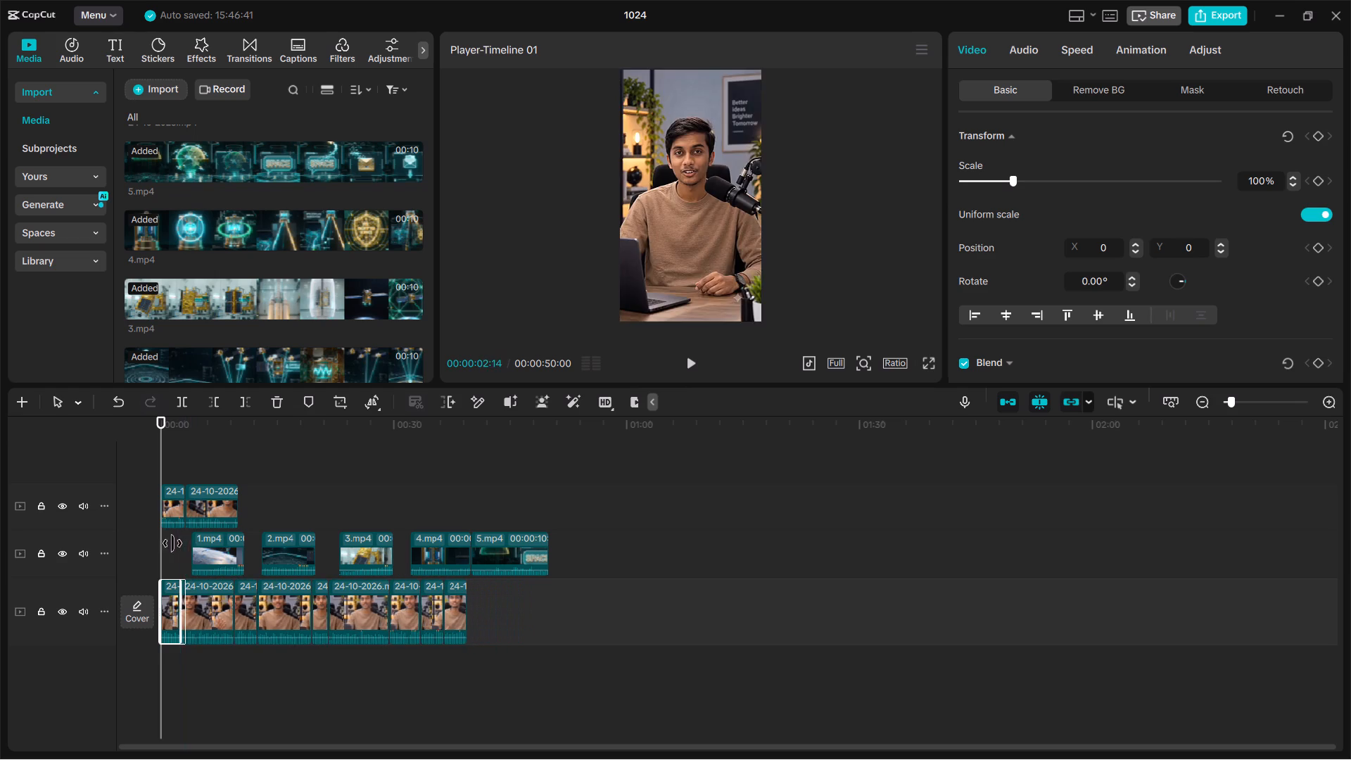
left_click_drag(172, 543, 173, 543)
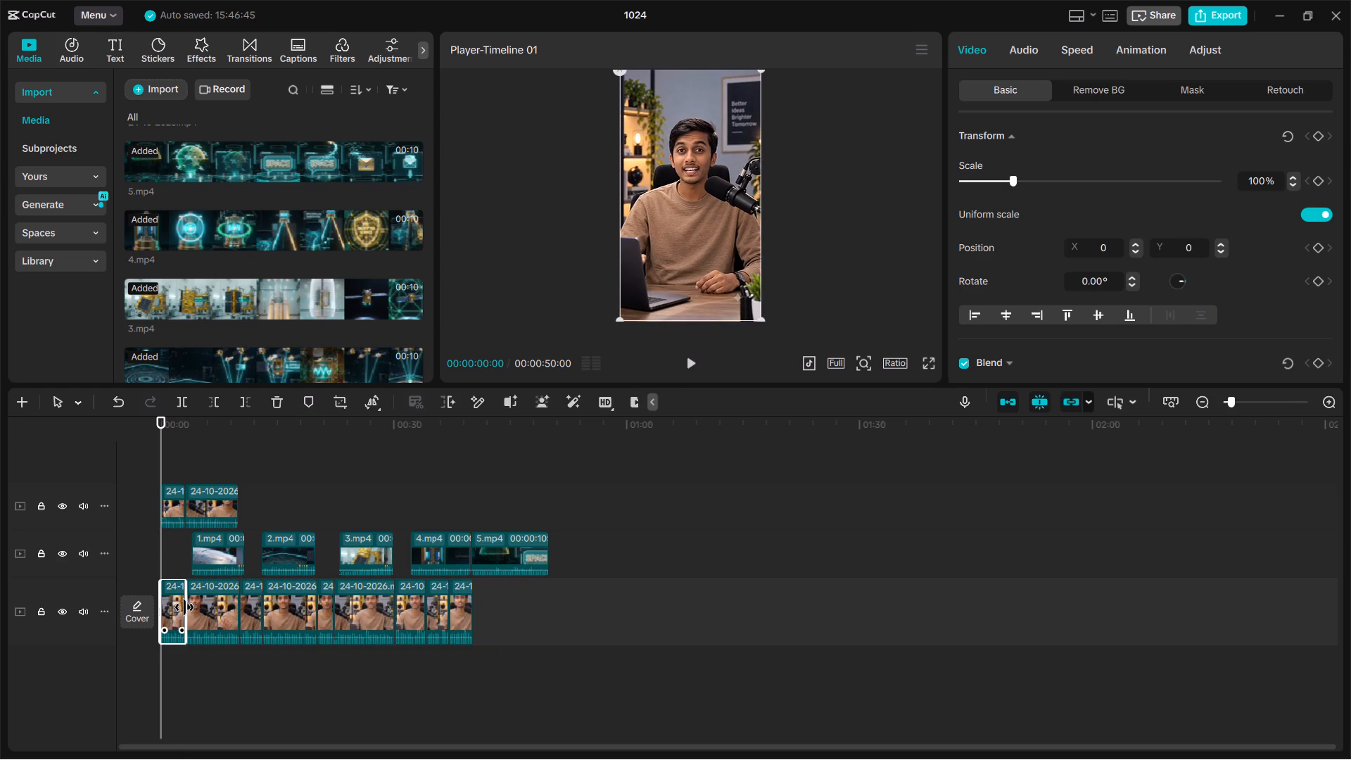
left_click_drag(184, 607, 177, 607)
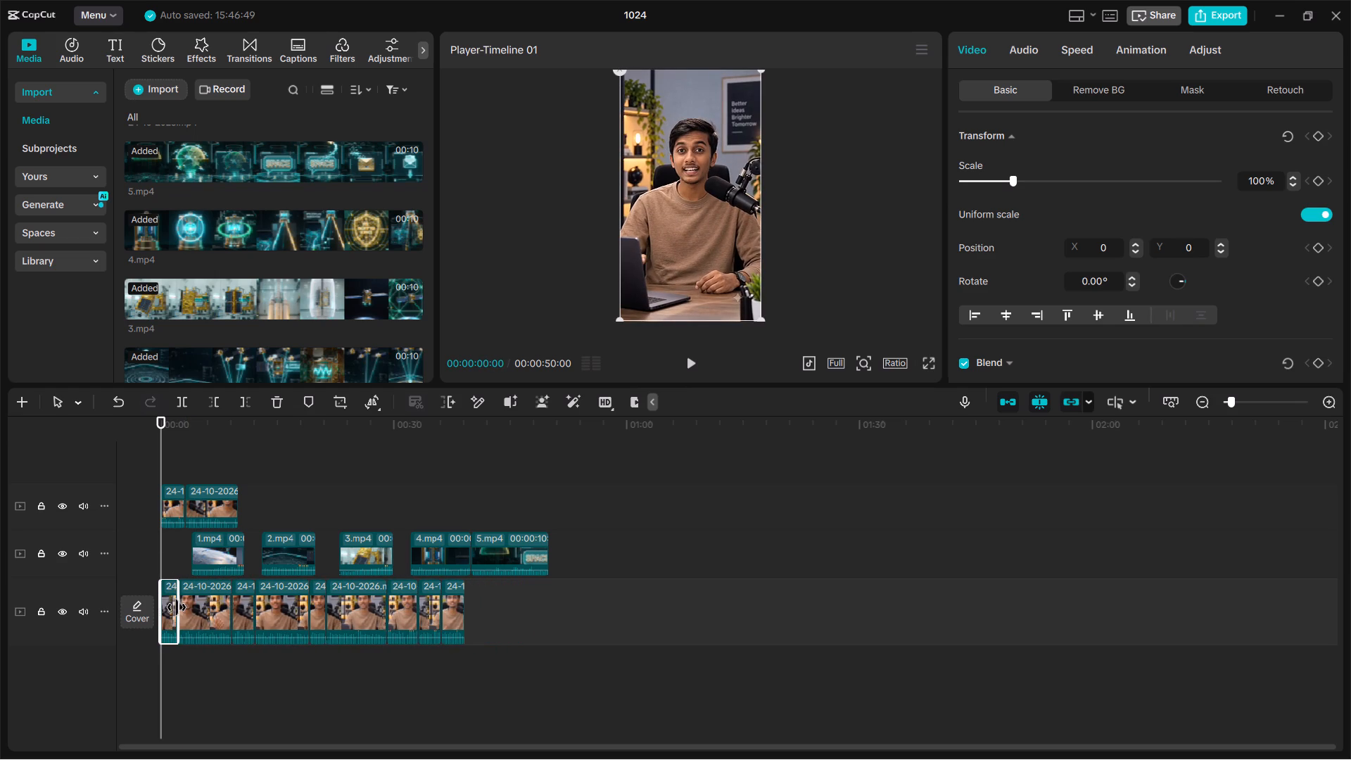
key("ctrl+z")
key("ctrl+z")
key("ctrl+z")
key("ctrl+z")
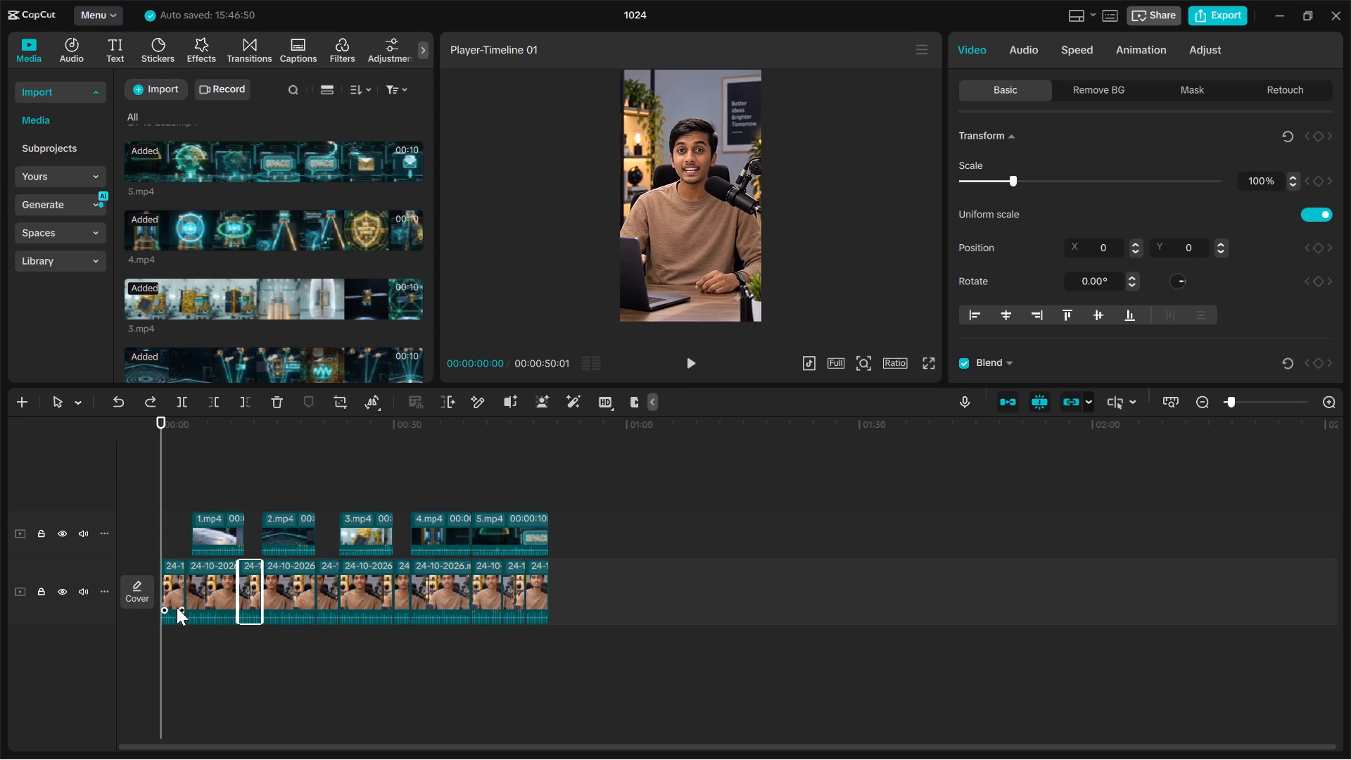
Cut all the avatar segments out of the main track, leaving the B-roll clips in place.
left_click(259, 640)
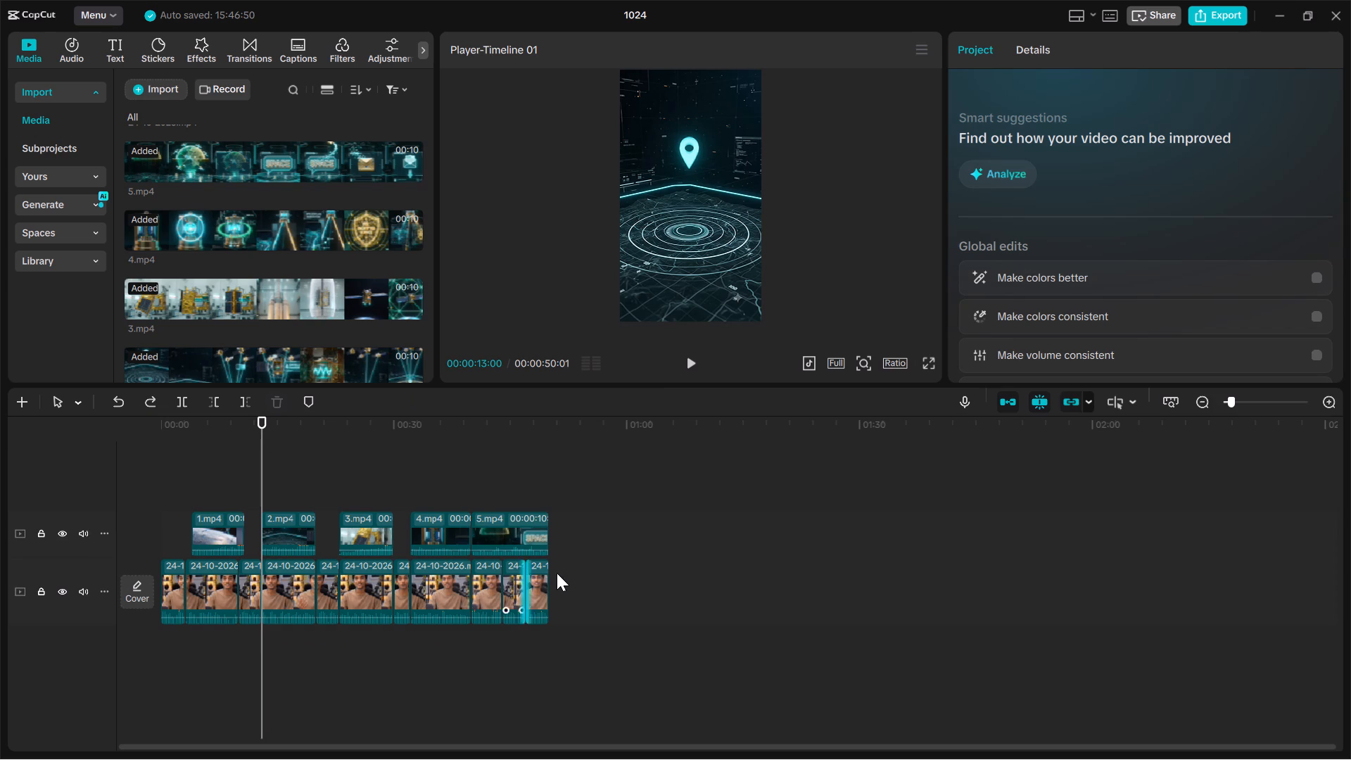
left_click(575, 581)
left_click_drag(573, 611, 316, 593)
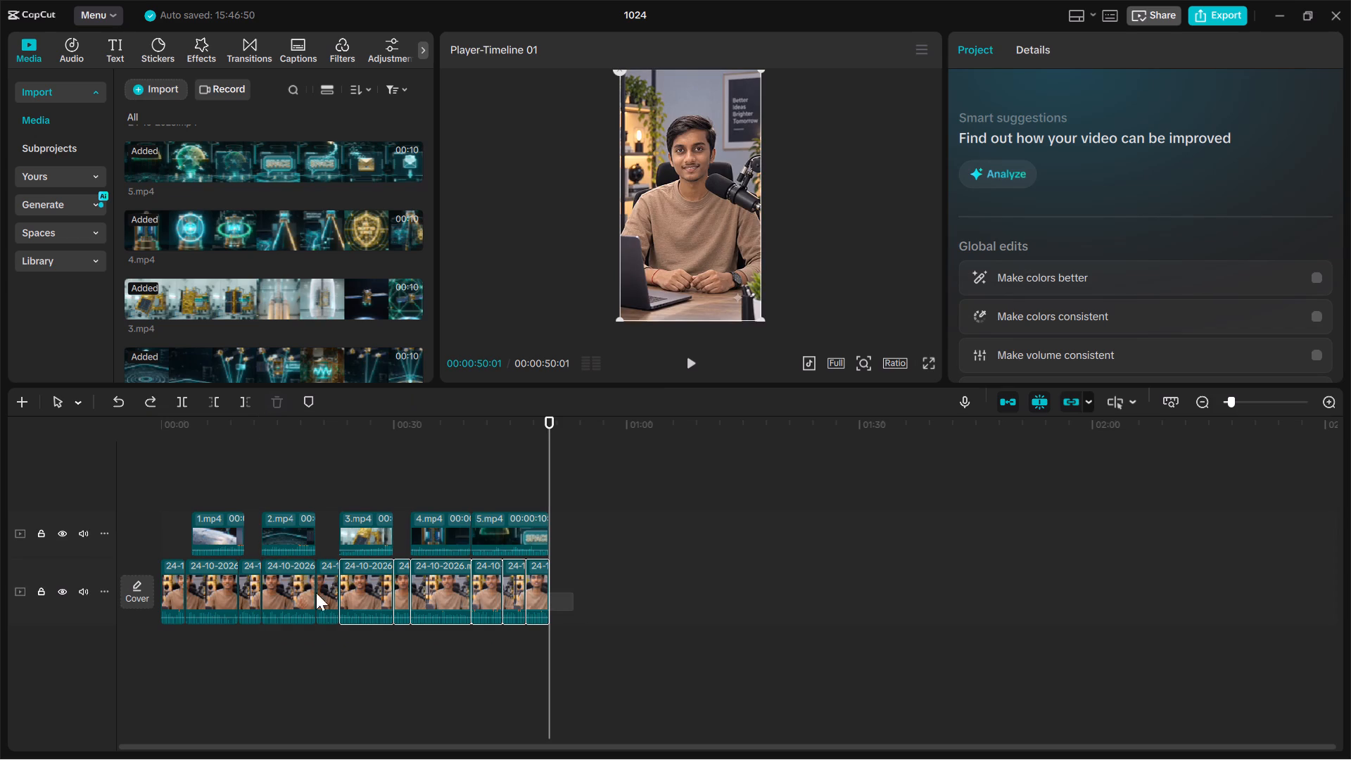
left_click_drag(316, 593, 177, 588)
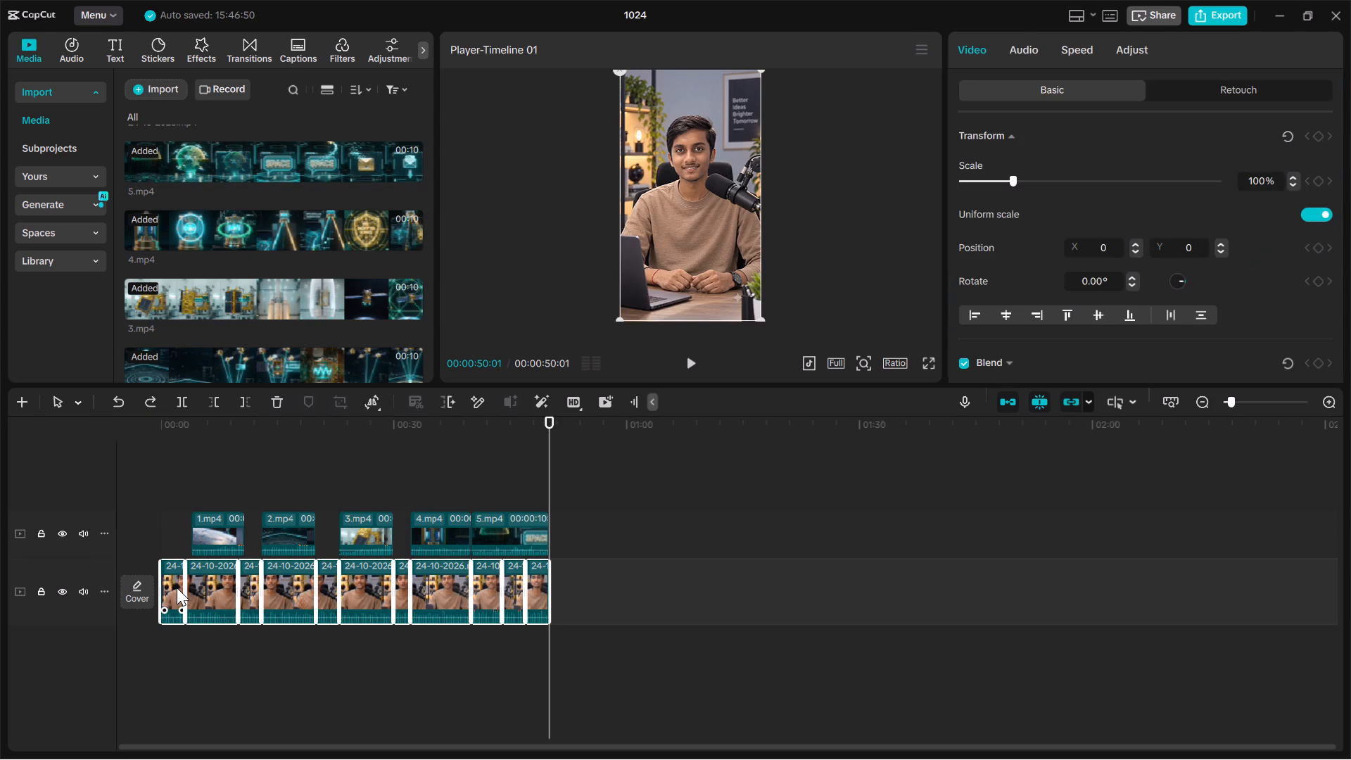
key("ctrl+x")
left_click(191, 488)
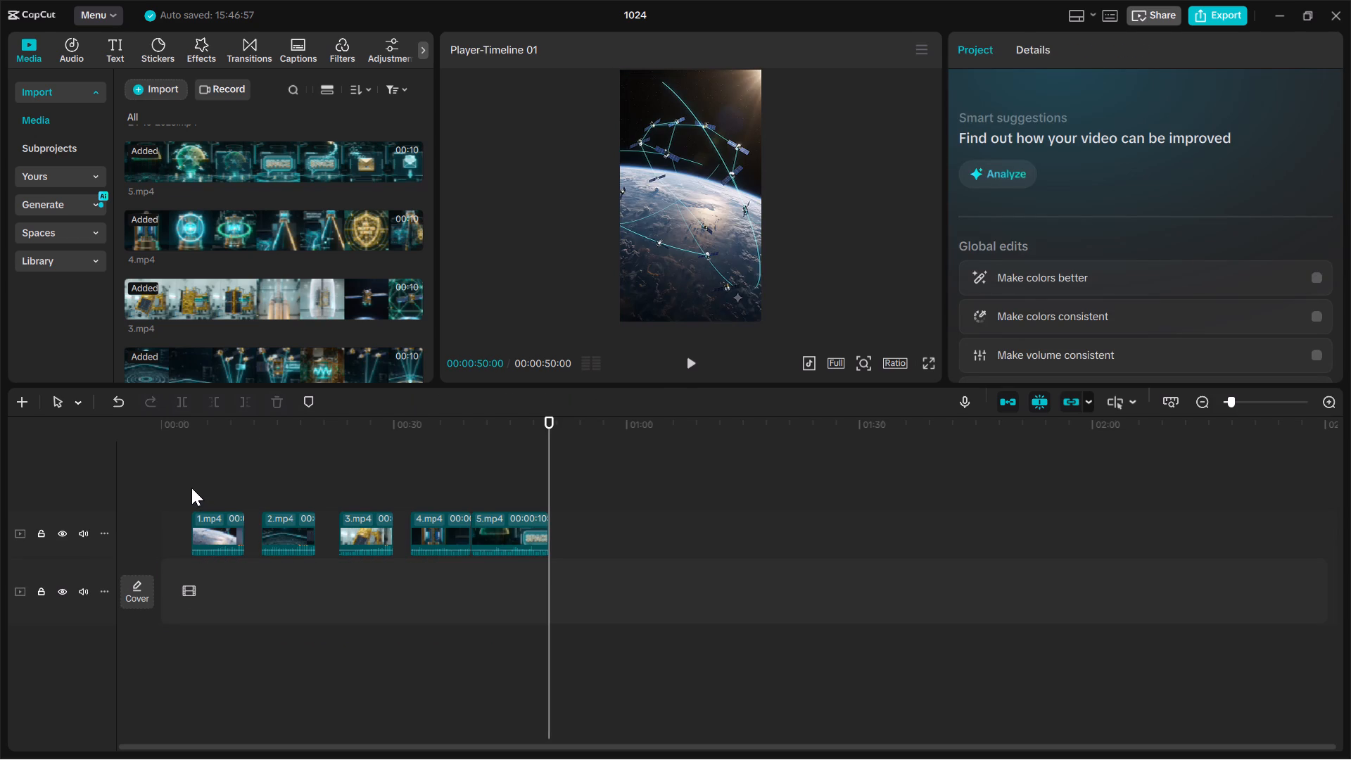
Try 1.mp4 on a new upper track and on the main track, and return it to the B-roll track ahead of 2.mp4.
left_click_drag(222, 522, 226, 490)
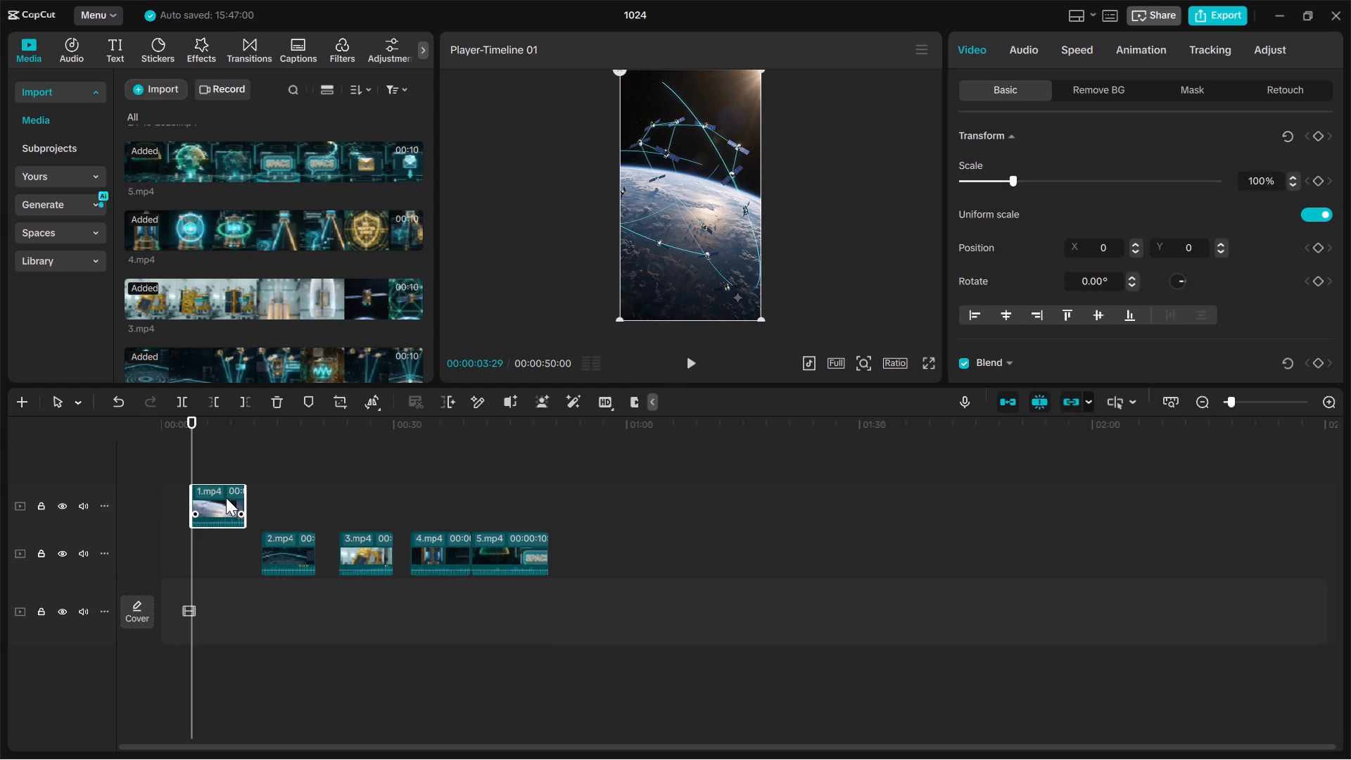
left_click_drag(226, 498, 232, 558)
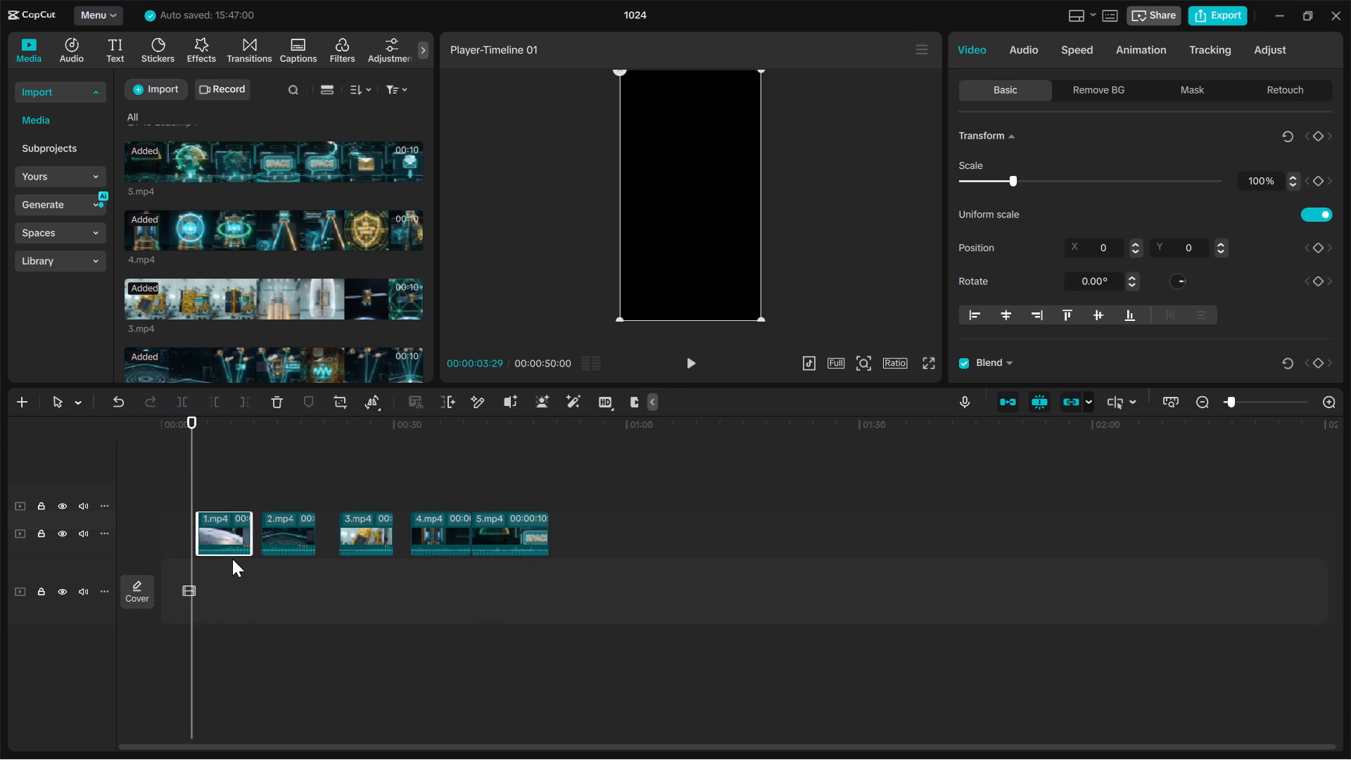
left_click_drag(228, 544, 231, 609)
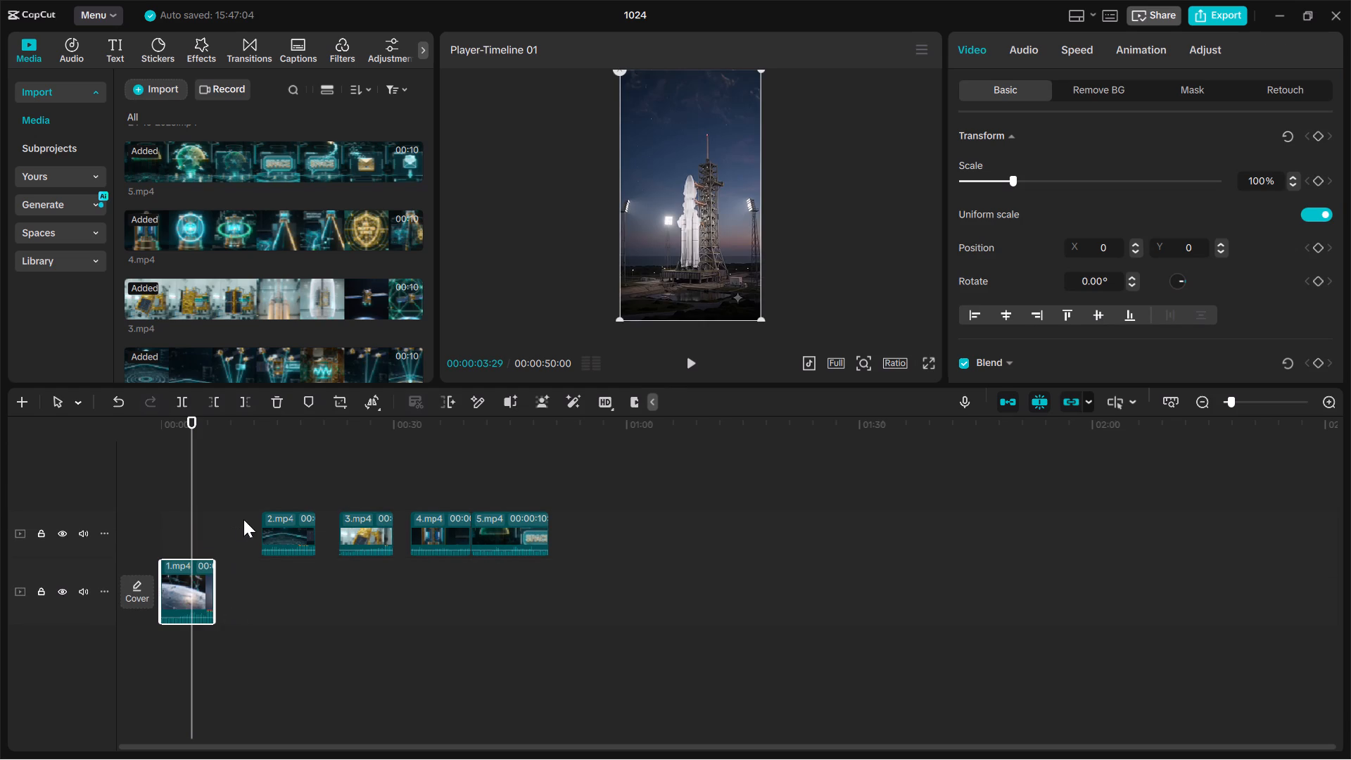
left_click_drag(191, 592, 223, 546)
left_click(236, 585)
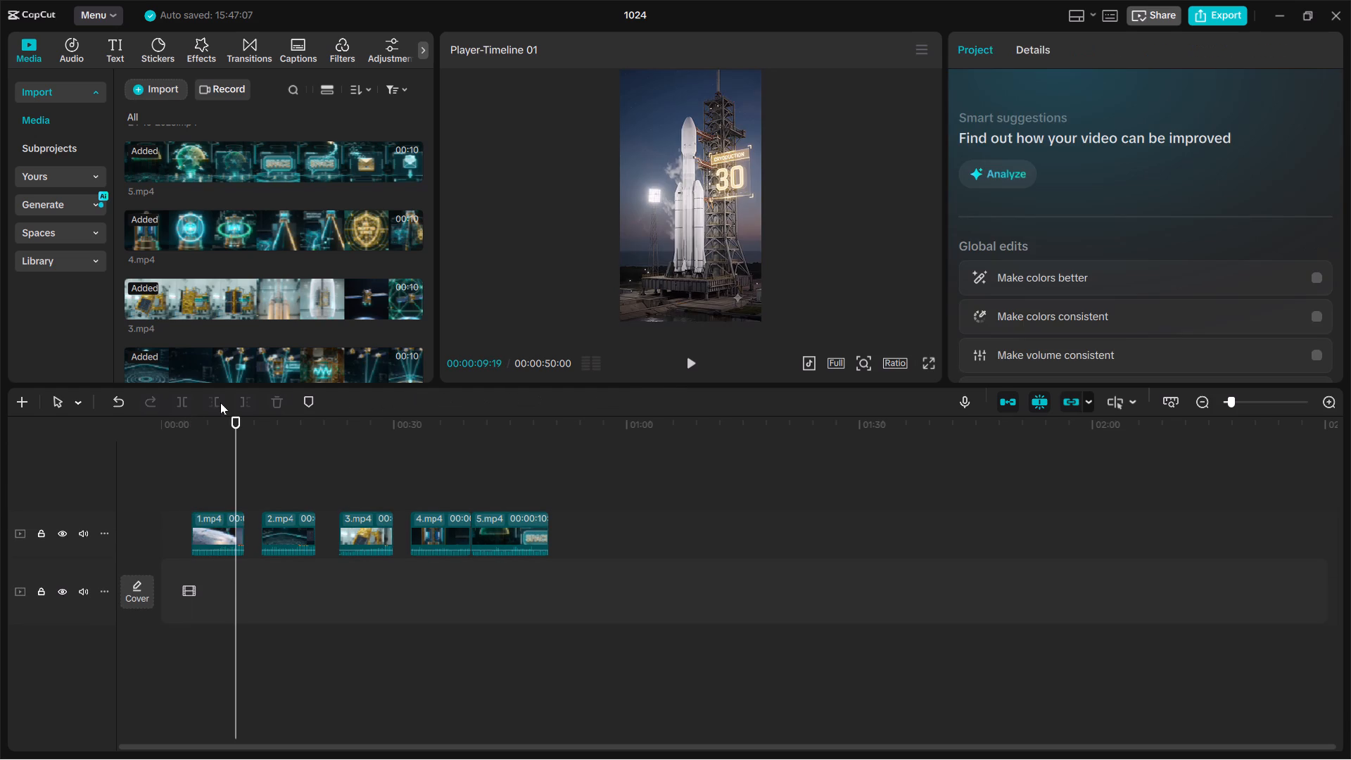
Paste the cut avatar segments back at 00:00:00:00 on their own track, off the main track.
left_click_drag(241, 431, 140, 447)
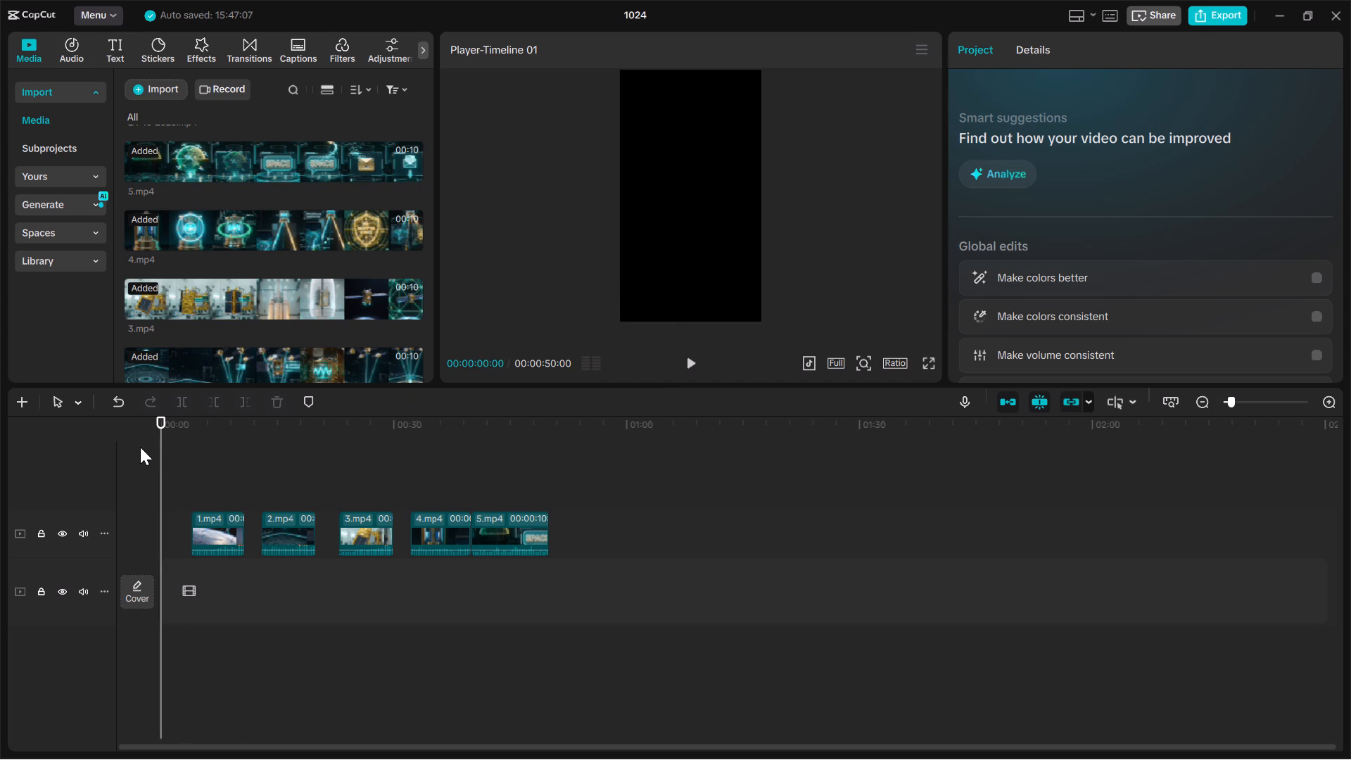
left_click_drag(170, 462, 179, 486)
left_click(179, 486)
left_click_drag(178, 486, 156, 484)
key("ctrl+v")
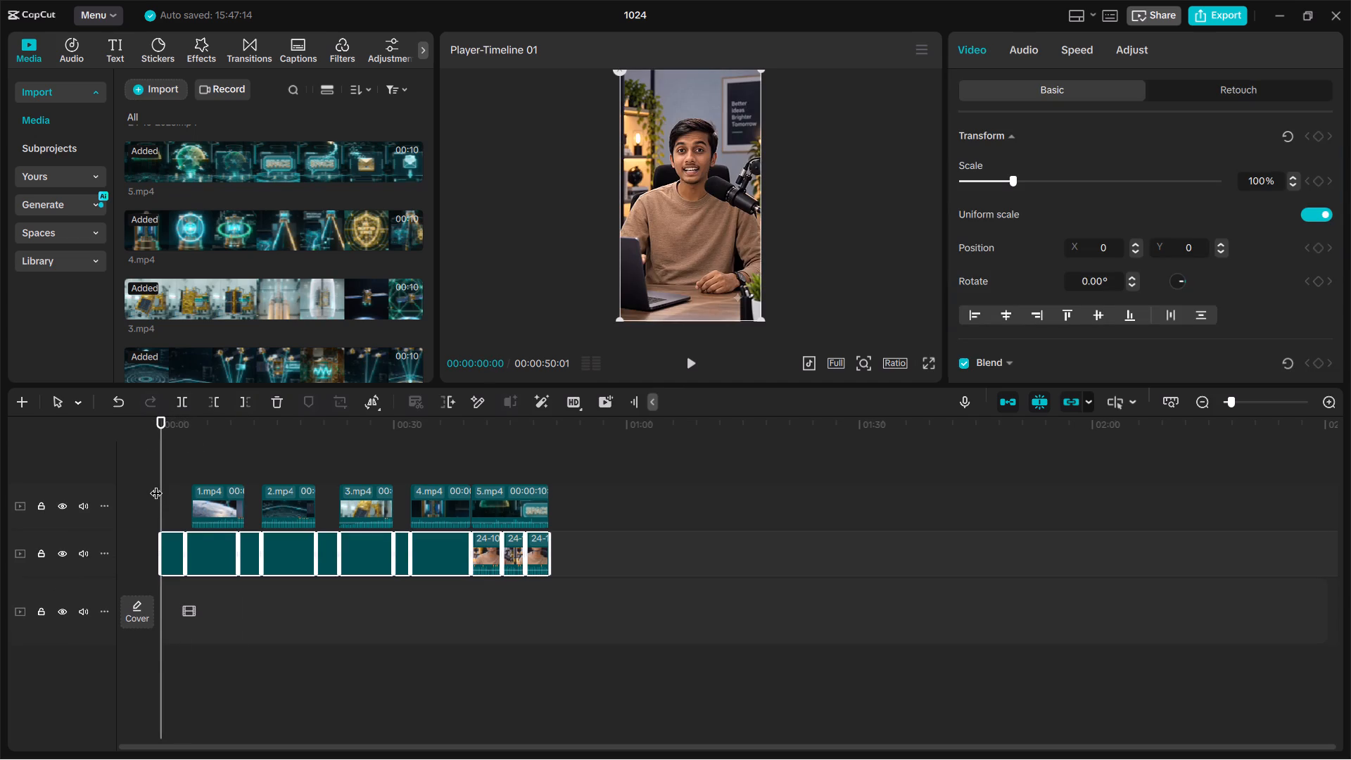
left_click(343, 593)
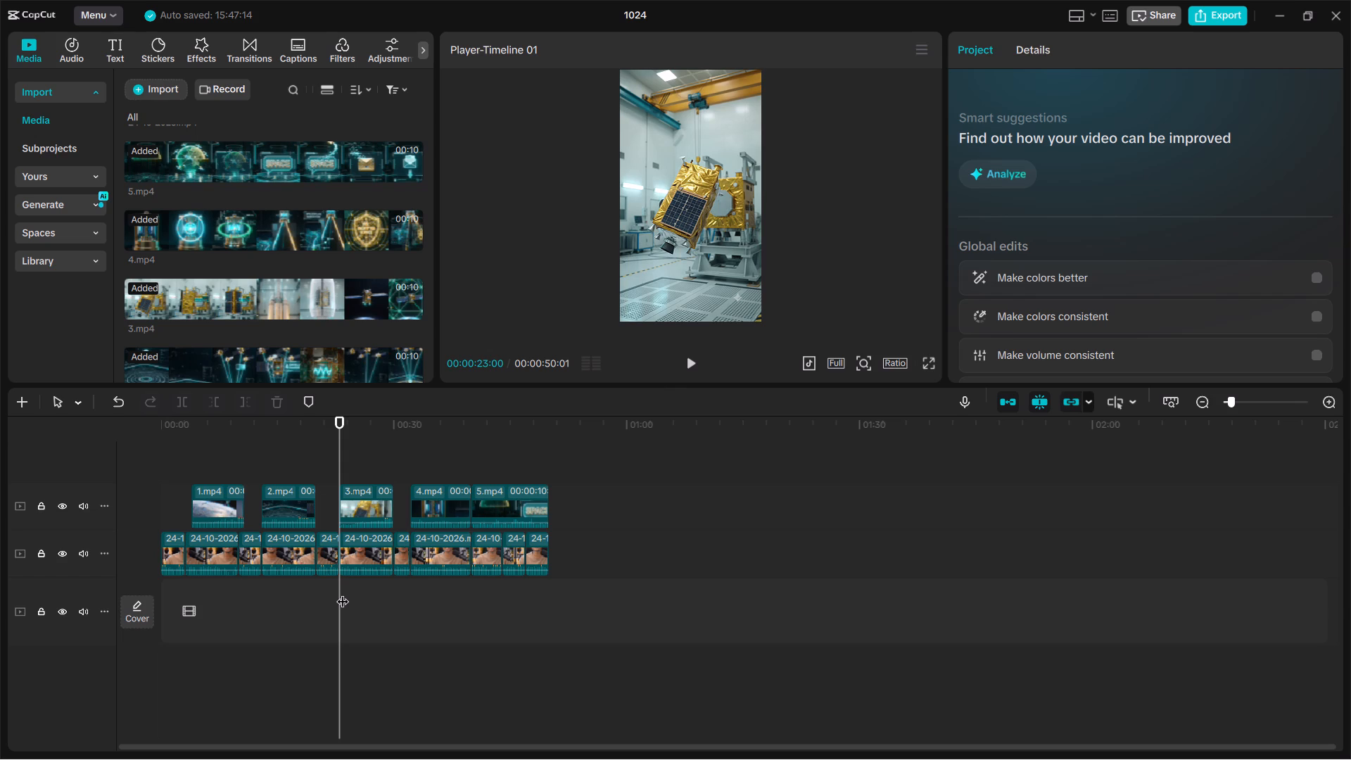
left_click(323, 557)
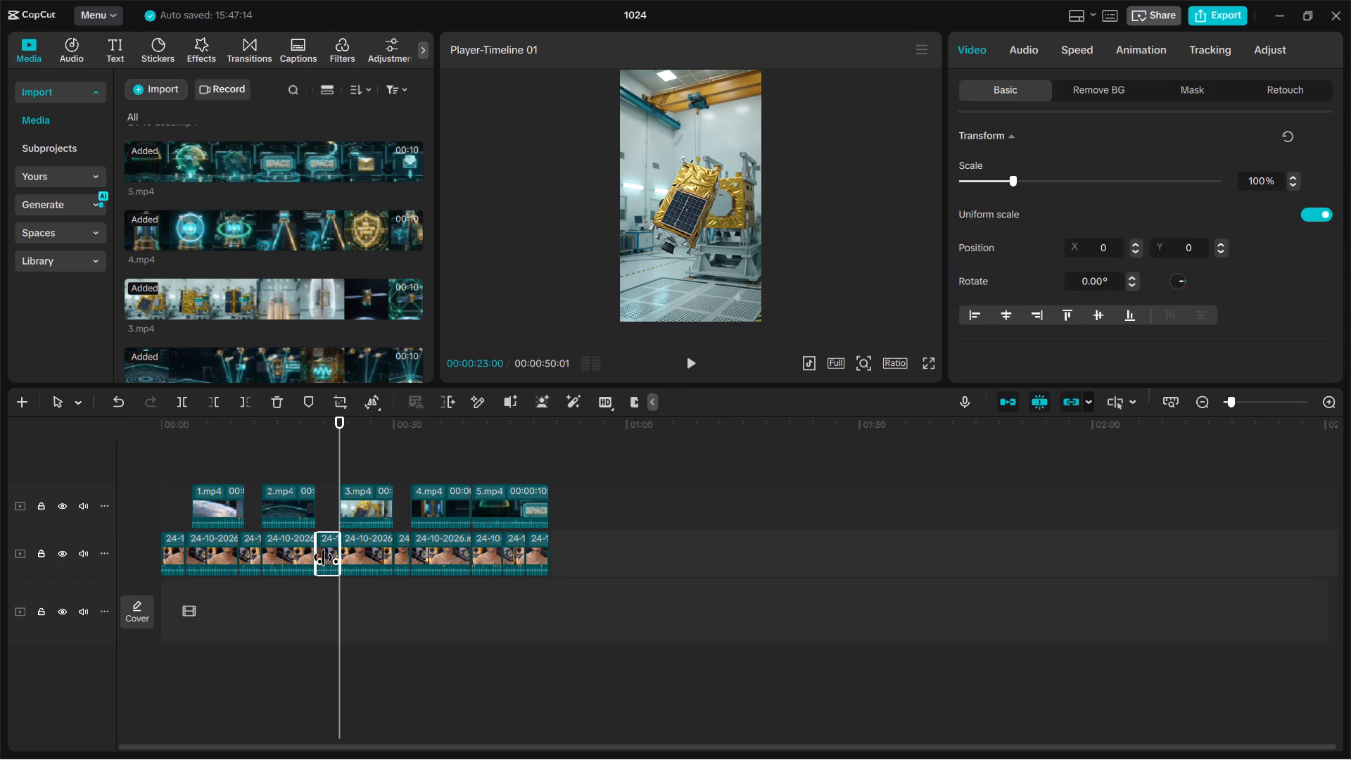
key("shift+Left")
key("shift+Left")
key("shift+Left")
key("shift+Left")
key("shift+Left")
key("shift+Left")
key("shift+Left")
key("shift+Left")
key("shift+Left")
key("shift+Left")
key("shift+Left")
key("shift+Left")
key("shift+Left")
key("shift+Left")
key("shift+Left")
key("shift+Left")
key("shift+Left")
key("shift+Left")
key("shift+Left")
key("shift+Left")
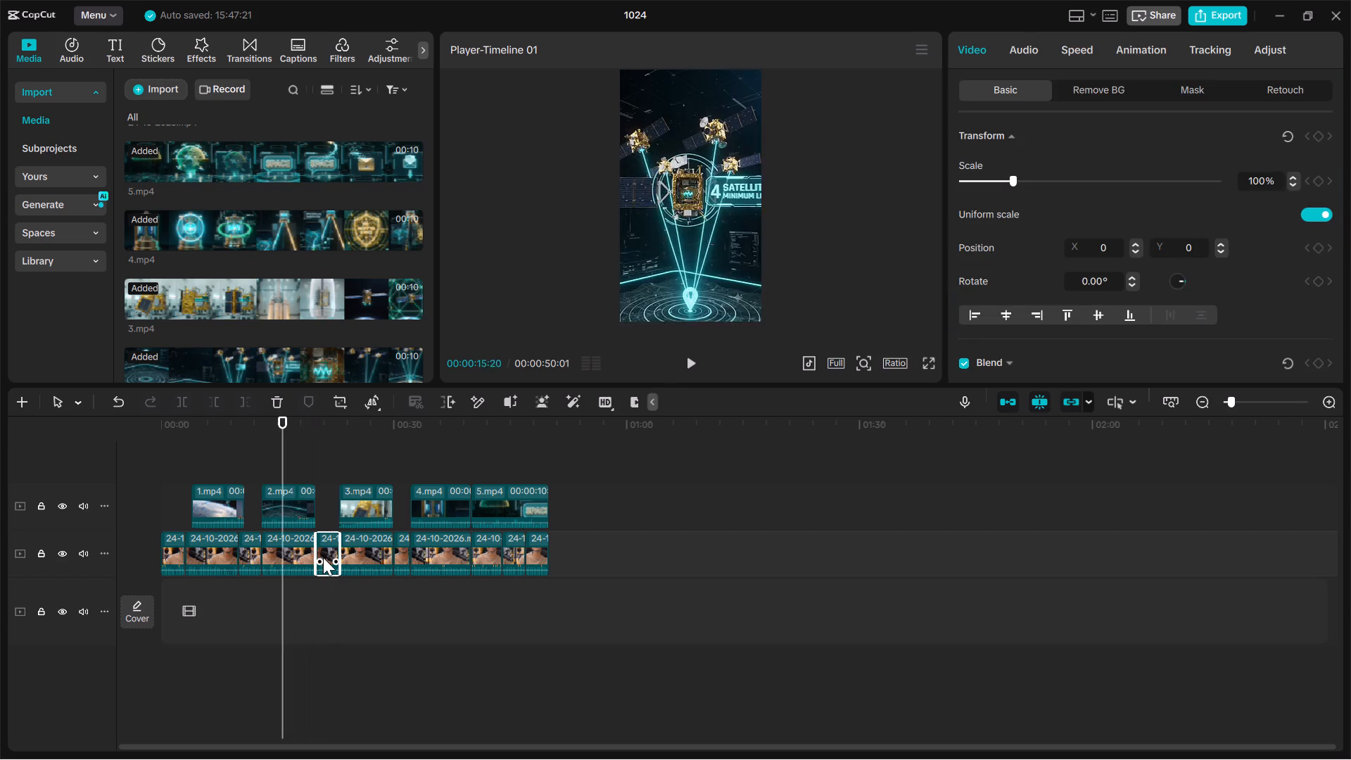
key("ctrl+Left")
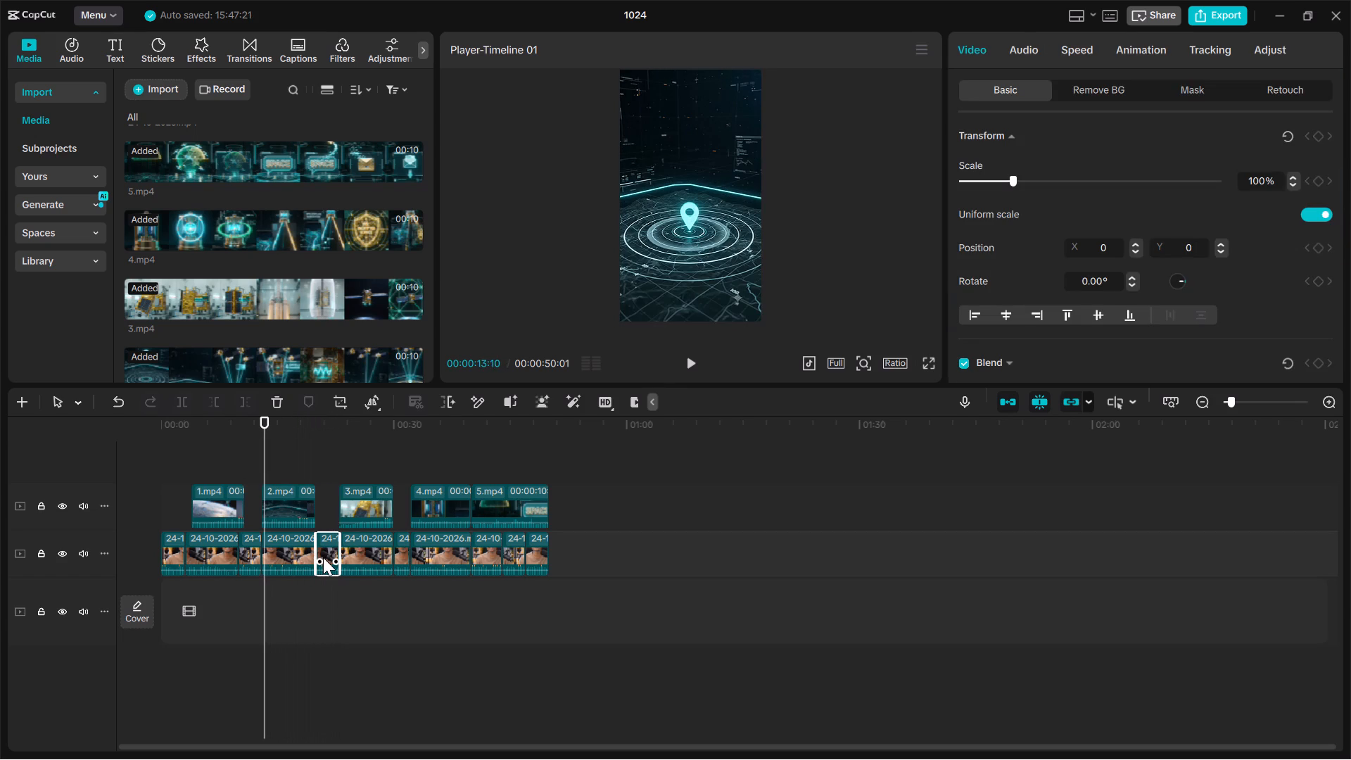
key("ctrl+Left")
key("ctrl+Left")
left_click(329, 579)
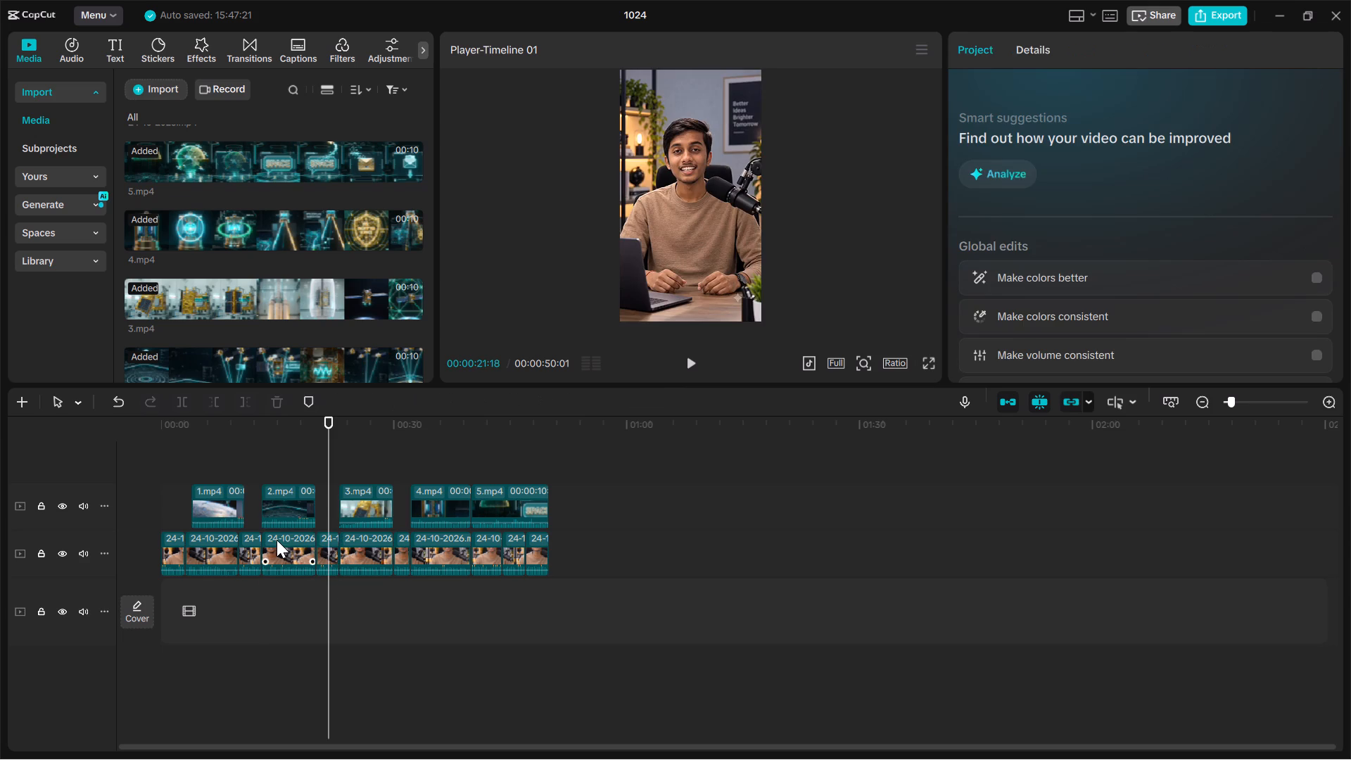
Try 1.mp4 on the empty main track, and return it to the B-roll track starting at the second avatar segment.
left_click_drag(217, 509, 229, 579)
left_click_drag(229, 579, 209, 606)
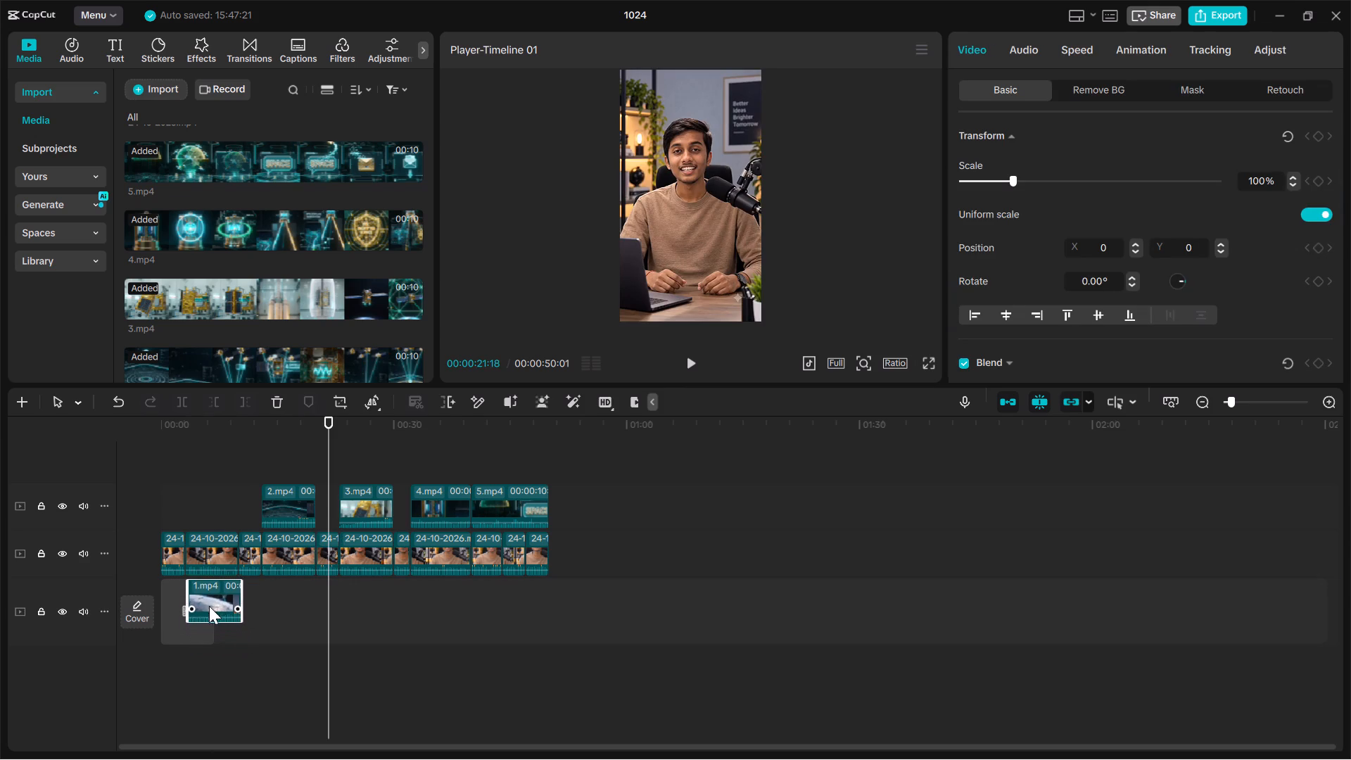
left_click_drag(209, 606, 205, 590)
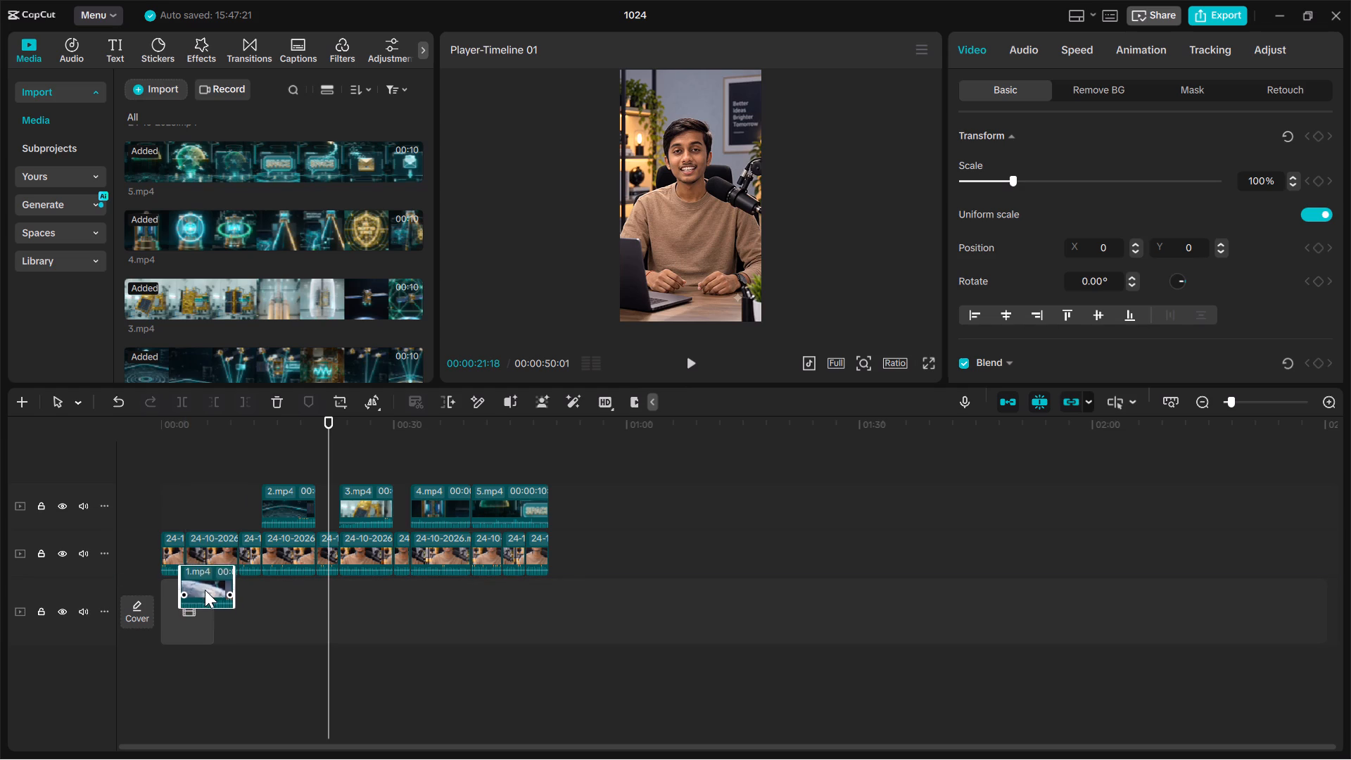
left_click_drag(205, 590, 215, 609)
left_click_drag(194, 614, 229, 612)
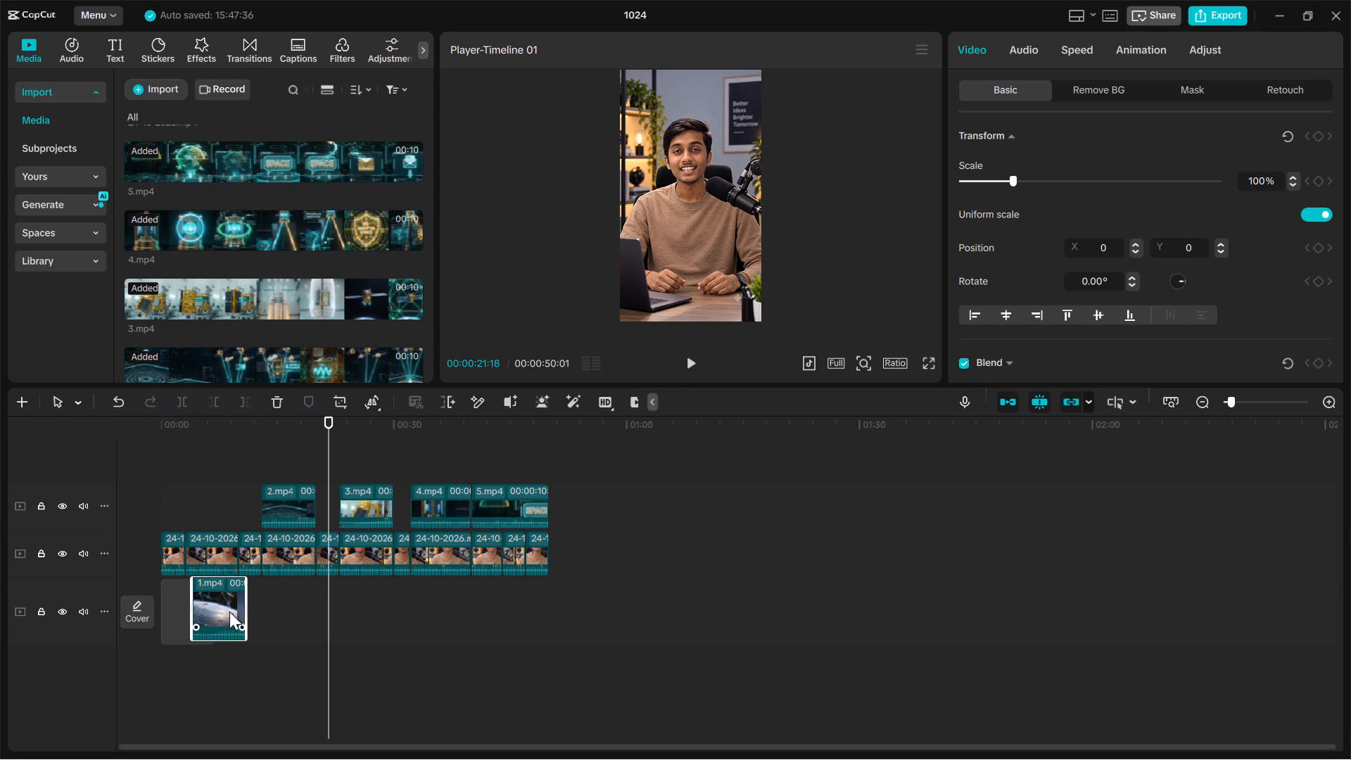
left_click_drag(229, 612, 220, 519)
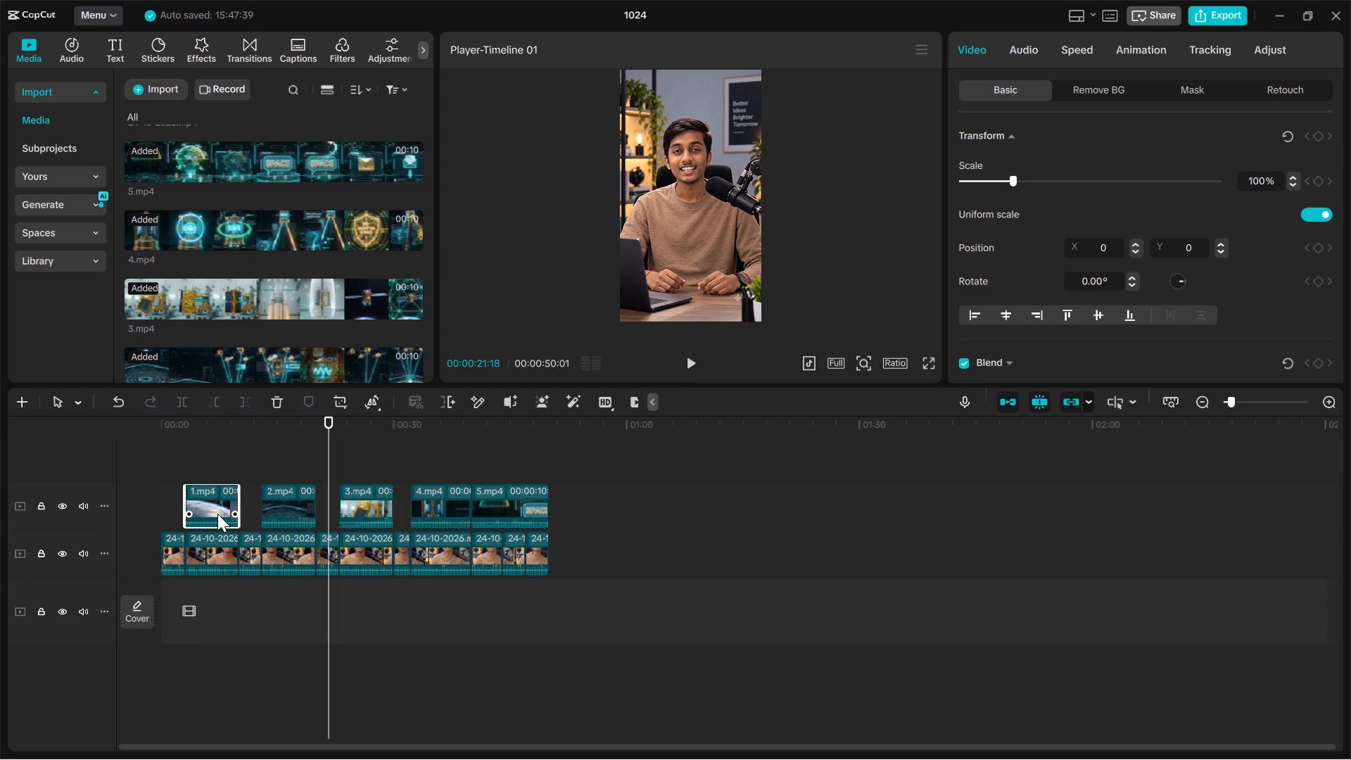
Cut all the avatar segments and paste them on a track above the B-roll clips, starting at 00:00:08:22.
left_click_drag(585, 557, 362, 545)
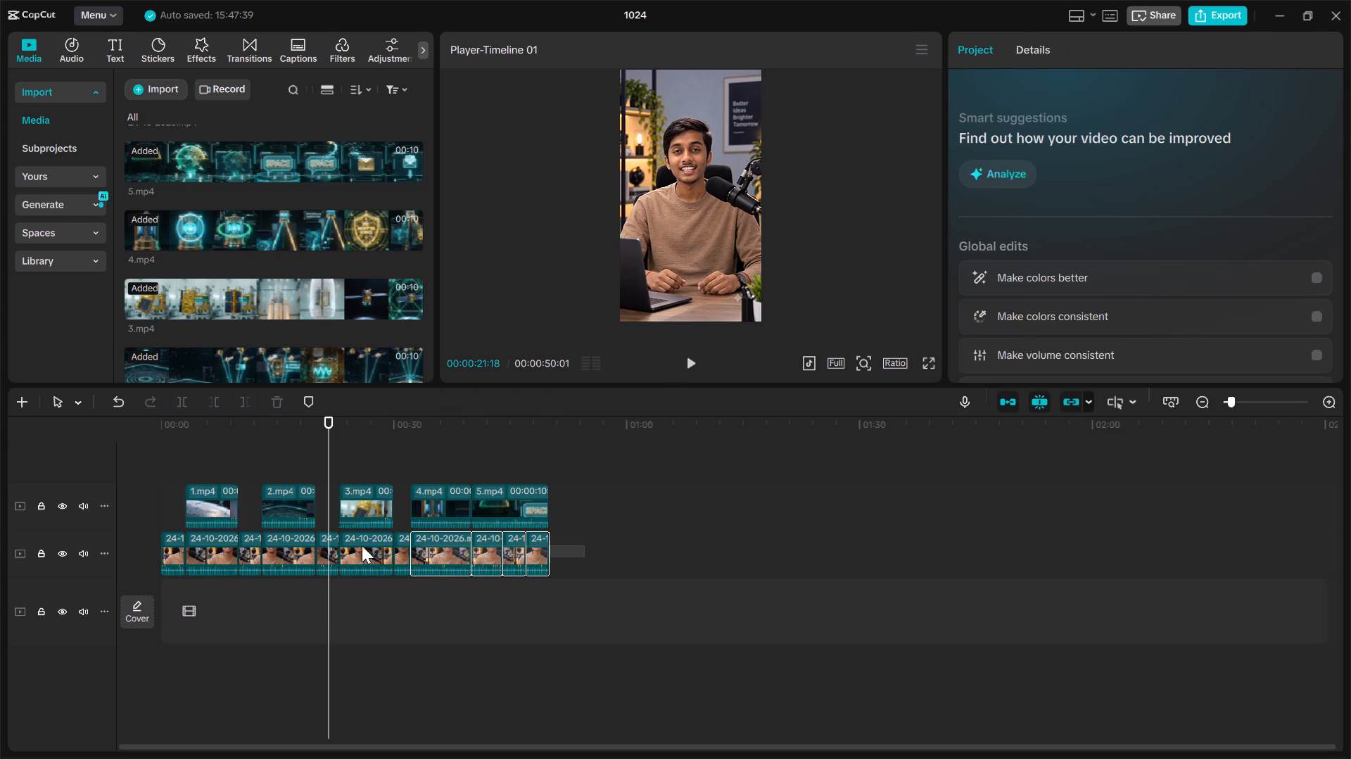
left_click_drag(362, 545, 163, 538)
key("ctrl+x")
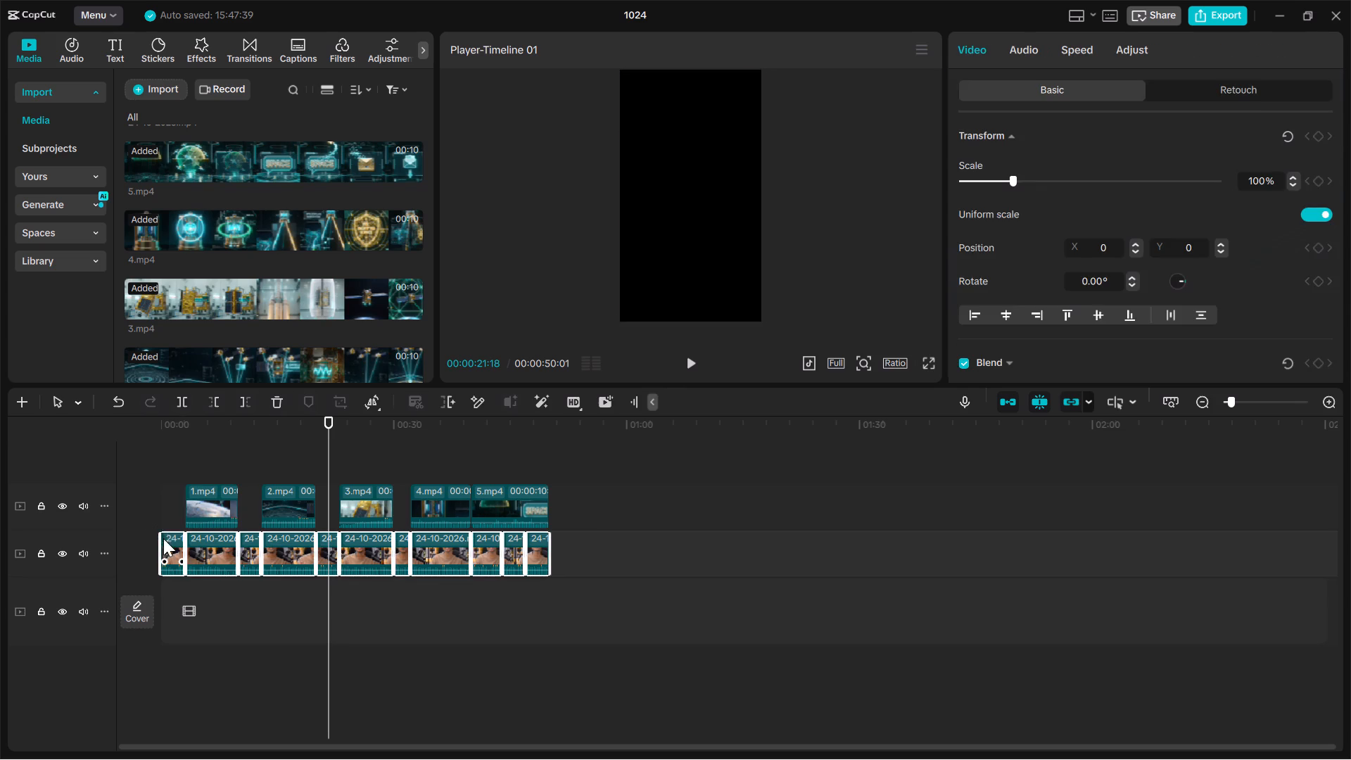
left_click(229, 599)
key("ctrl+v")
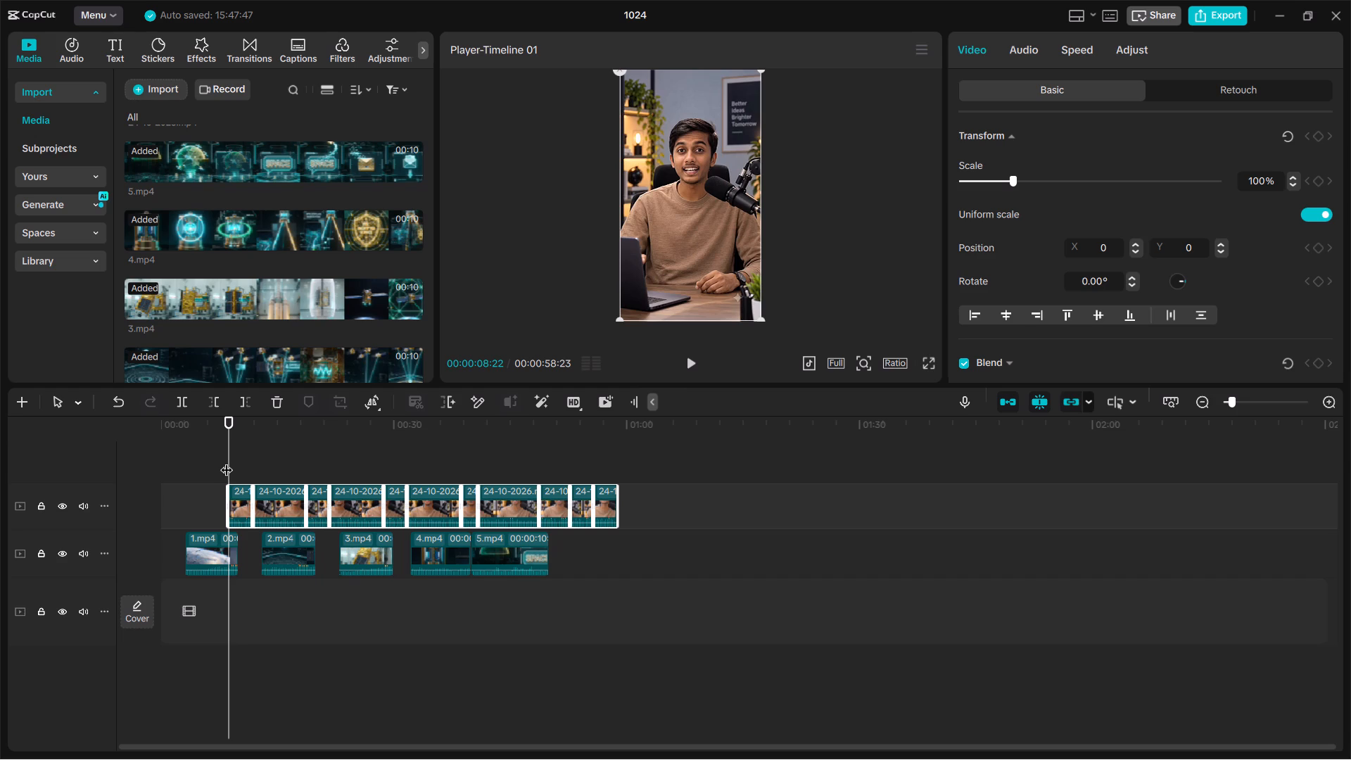
Cut all the avatar segments again and paste them above the B-roll clips, starting near the timeline's beginning at 00:00:01:01.
left_click_drag(227, 458, 152, 462)
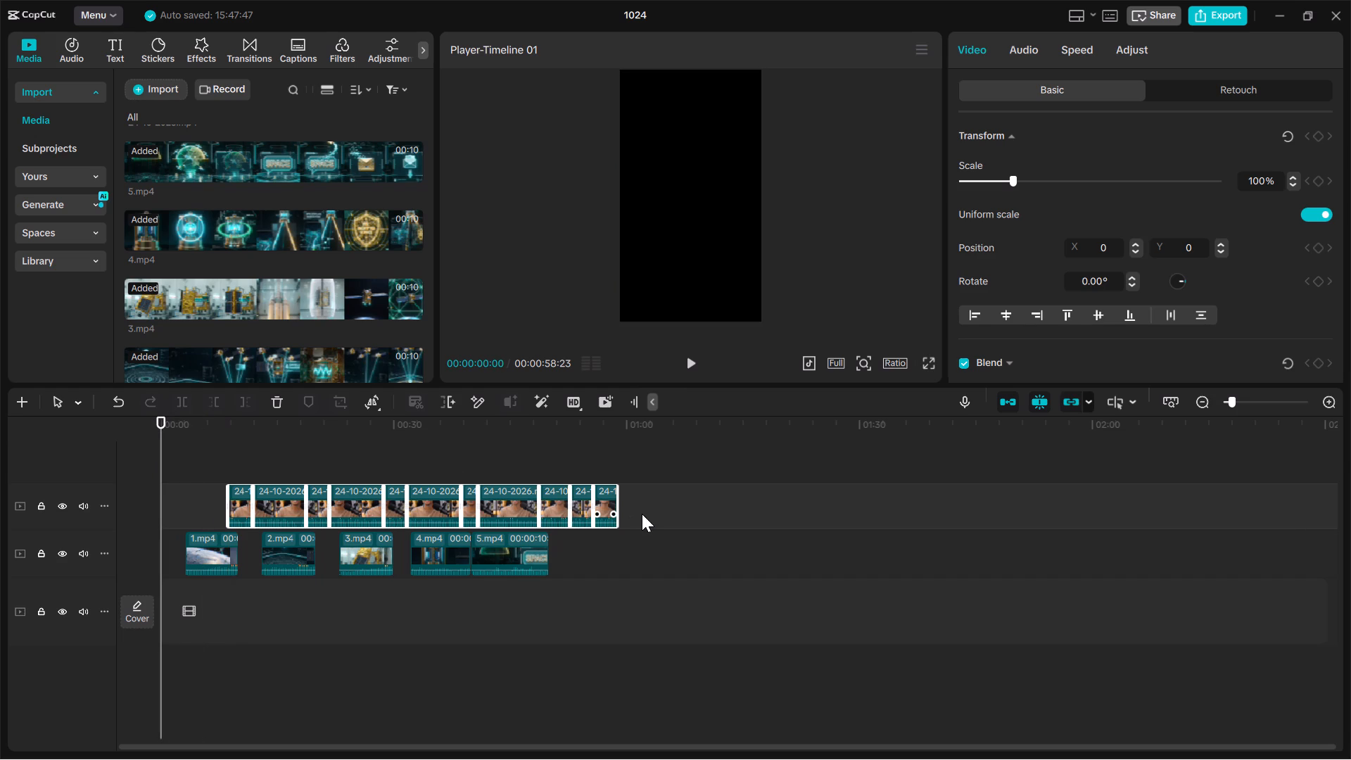
left_click_drag(642, 514, 227, 506)
key("ctrl+x")
left_click(169, 483)
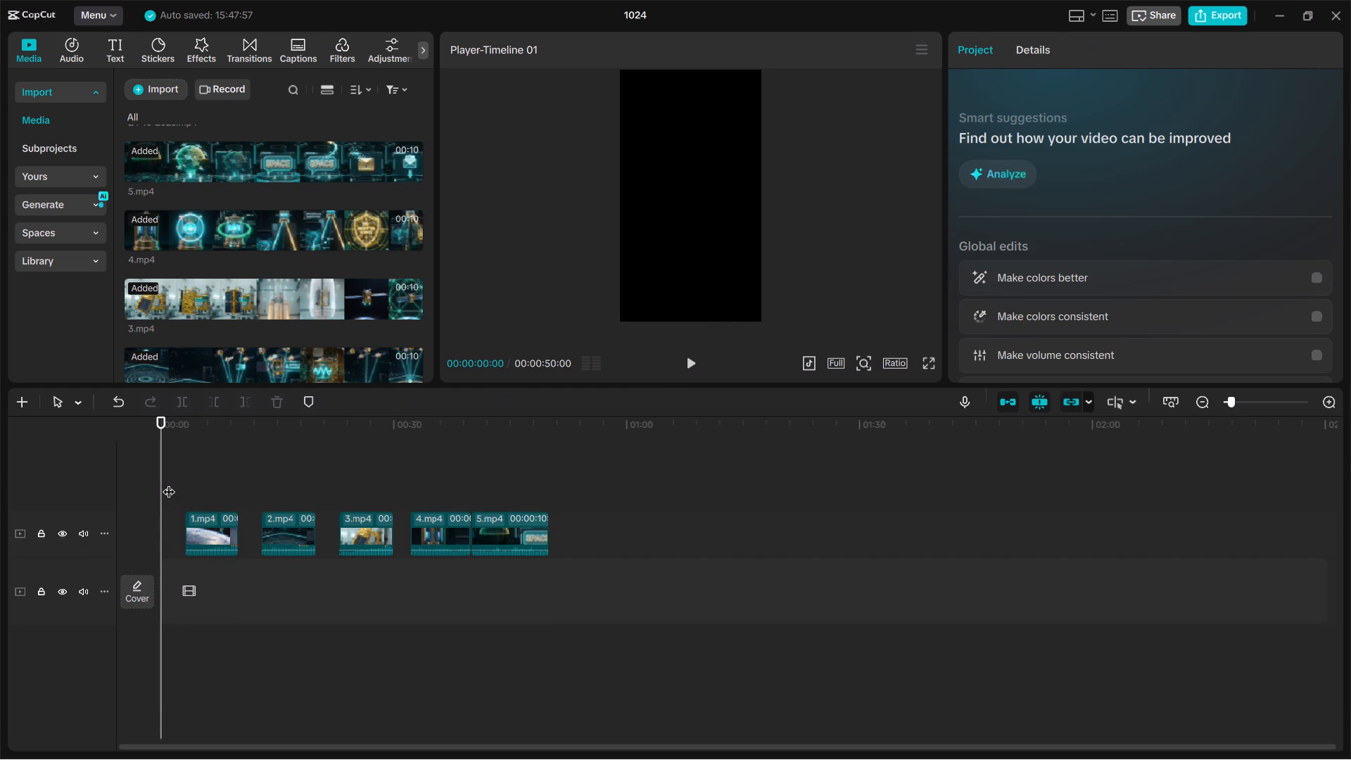
key("ctrl+v")
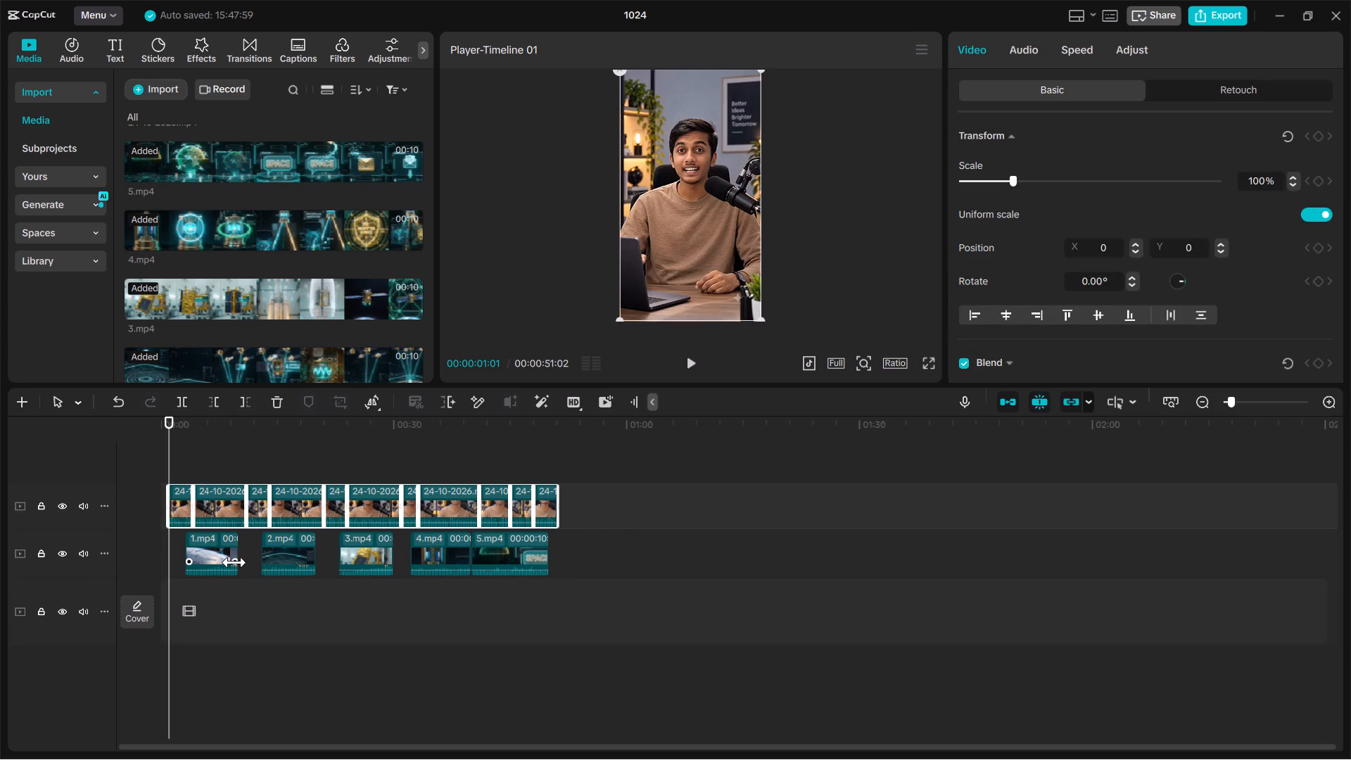
Try 1.mp4 above the avatar segments, and return it to the B-roll track starting near the first avatar cut.
left_click_drag(220, 562, 239, 471)
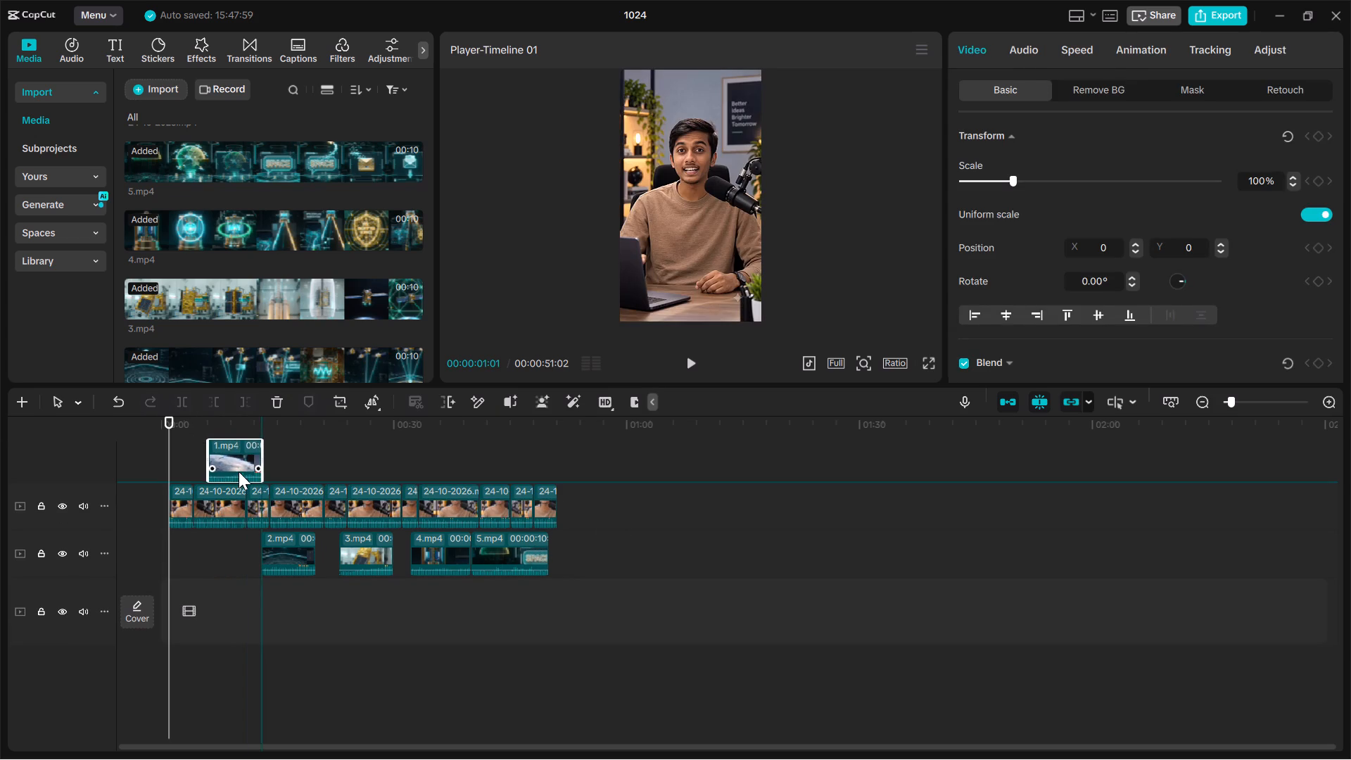
left_click_drag(239, 471, 239, 472)
left_click_drag(224, 509, 211, 509)
left_click_drag(211, 509, 211, 605)
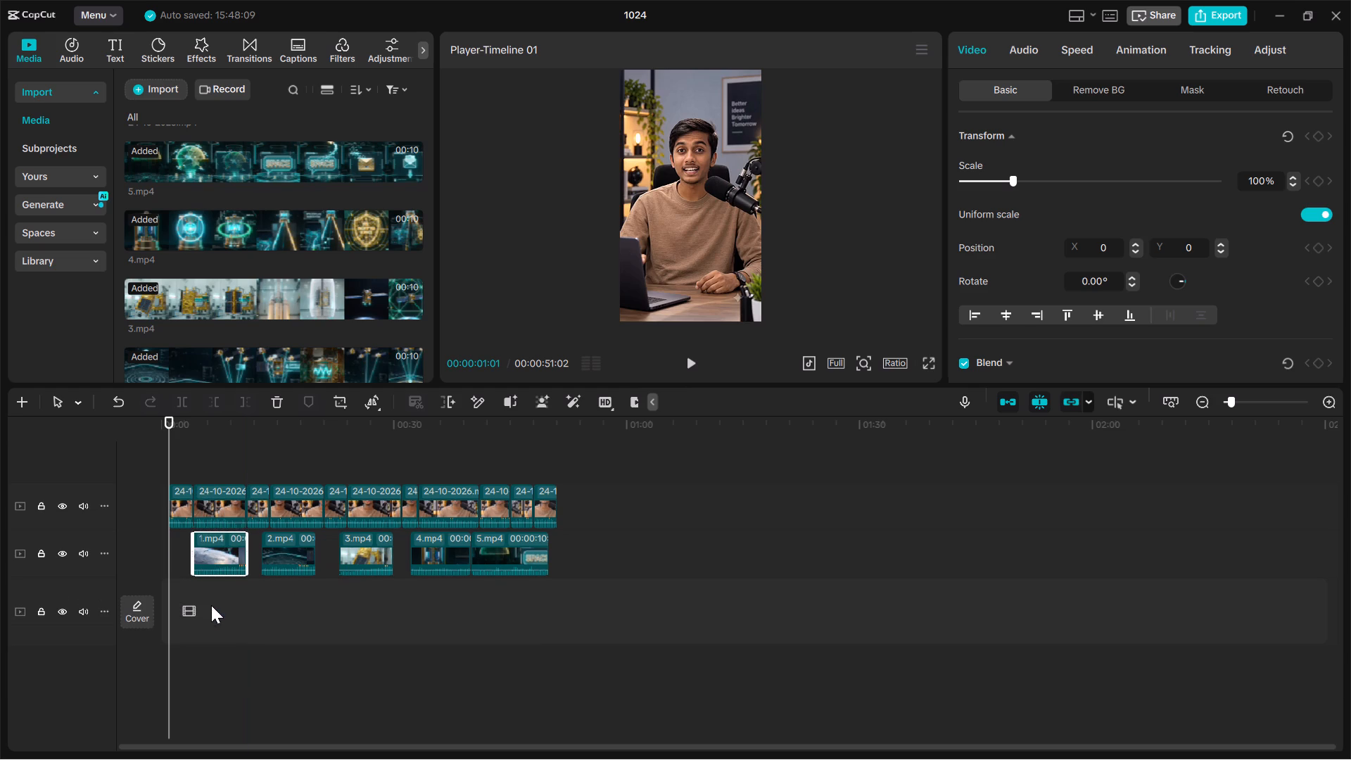
Move the playhead to 00:00:04:06, and open the "y 225" values note in Notepad beside the CapCut window.
left_click_drag(167, 441, 199, 443)
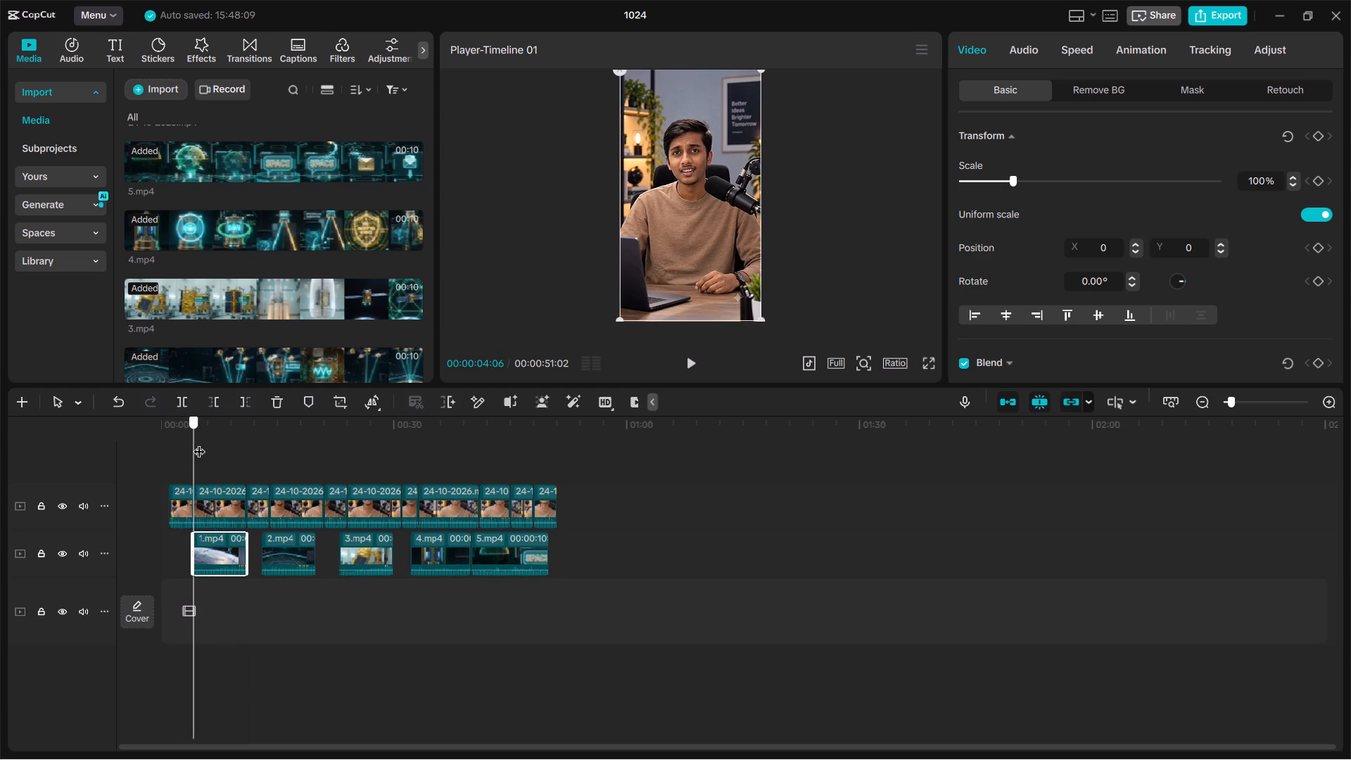
left_click_drag(199, 443, 196, 452)
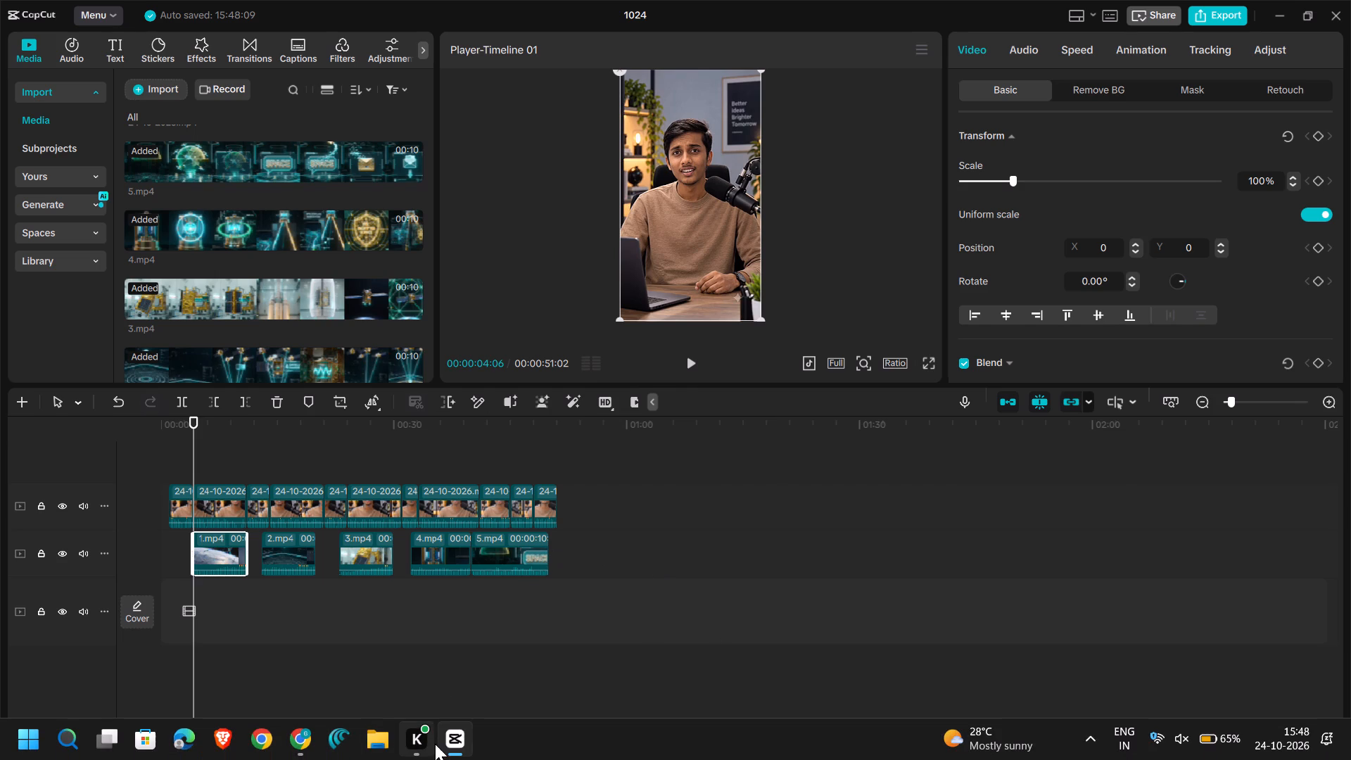
type("note")
key("Return")
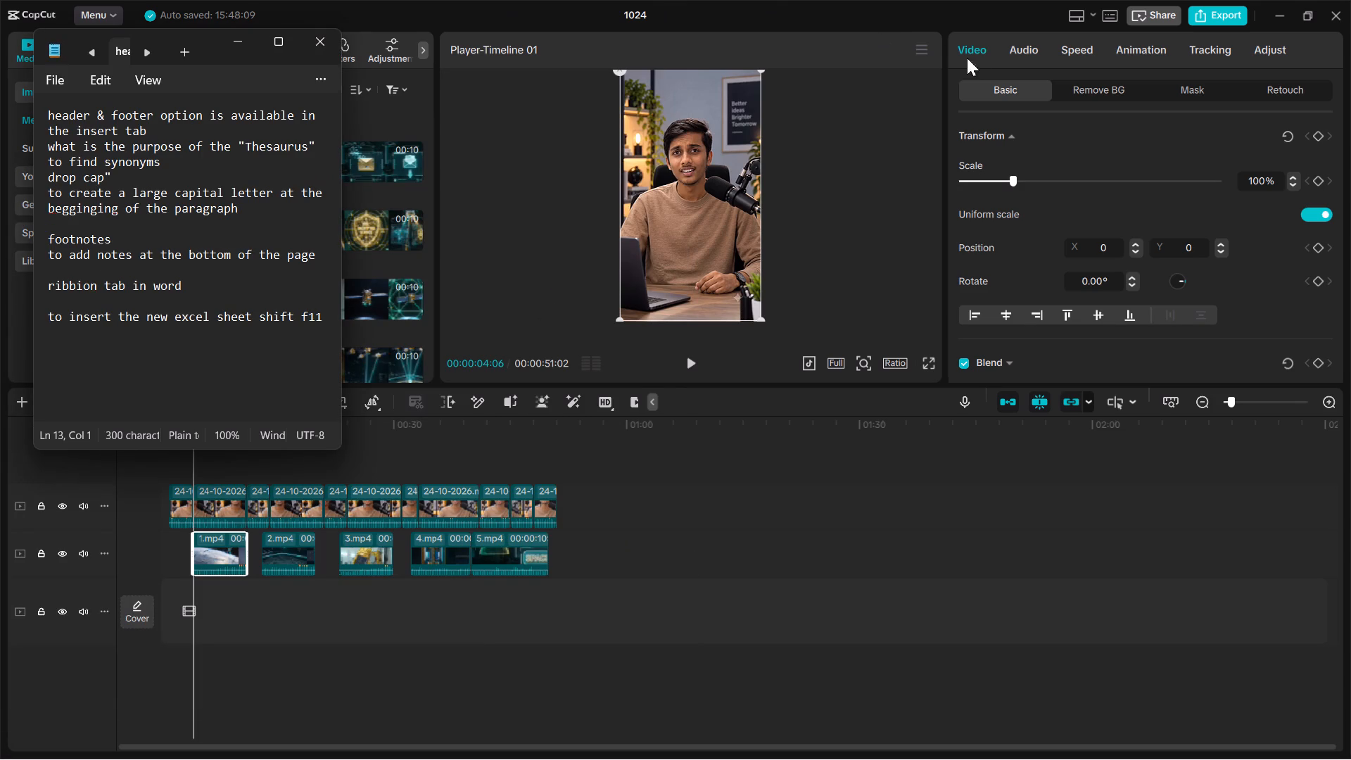
left_click(284, 42)
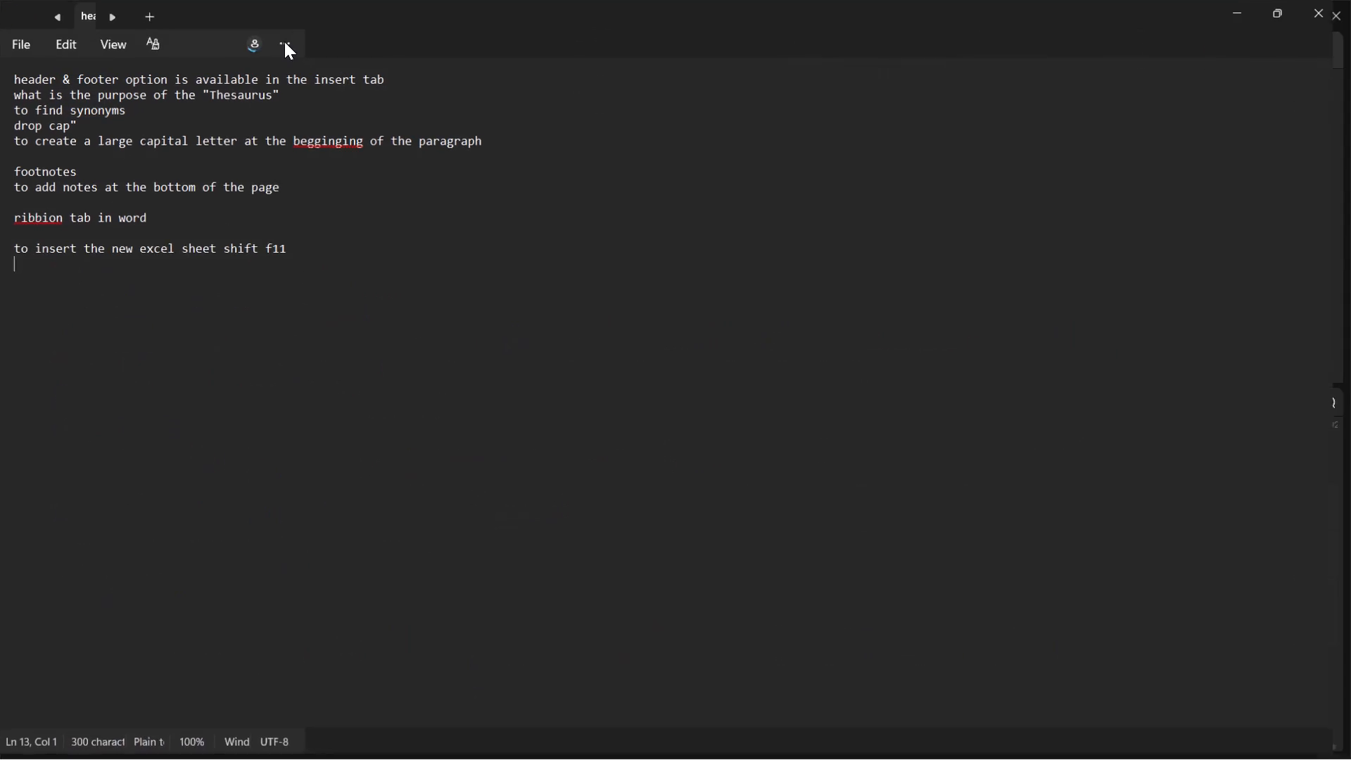
left_click(994, 18)
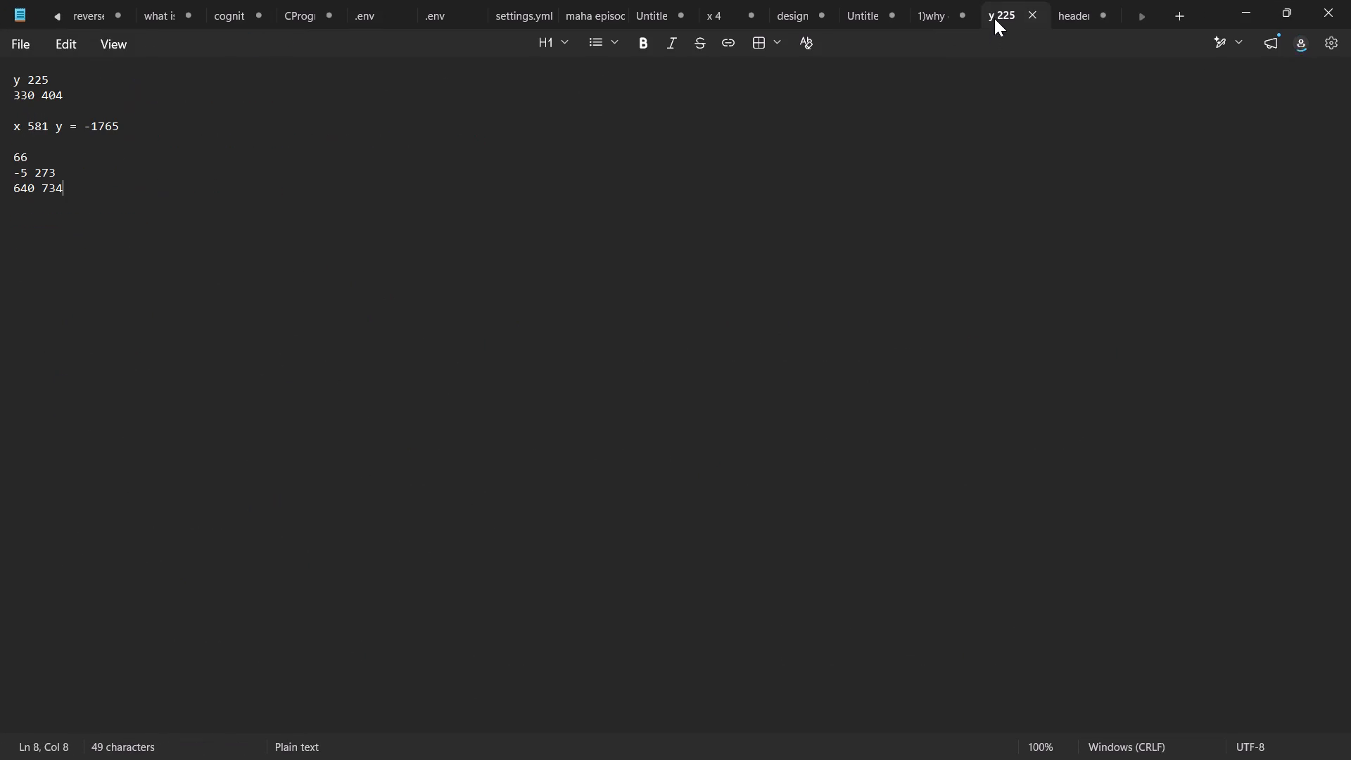
left_click(1254, 24)
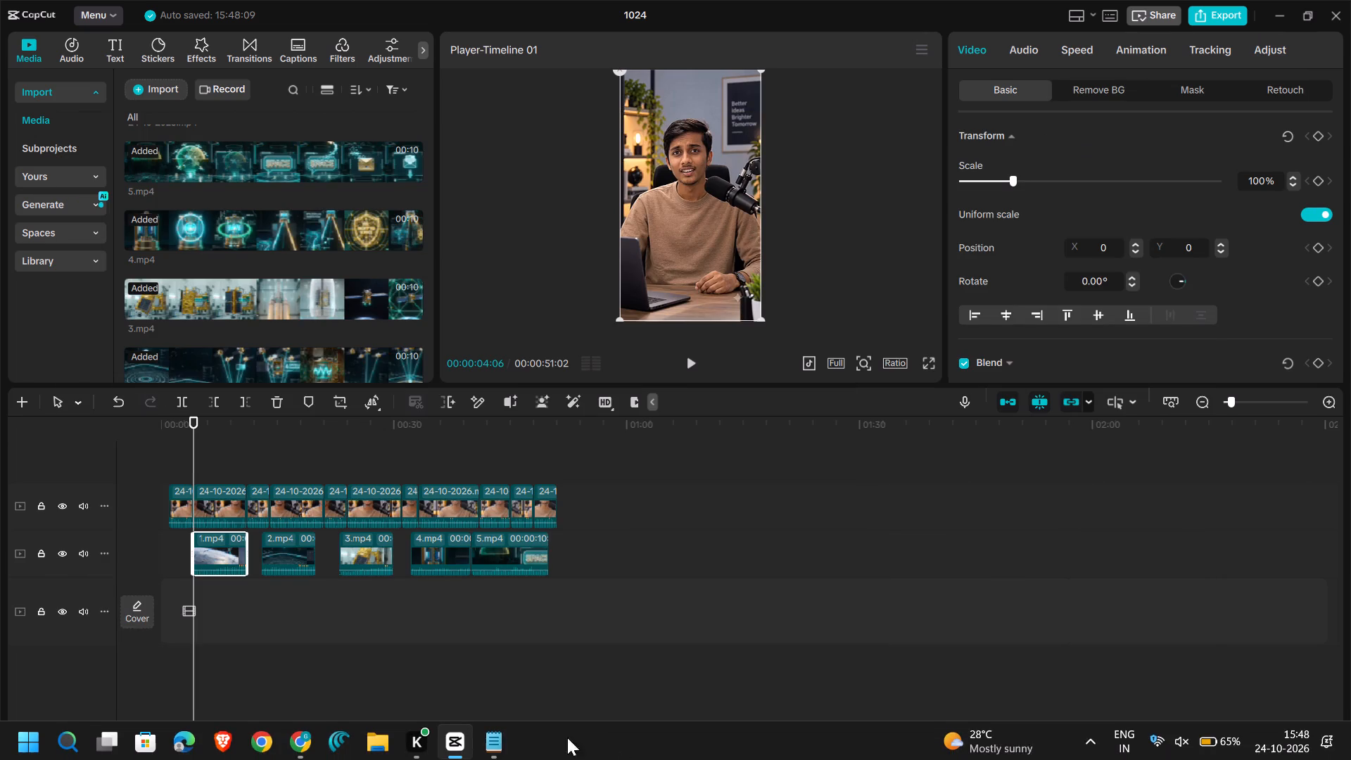
left_click(488, 735)
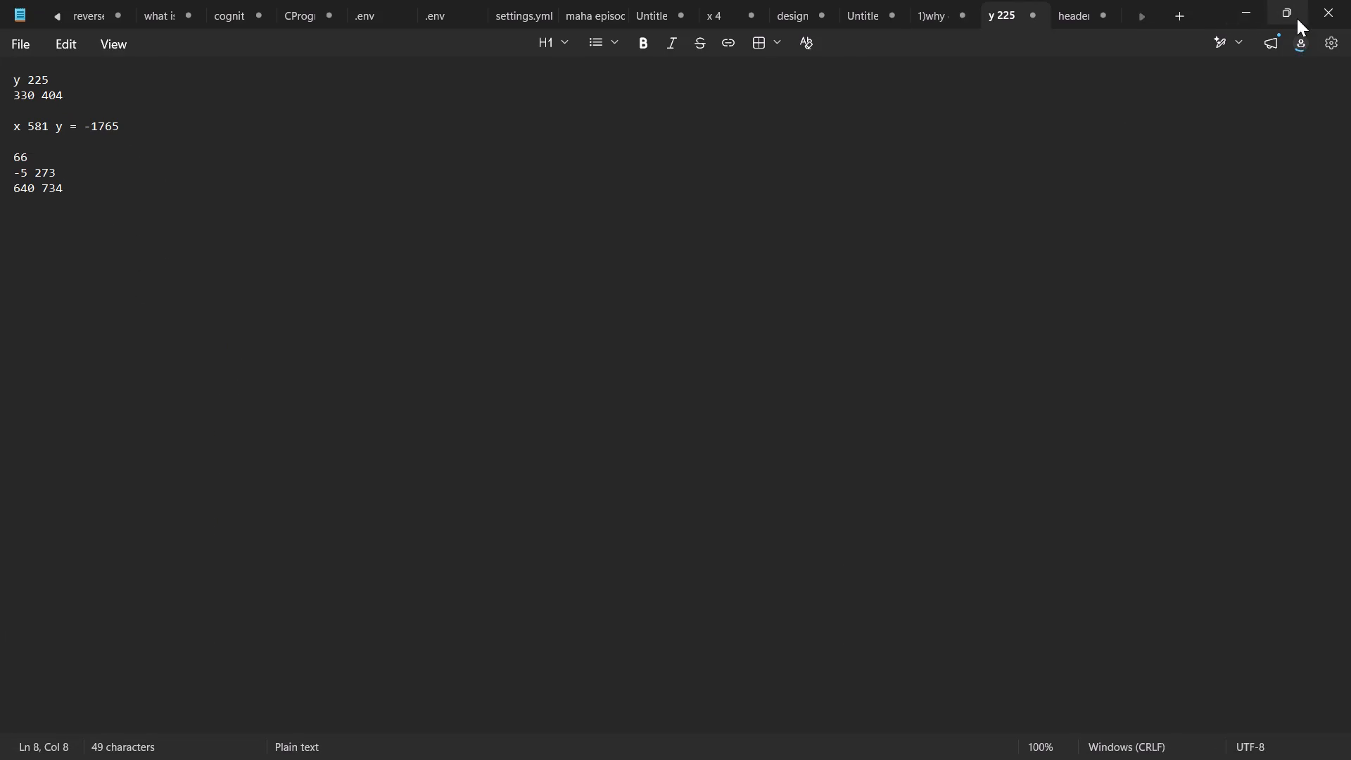
left_click(1297, 18)
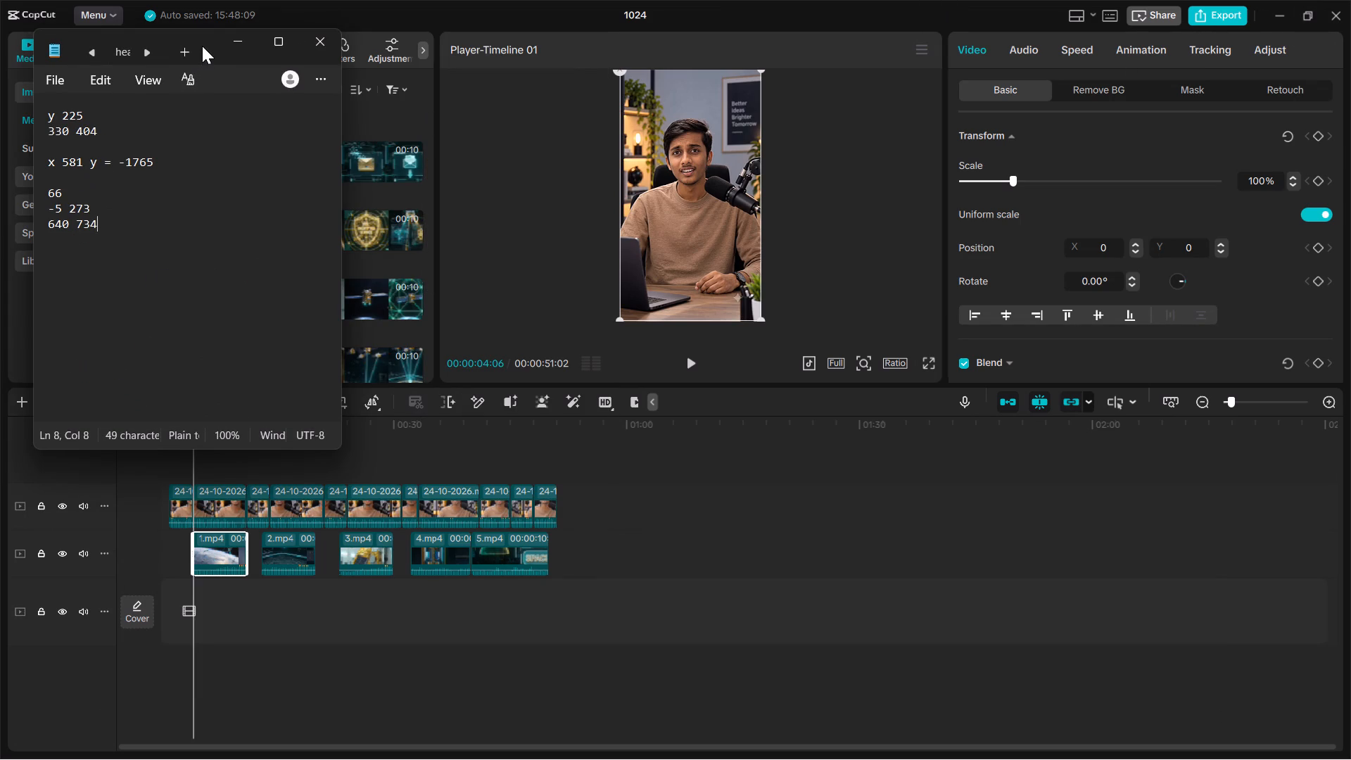
left_click_drag(202, 46, 497, 75)
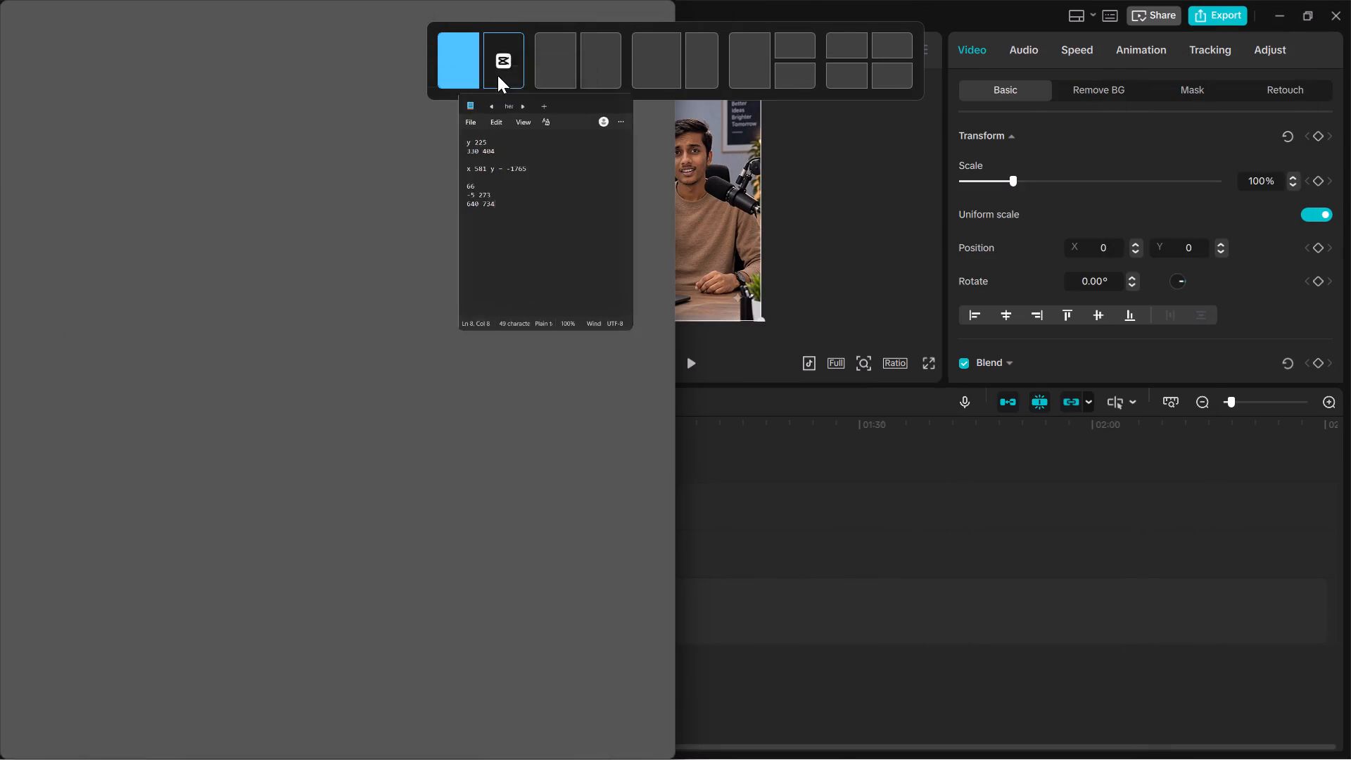
left_click(911, 13)
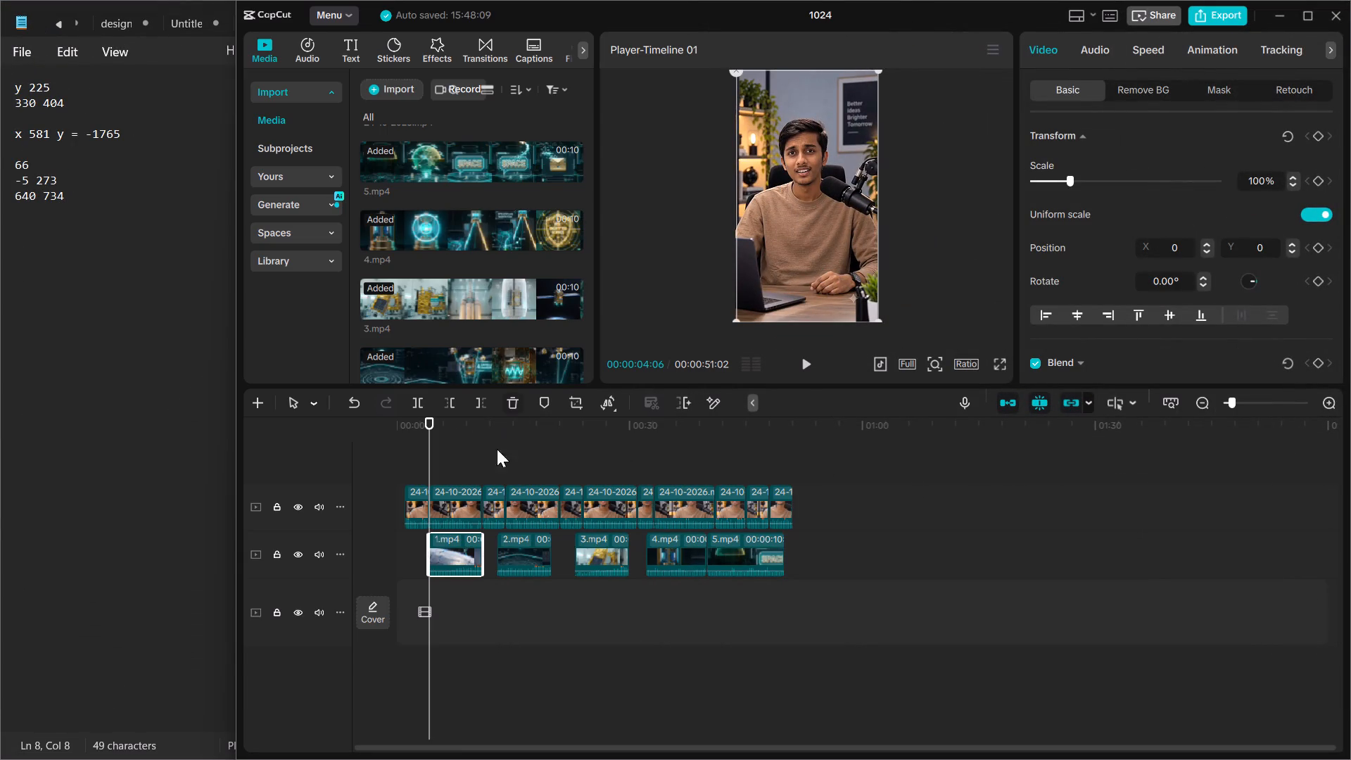
Scale the second avatar segment to 66% and set its position to X 581, Y -1765.
left_click(450, 519)
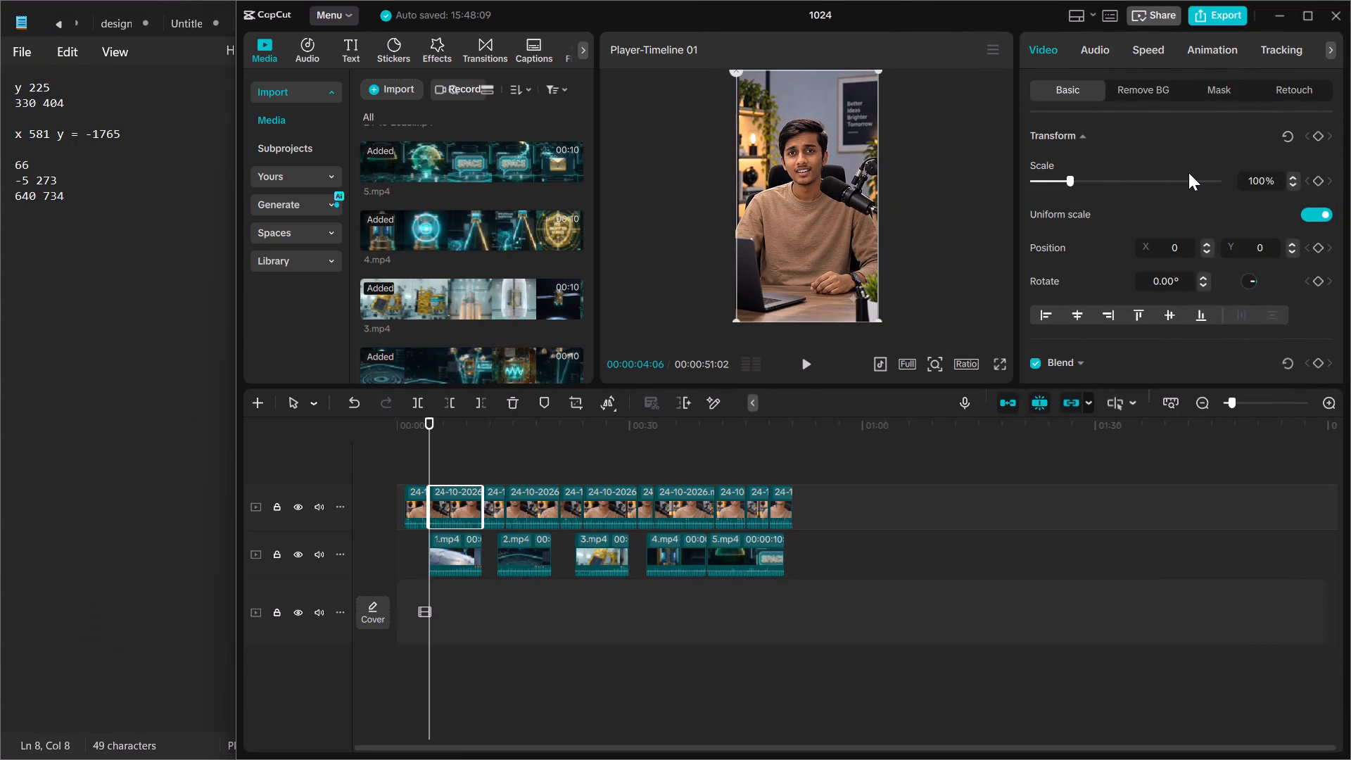
left_click(1270, 179)
key("BackSpace")
key("BackSpace")
key("BackSpace")
type("66")
key("Return")
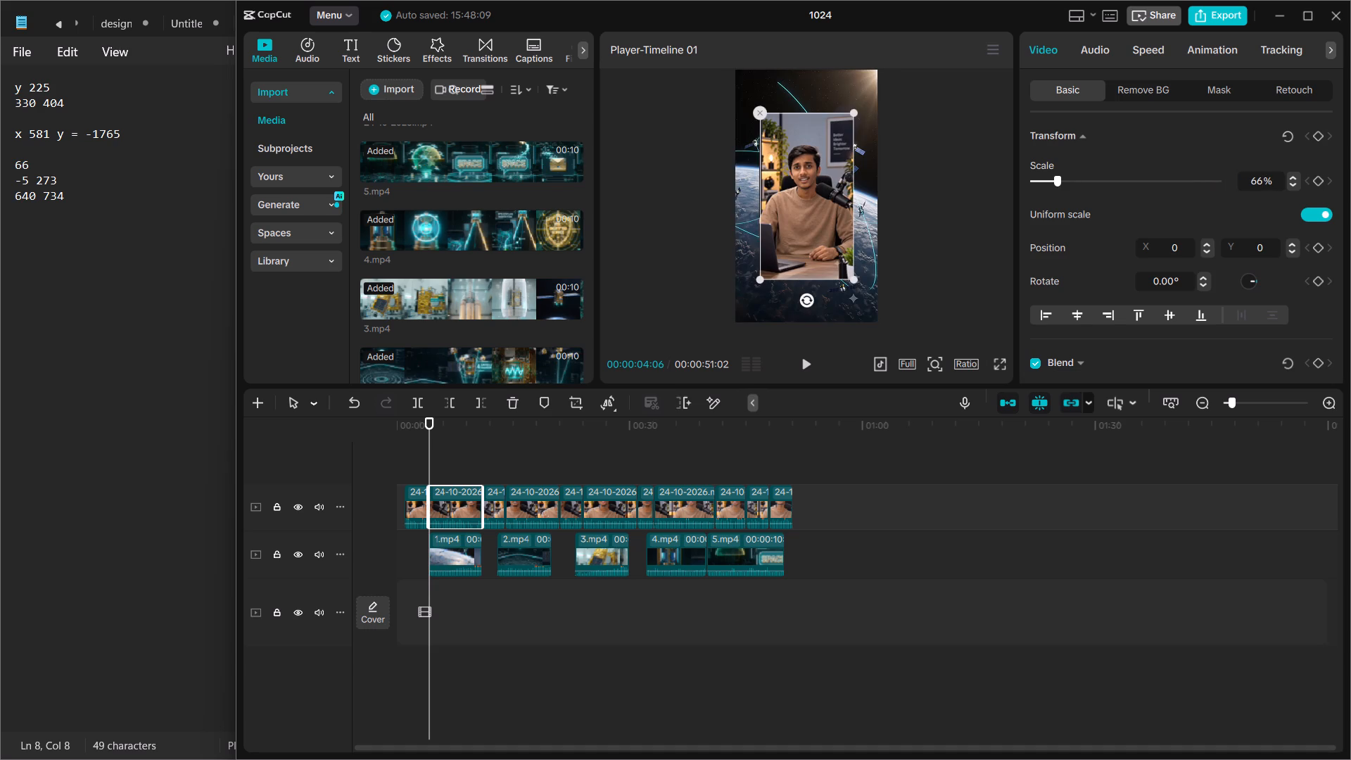
left_click(1183, 251)
key("BackSpace")
type("581")
left_click(1274, 247)
key("BackSpace")
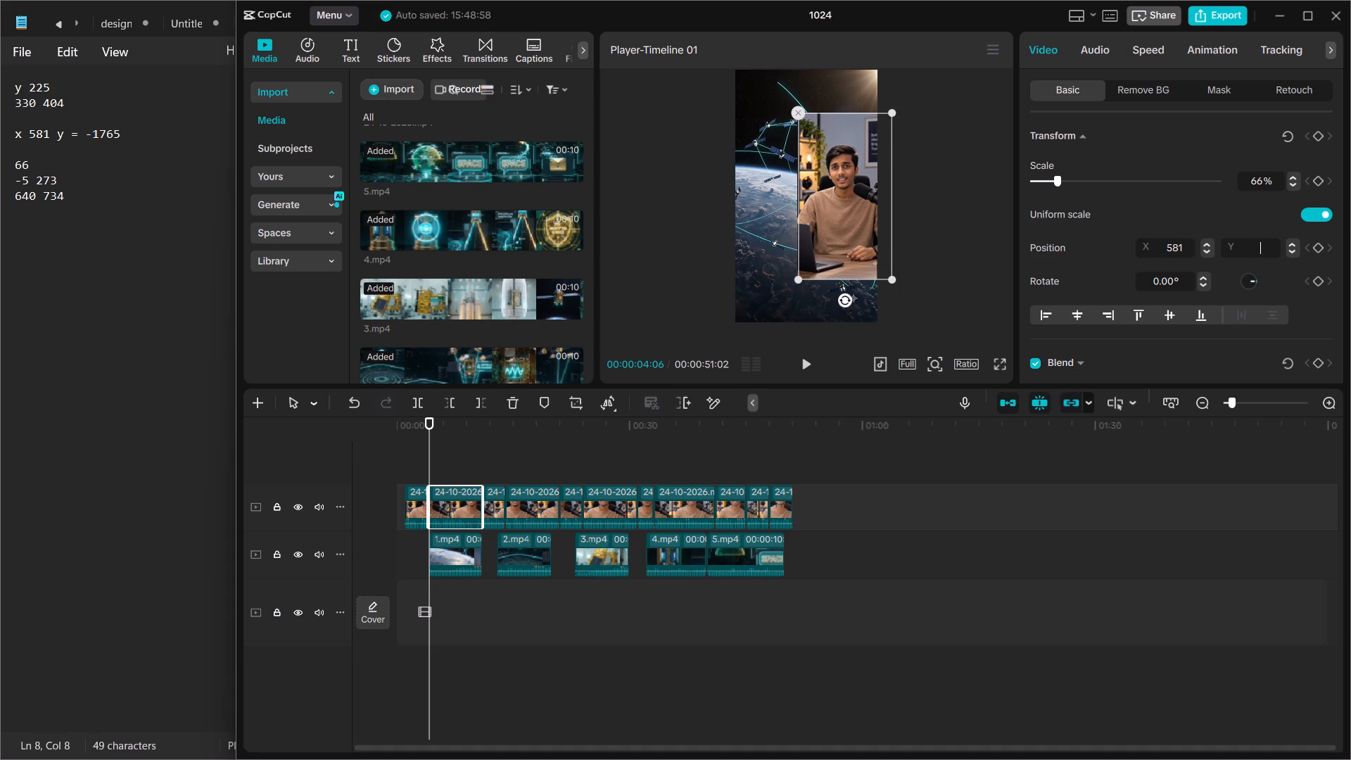
type("-1765")
key("Return")
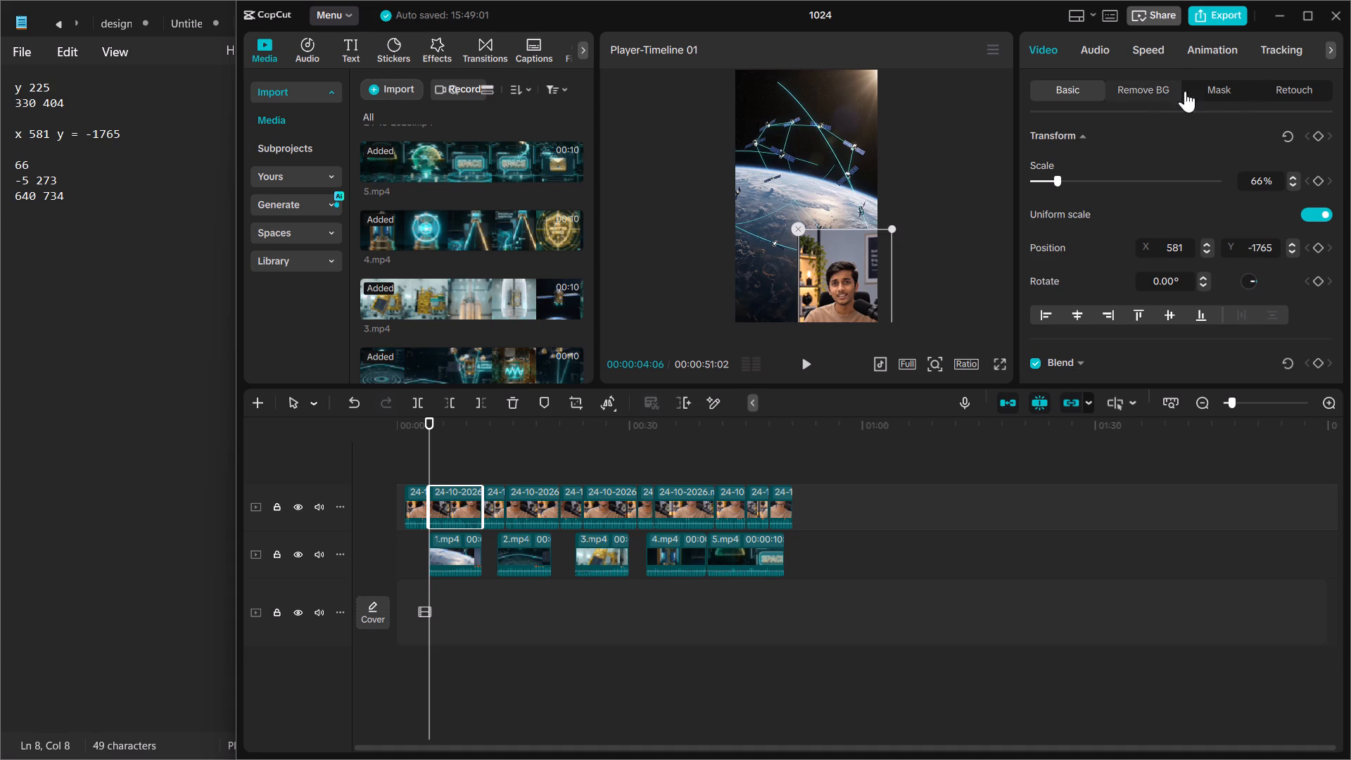
Add a circle mask to the second avatar segment and set the mask position to X -5, Y 273.
left_click(1217, 89)
left_click(1077, 162)
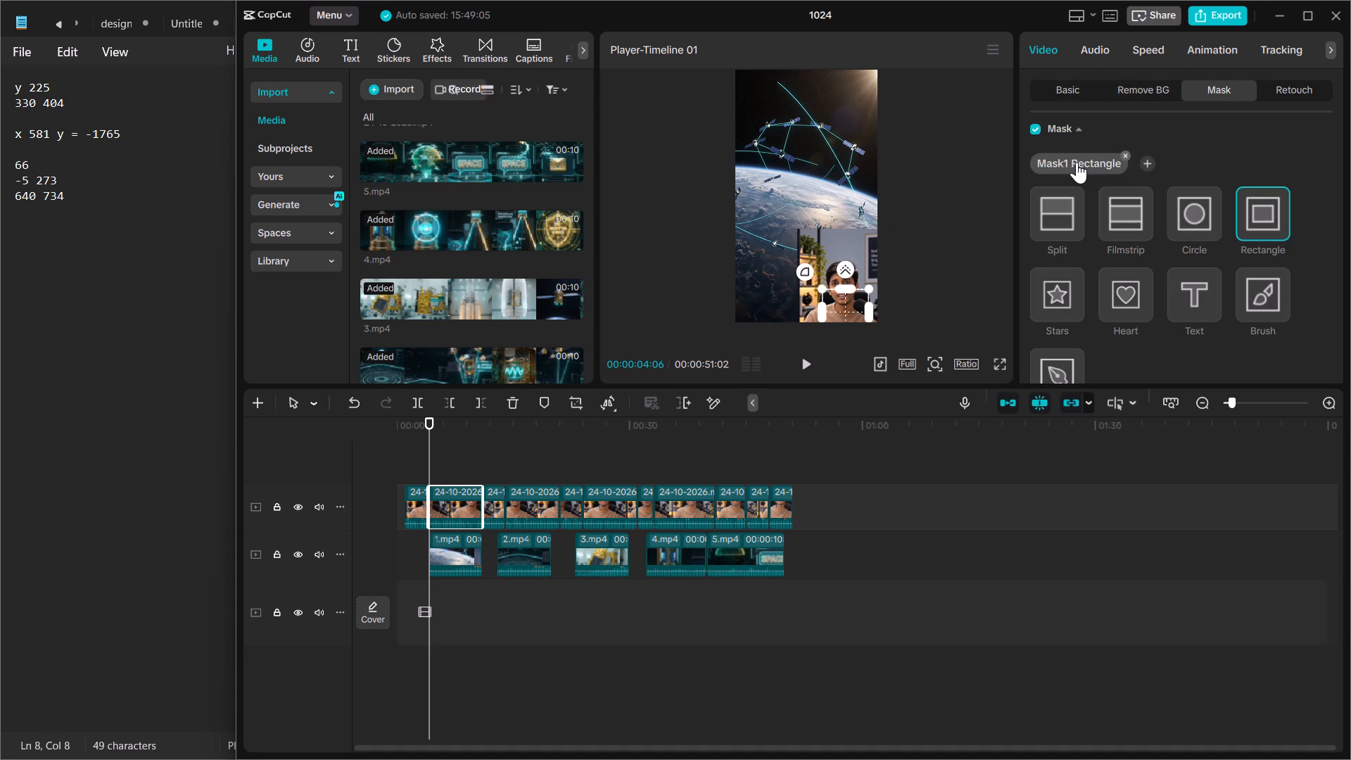
double_click(1203, 229)
scroll(1107, 254, "down", 1)
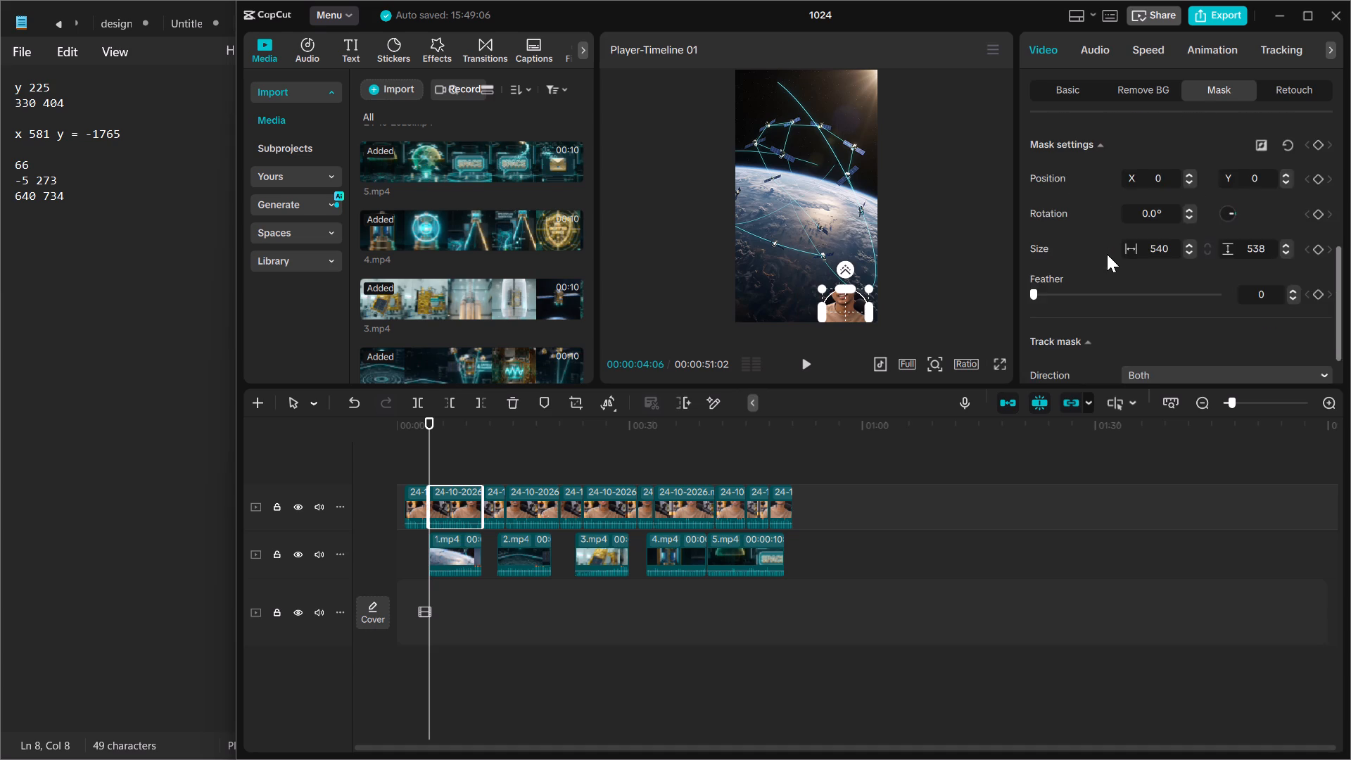
scroll(1107, 254, "down", 1)
scroll(1107, 254, "up", 1)
left_click(1168, 278)
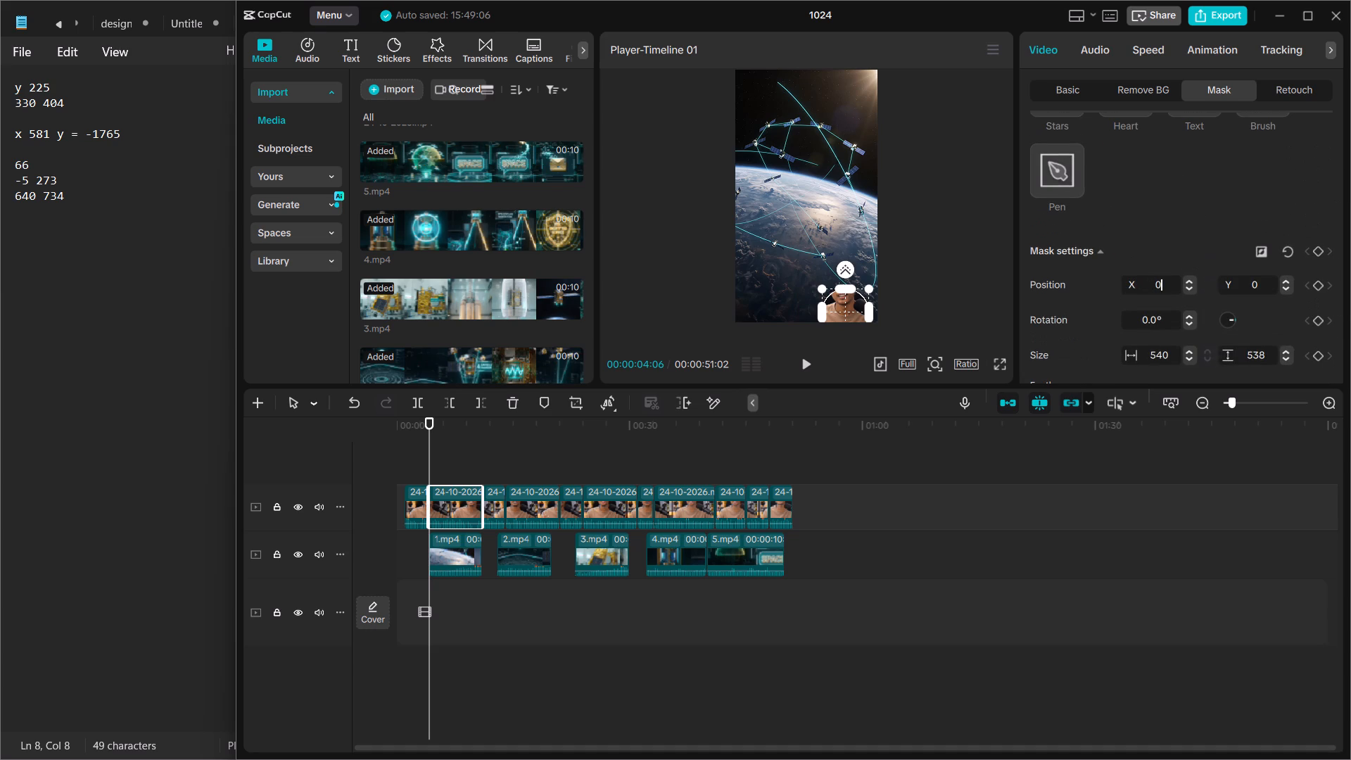
key("BackSpace")
type("-5")
left_click(1266, 283)
key("BackSpace")
type("273")
Set the circle mask's size to 640 wide and 734 high, and deselect the avatar segment.
left_click(1166, 357)
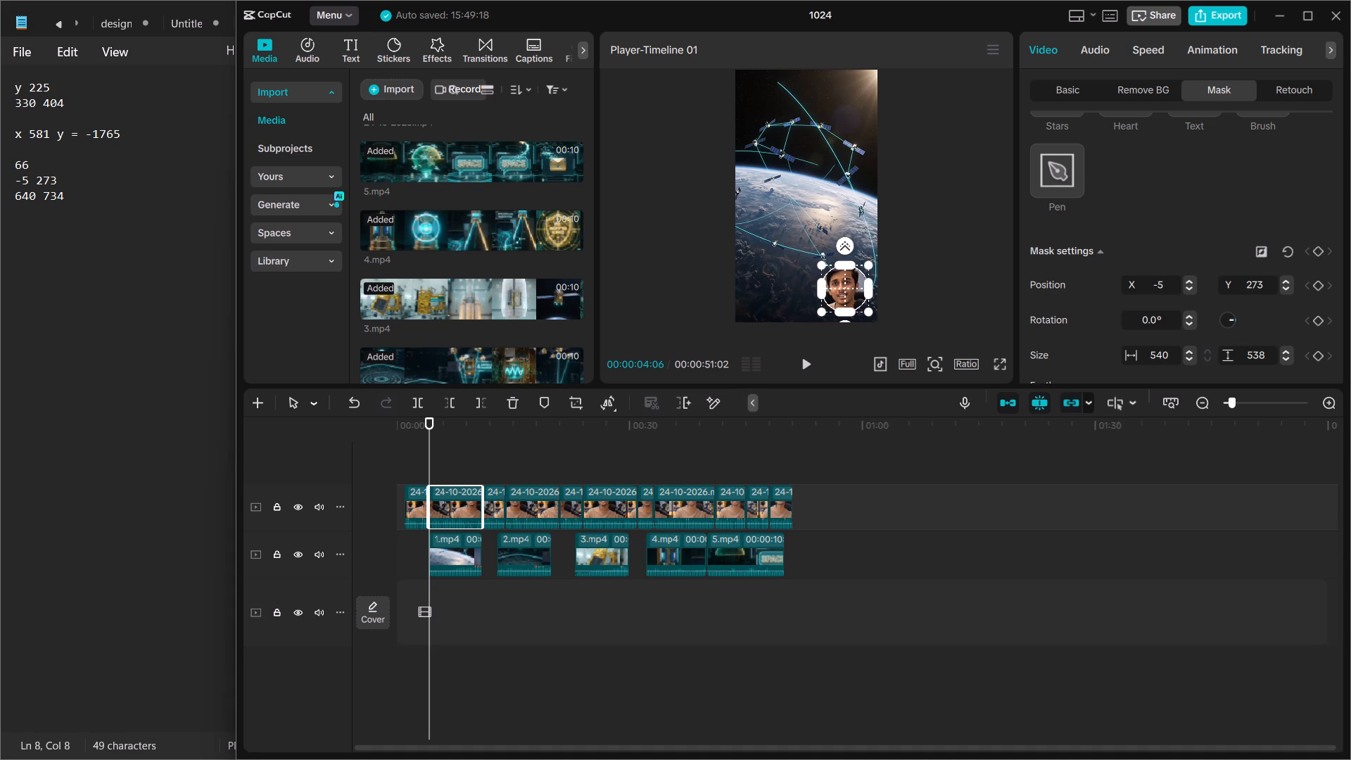
key("BackSpace")
key("BackSpace")
key("BackSpace")
type("640")
left_click(1270, 363)
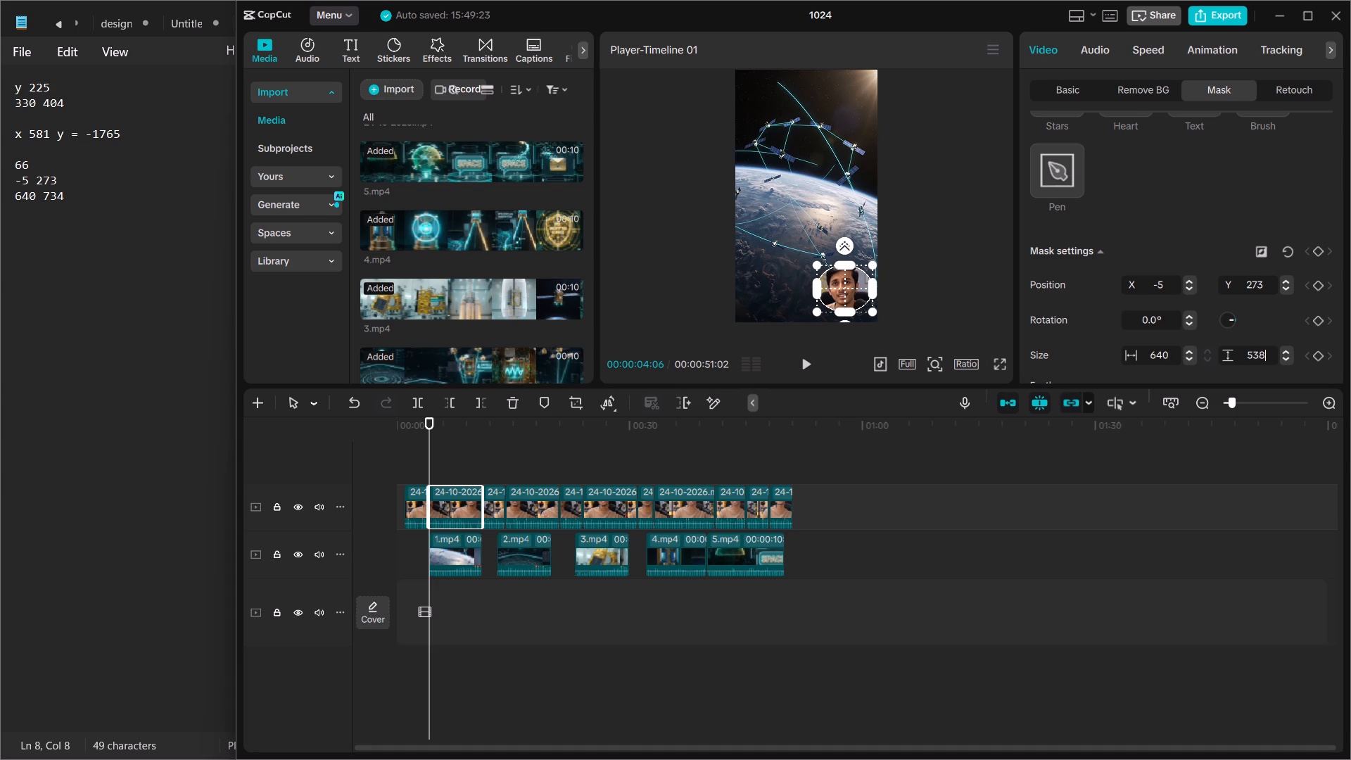
key("BackSpace")
key("BackSpace")
key("BackSpace")
type("734")
key("Return")
left_click(1195, 178)
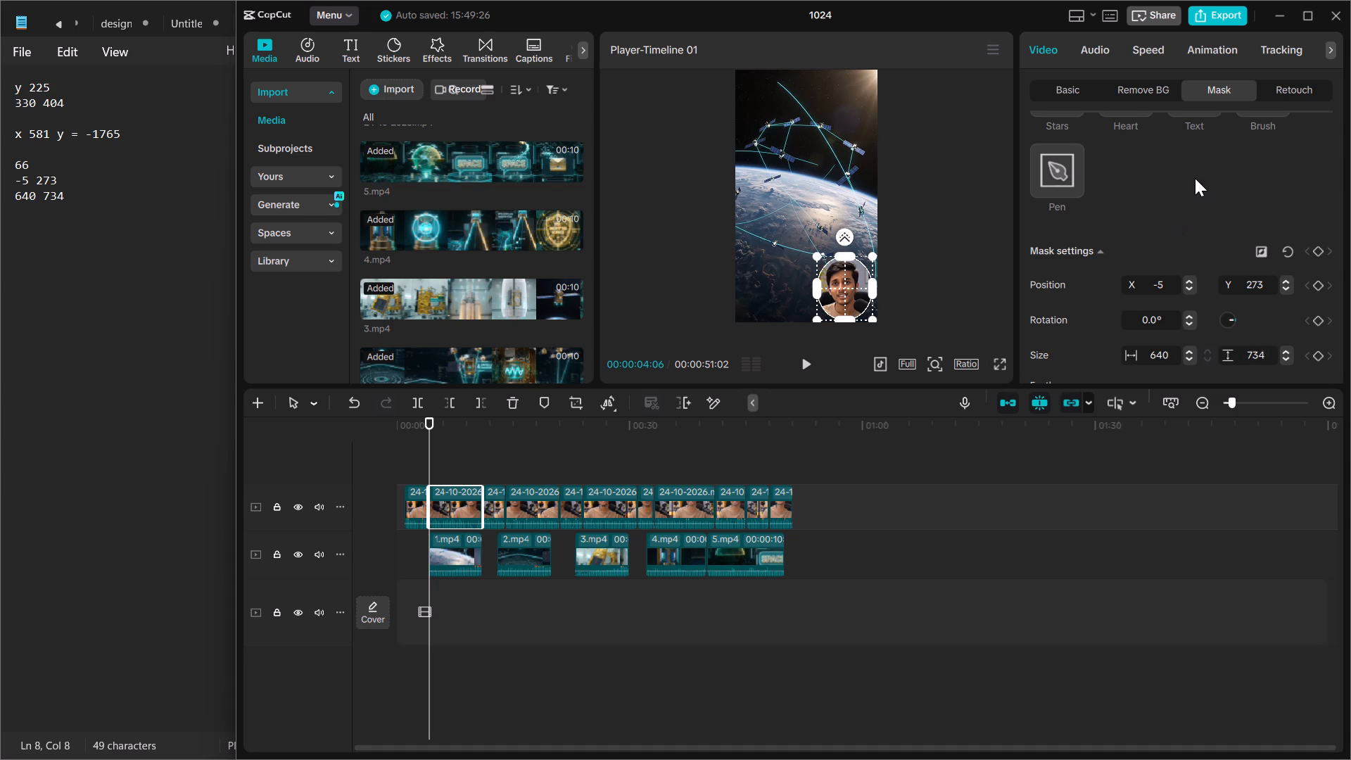
left_click(1058, 86)
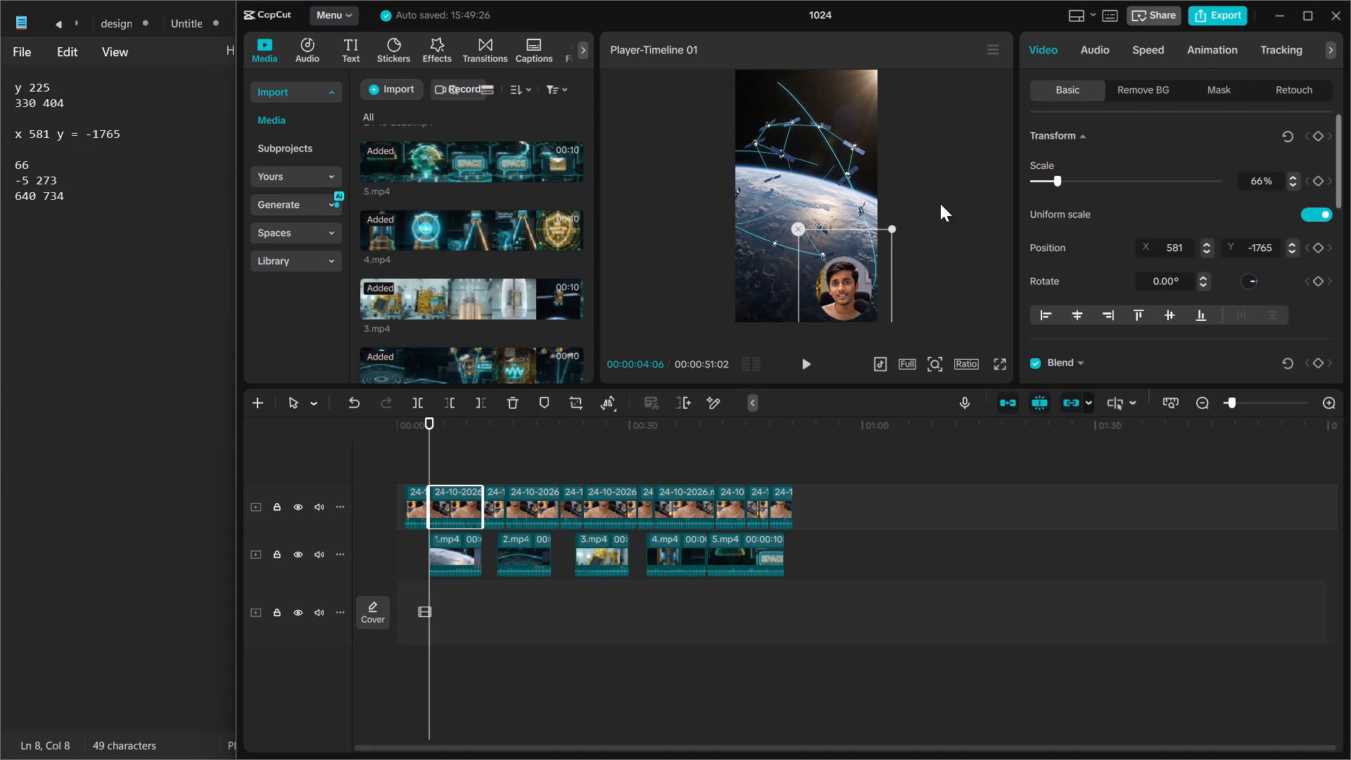
left_click(940, 203)
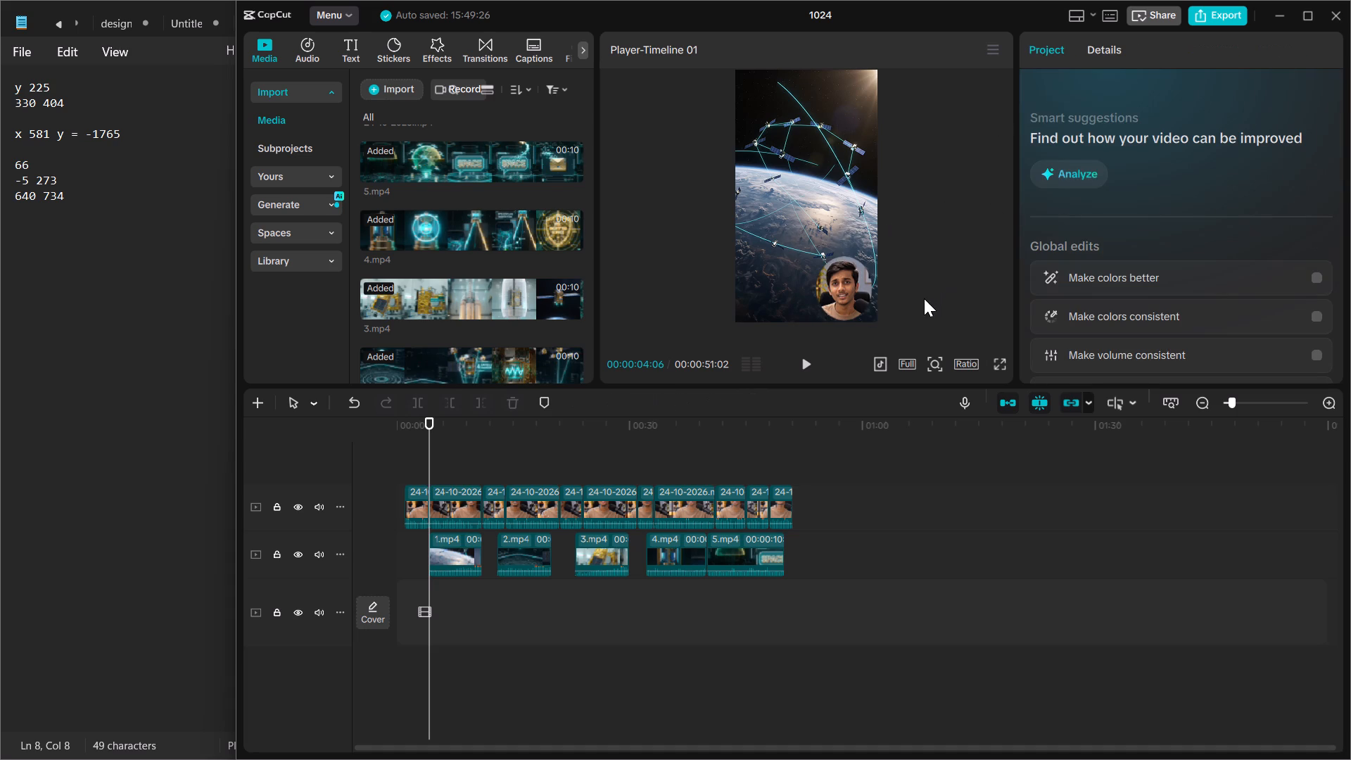
Play the reel on to 00:00:13:13 and shift 2.mp4 along the B-roll track to start at about that time.
left_click(808, 363)
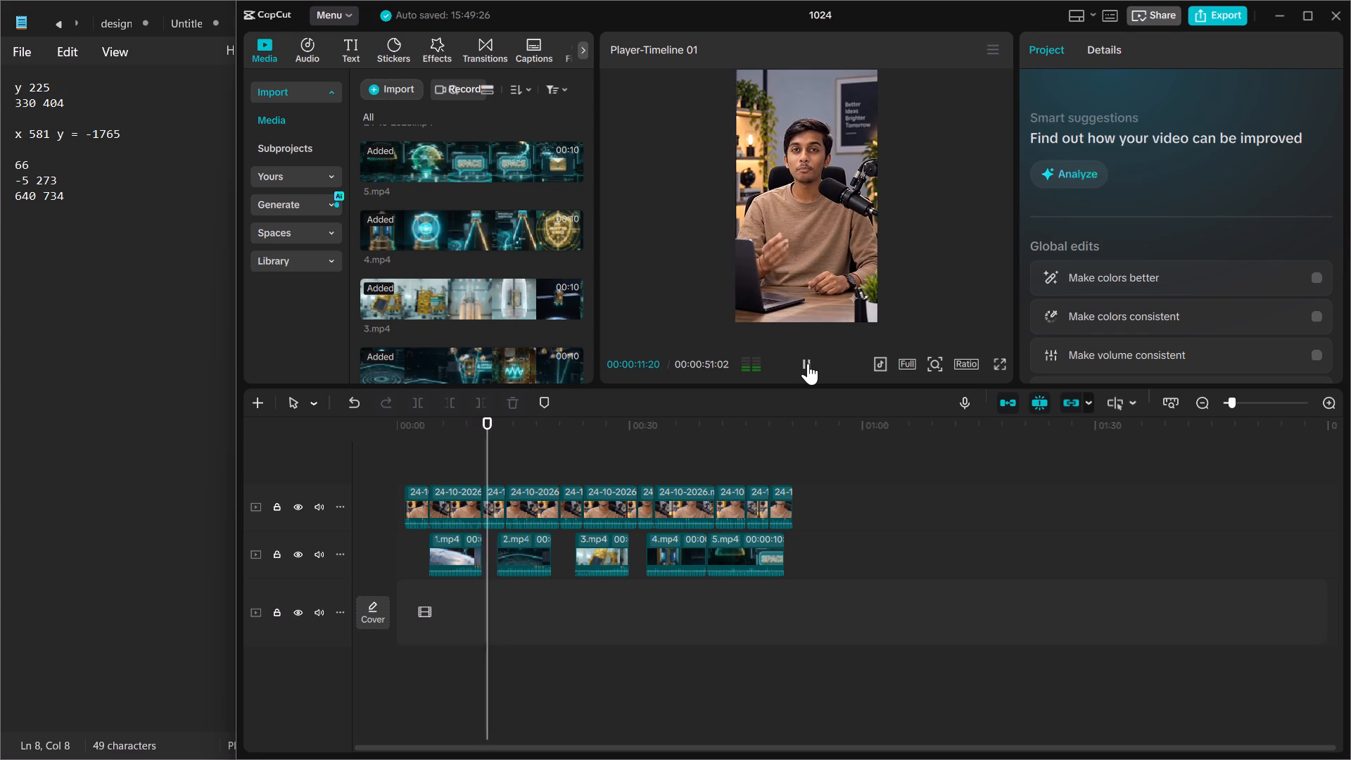
left_click(808, 363)
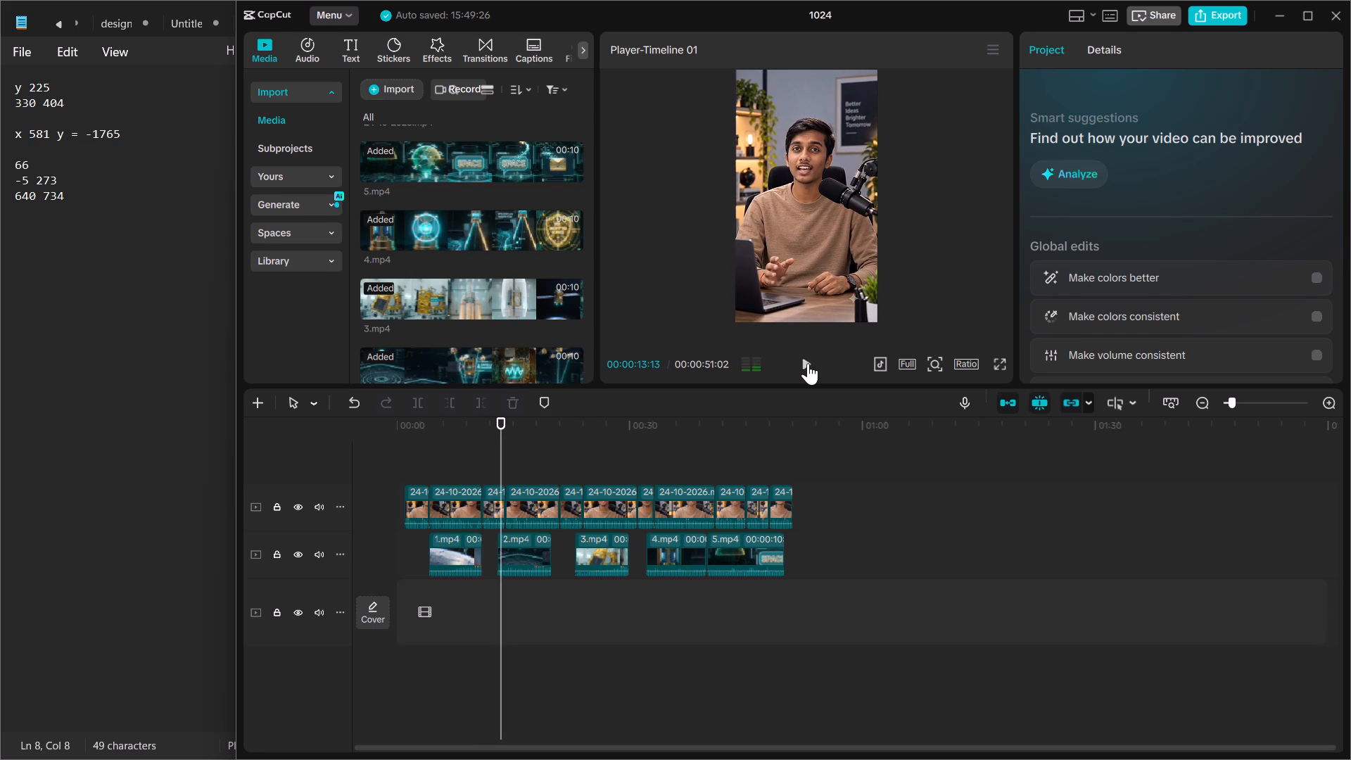
left_click_drag(516, 556, 531, 555)
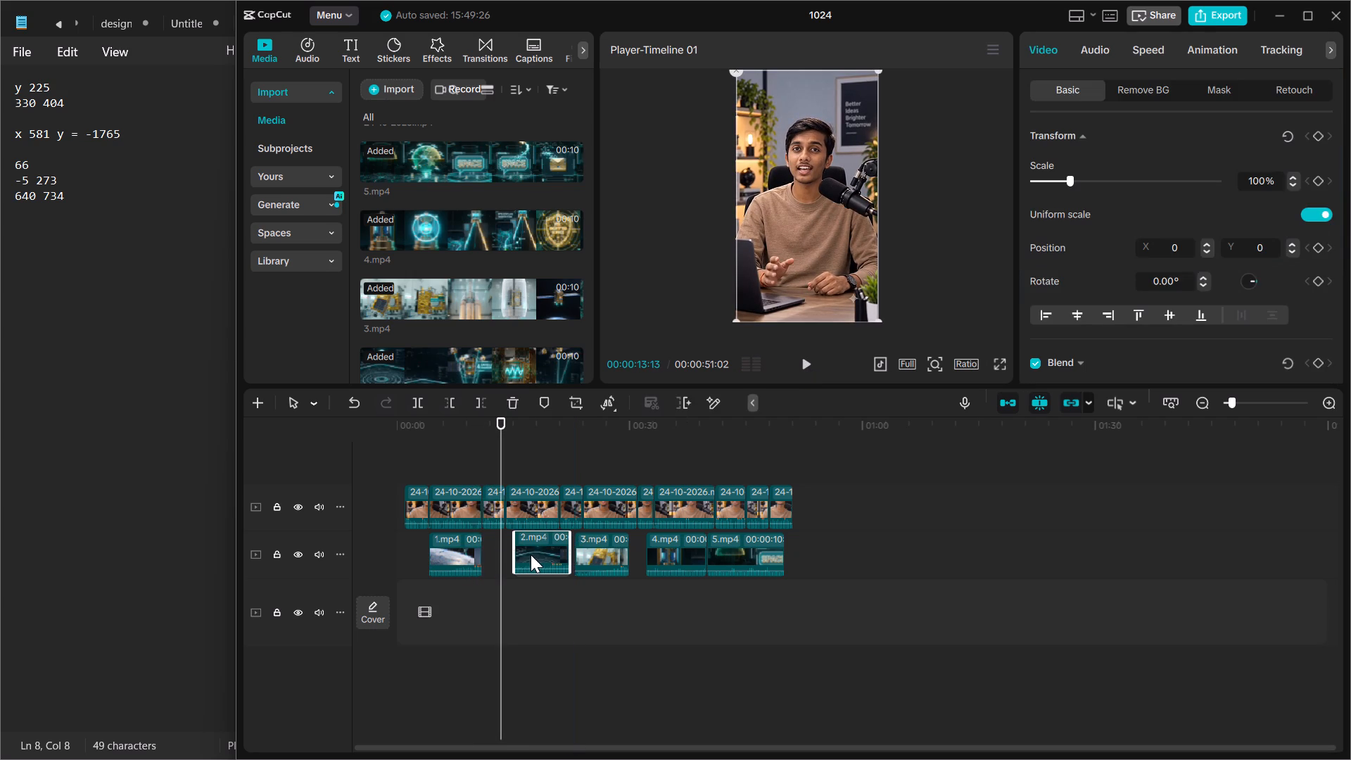
left_click_drag(531, 555, 526, 555)
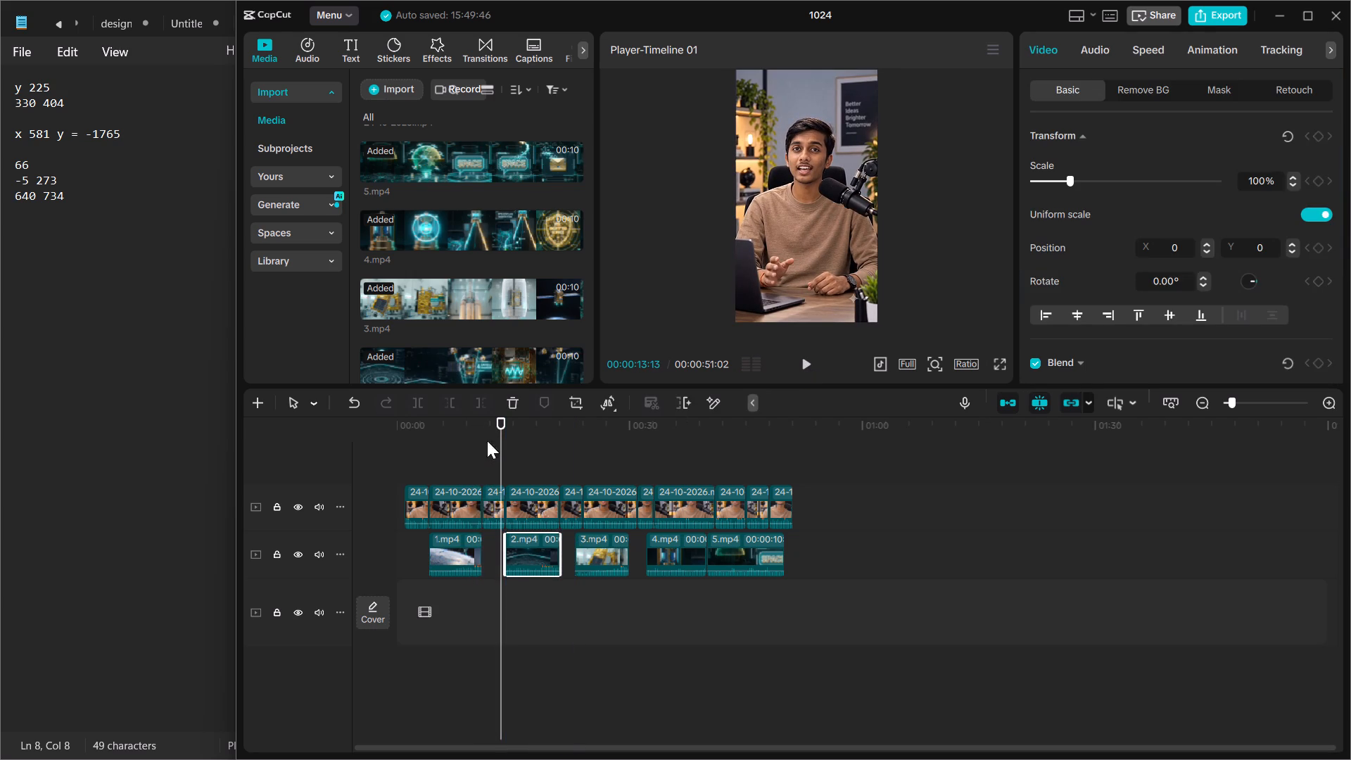
Shift 3.mp4, 5.mp4 and 4.mp4 slightly along the B-roll track to line up with the avatar segments above them.
left_click_drag(501, 439, 509, 439)
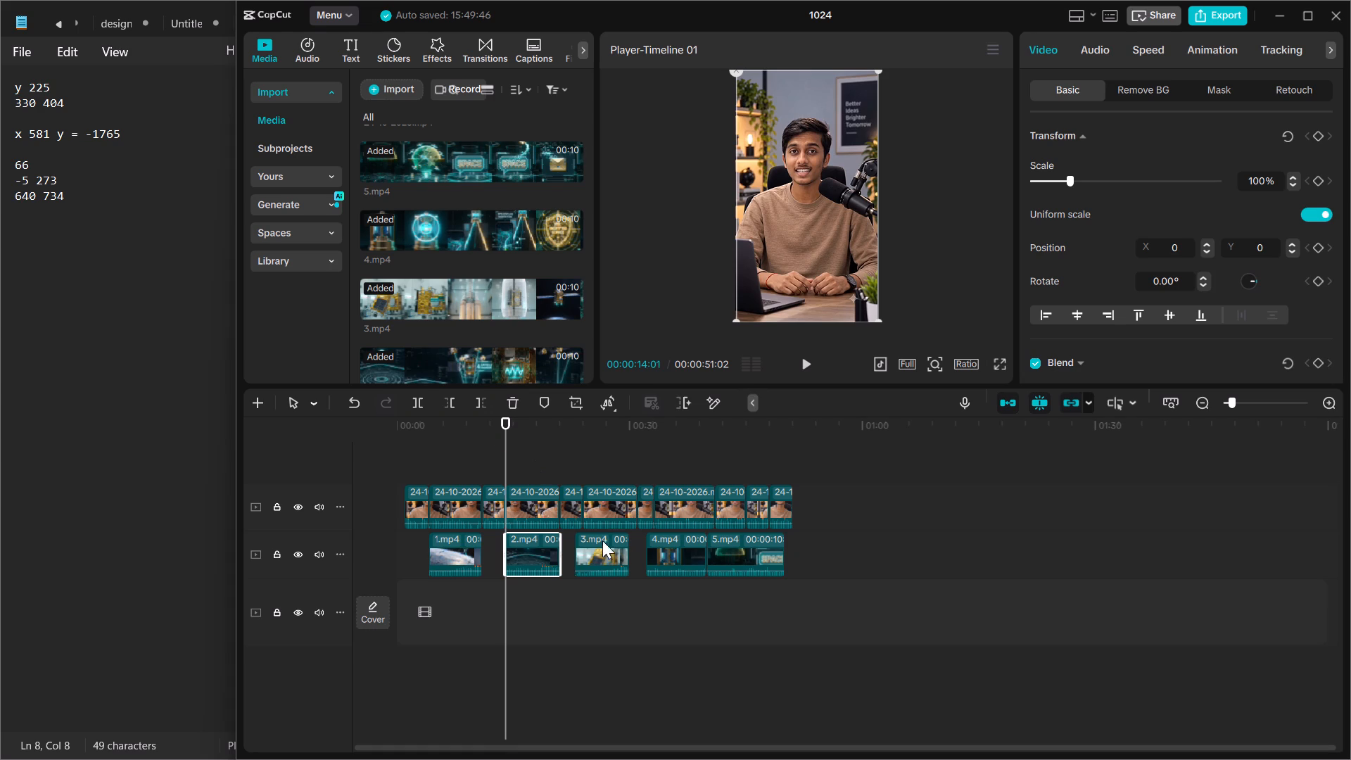
left_click_drag(594, 547, 604, 547)
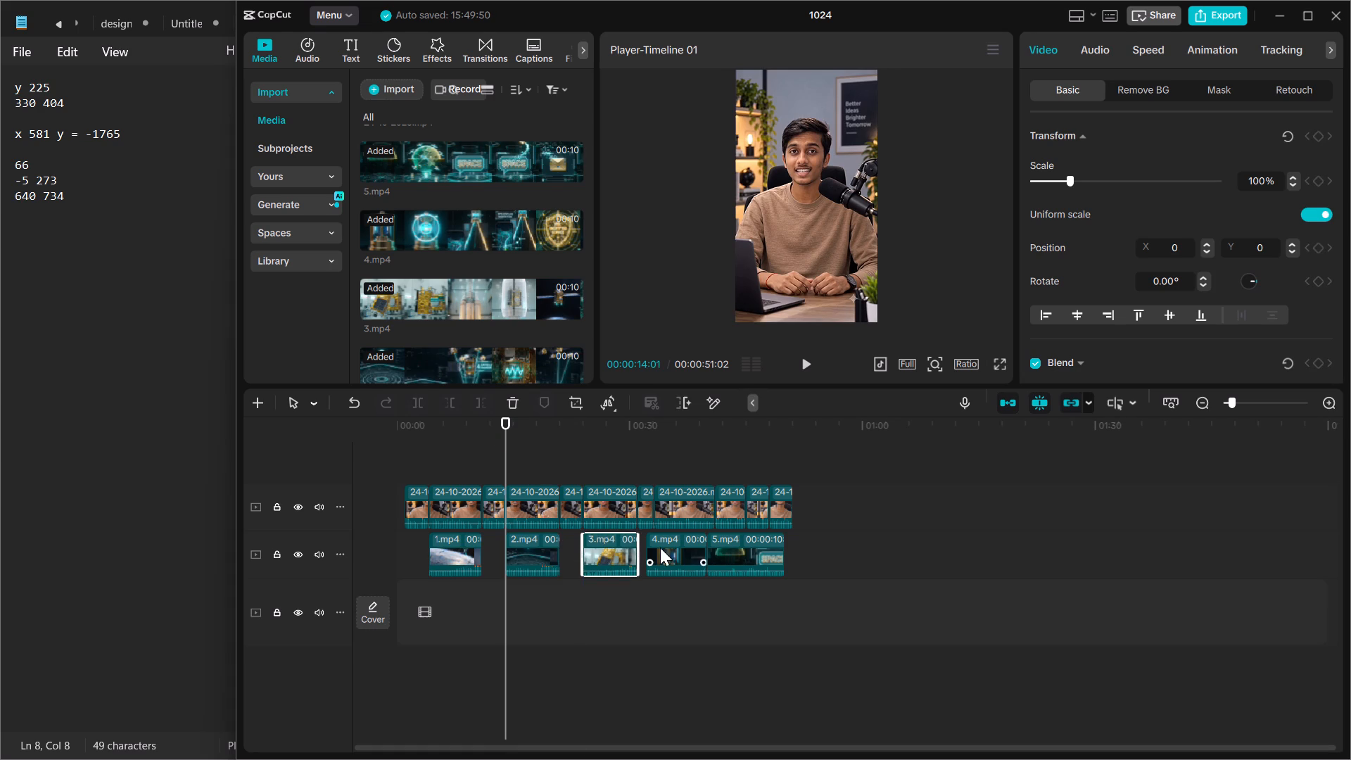
left_click_drag(749, 547, 761, 547)
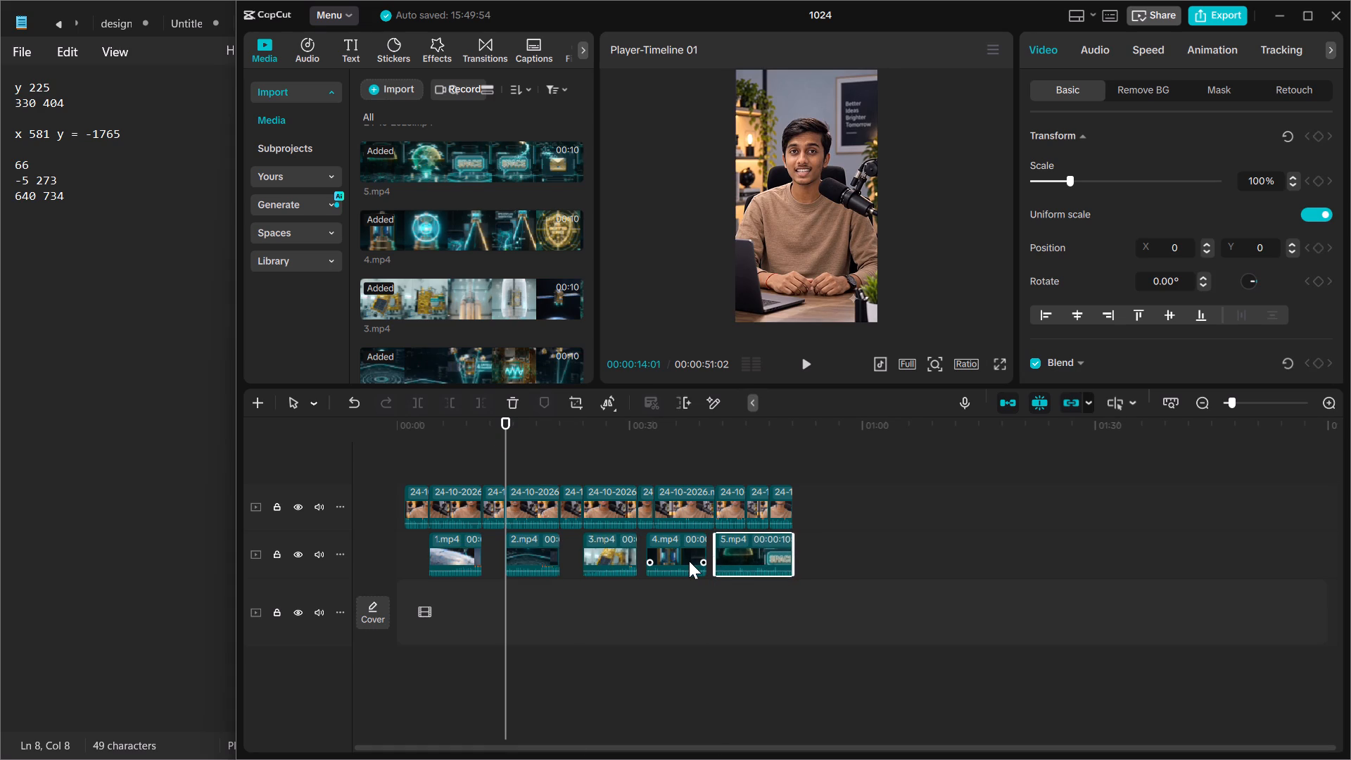
left_click_drag(679, 558, 687, 558)
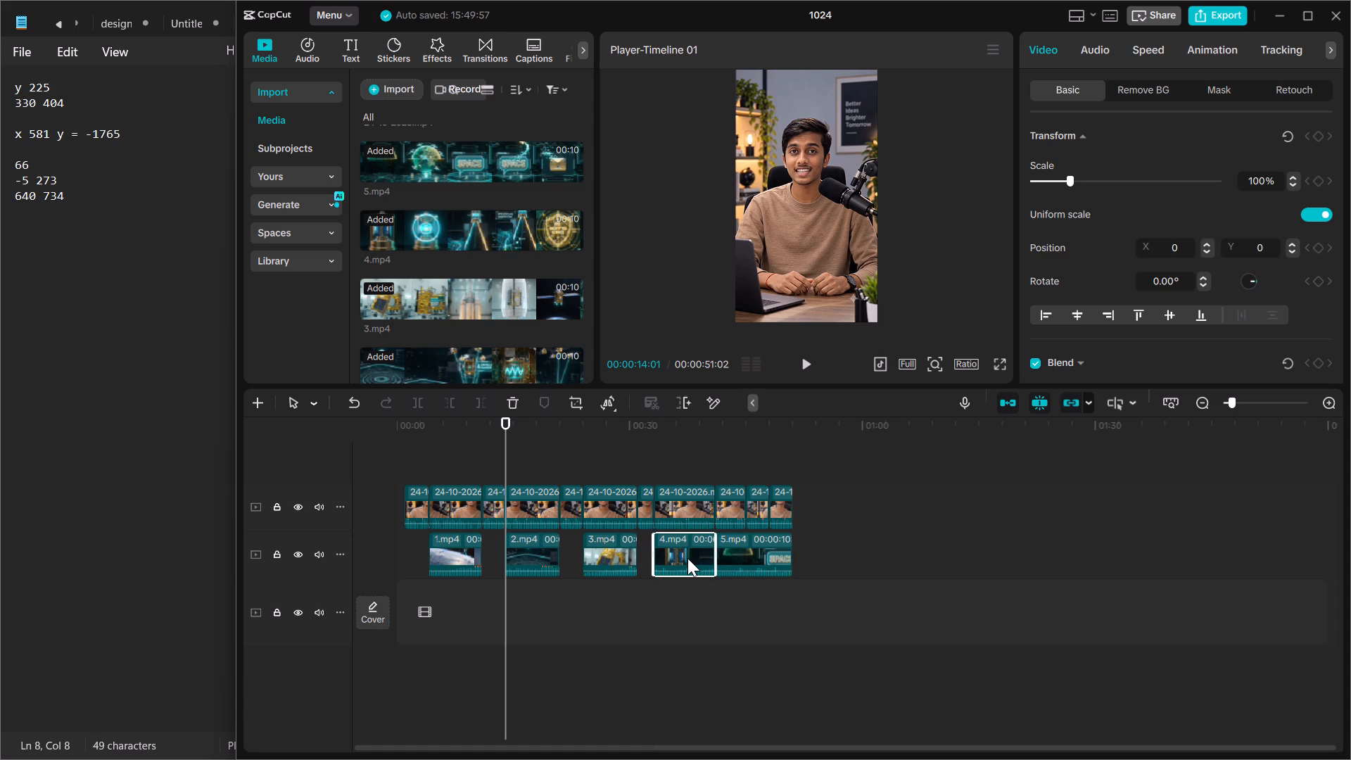
left_click(752, 551)
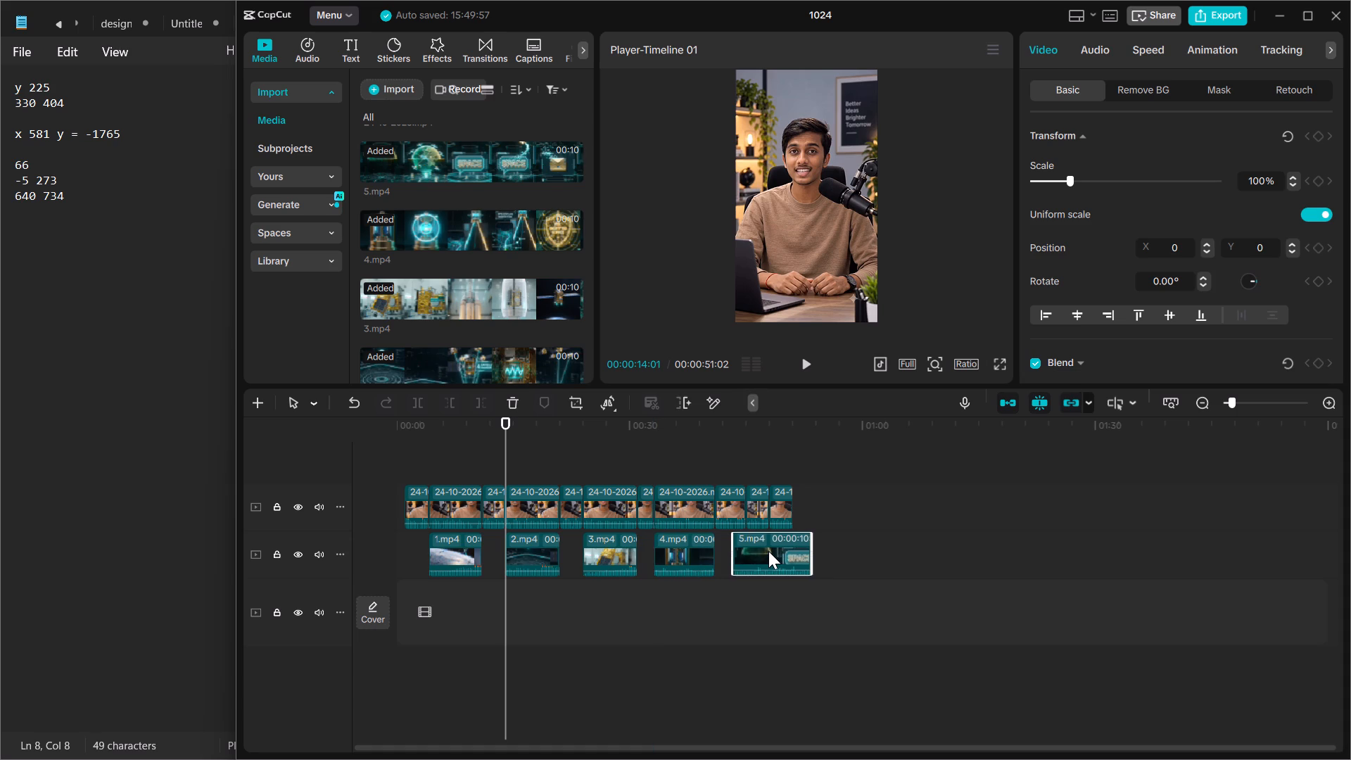
left_click(940, 474)
Scale the avatar segment above 2.mp4 to 66% and set its position to X 581, Y -1765.
left_click(536, 503)
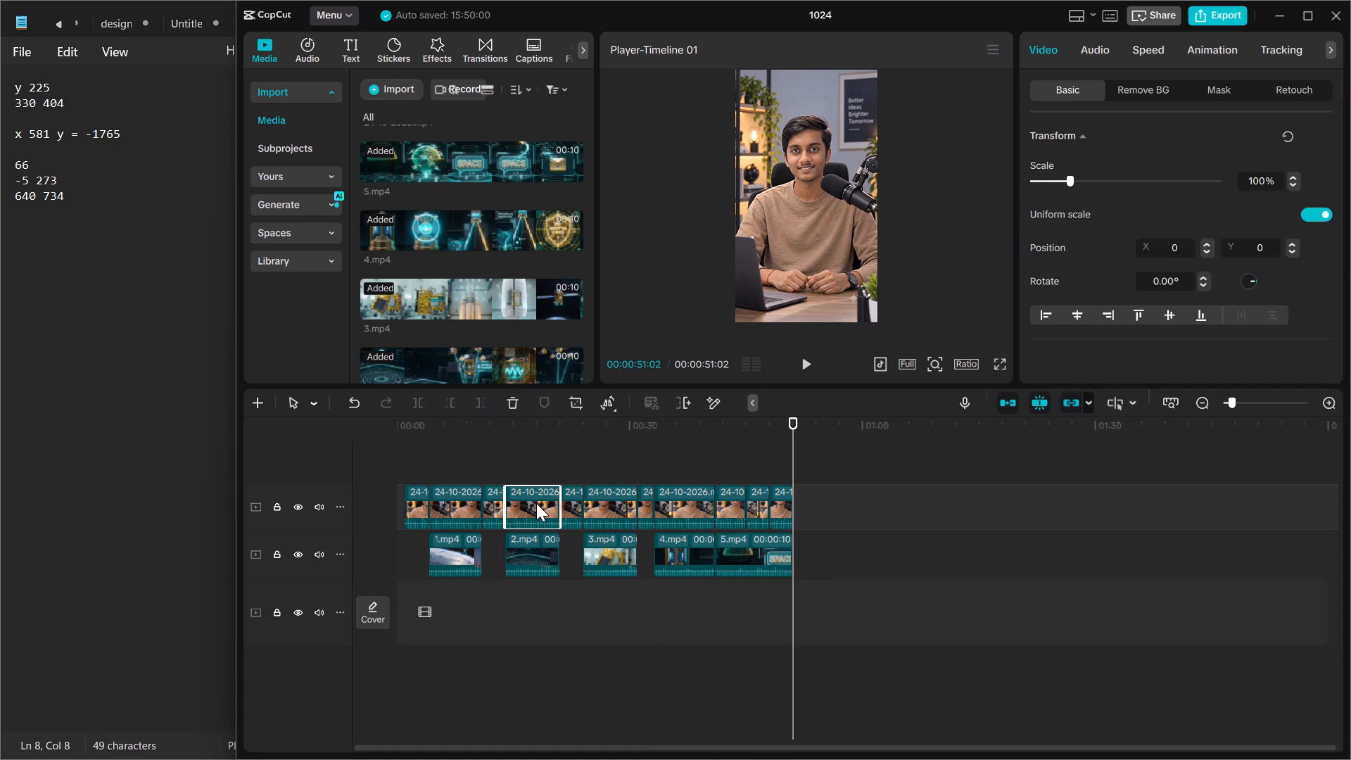
left_click(1264, 183)
key("BackSpace")
key("BackSpace")
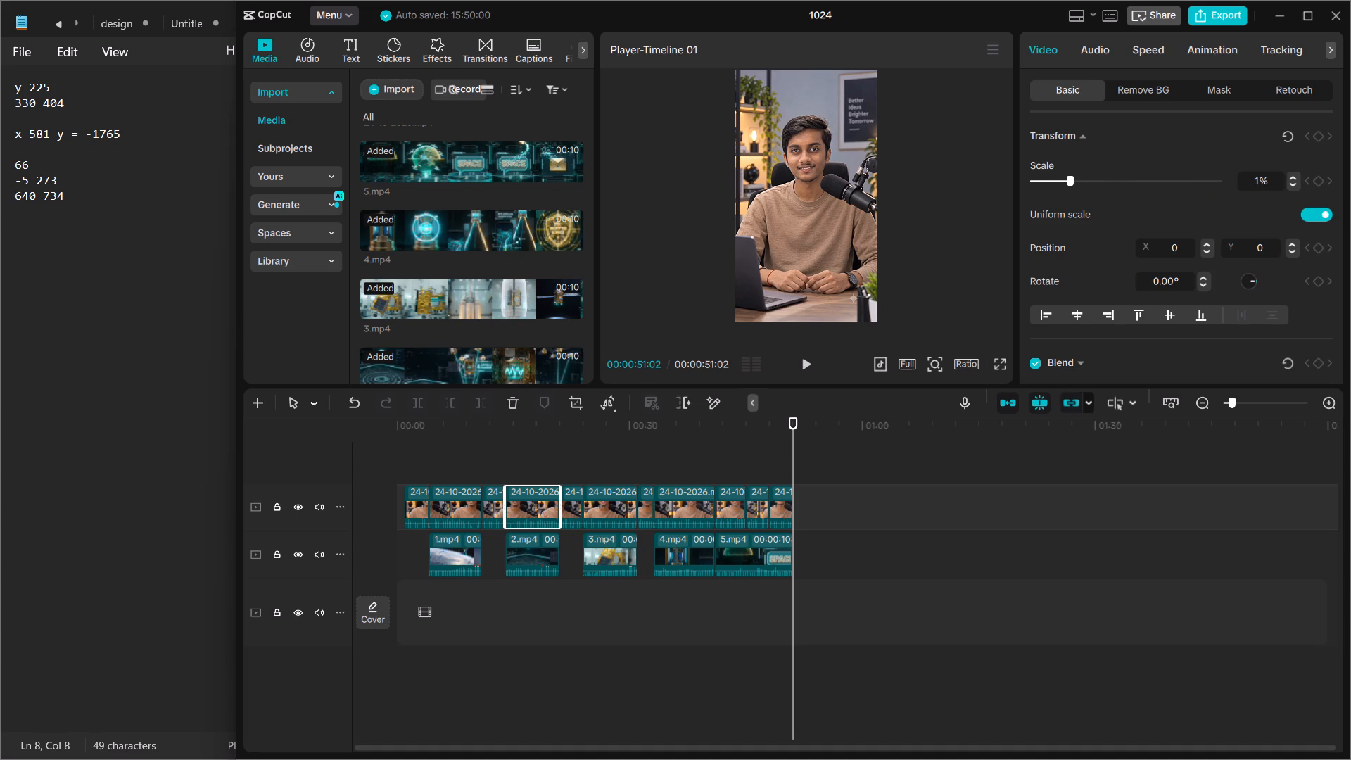
key("BackSpace")
type("66")
key("Return")
left_click(1186, 241)
key("BackSpace")
type("581")
left_click(1273, 244)
key("BackSpace")
type("-1765")
key("Return")
Add a circle mask to the avatar segment above 2.mp4 and set the mask position to X -5, Y 273.
left_click(1223, 90)
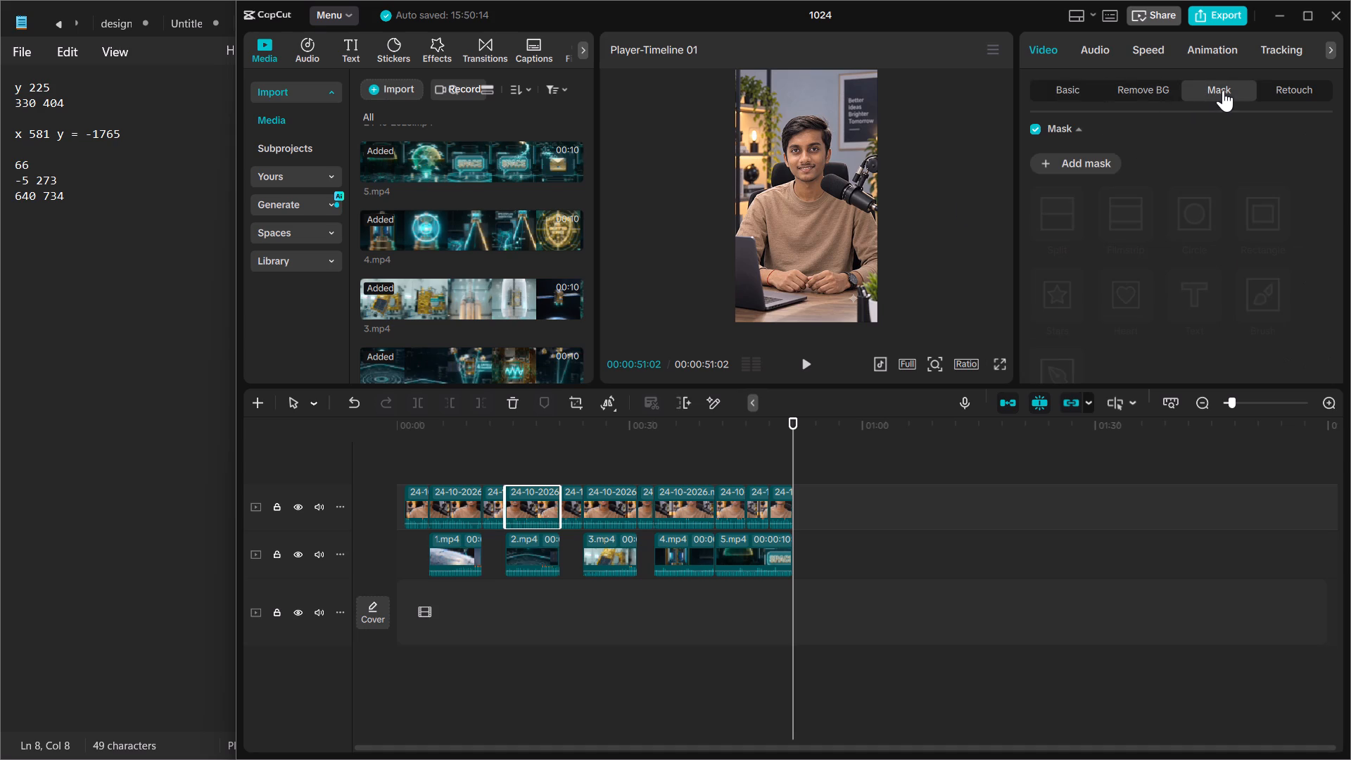
left_click(1068, 89)
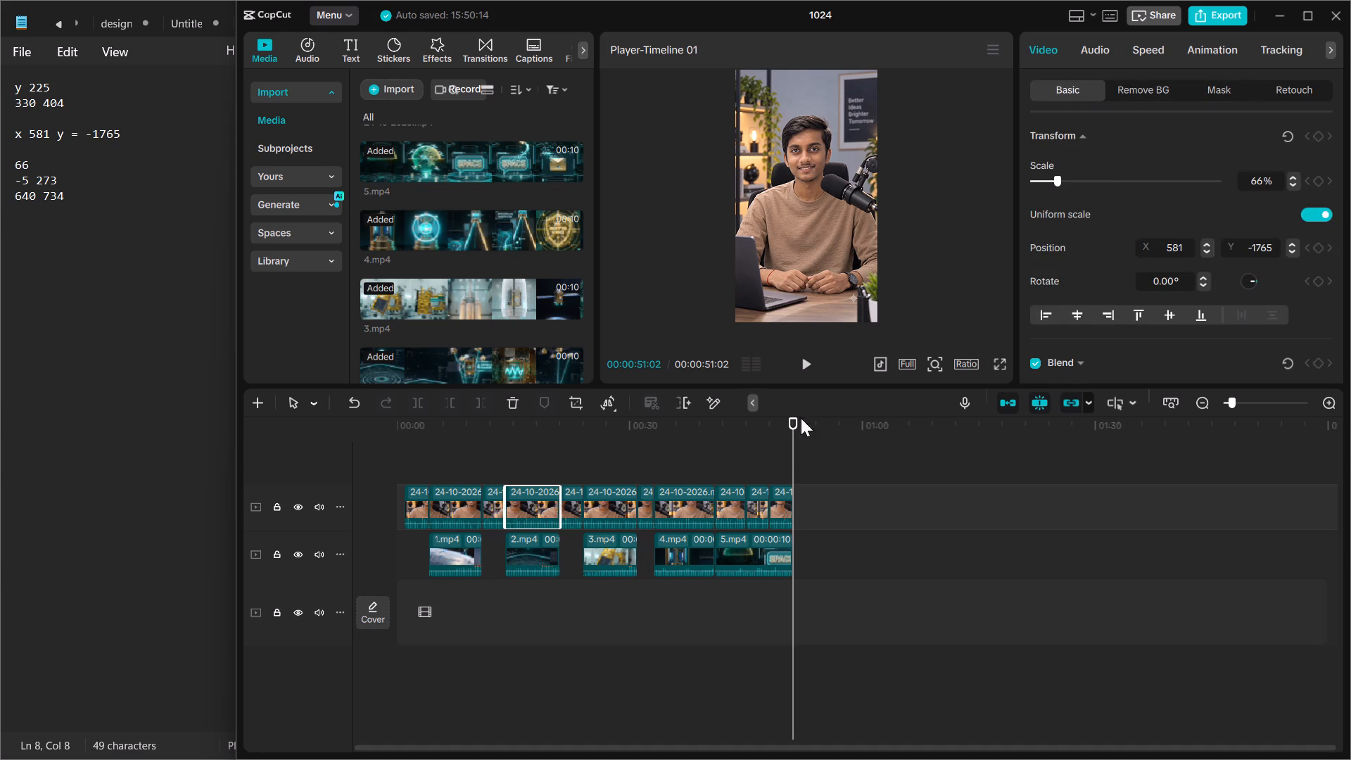
left_click_drag(793, 450, 502, 467)
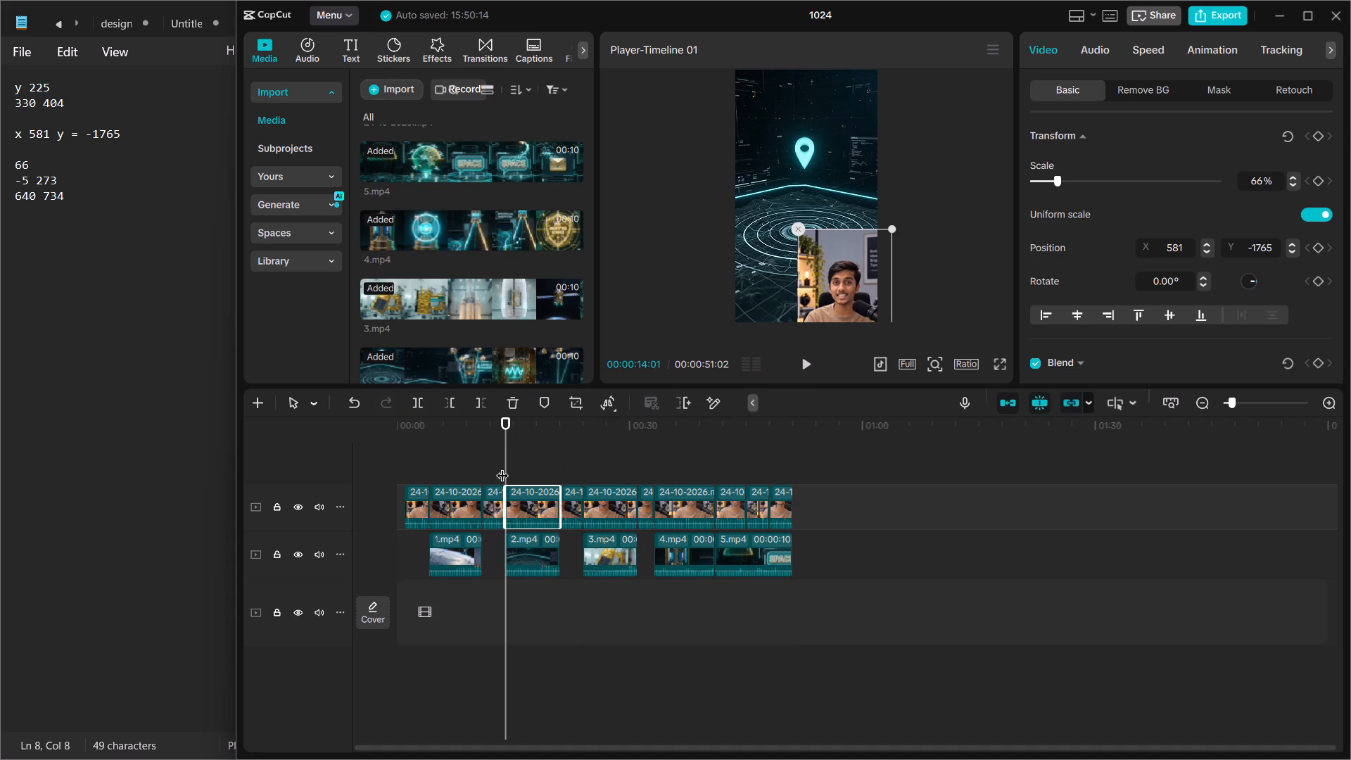
left_click(1226, 98)
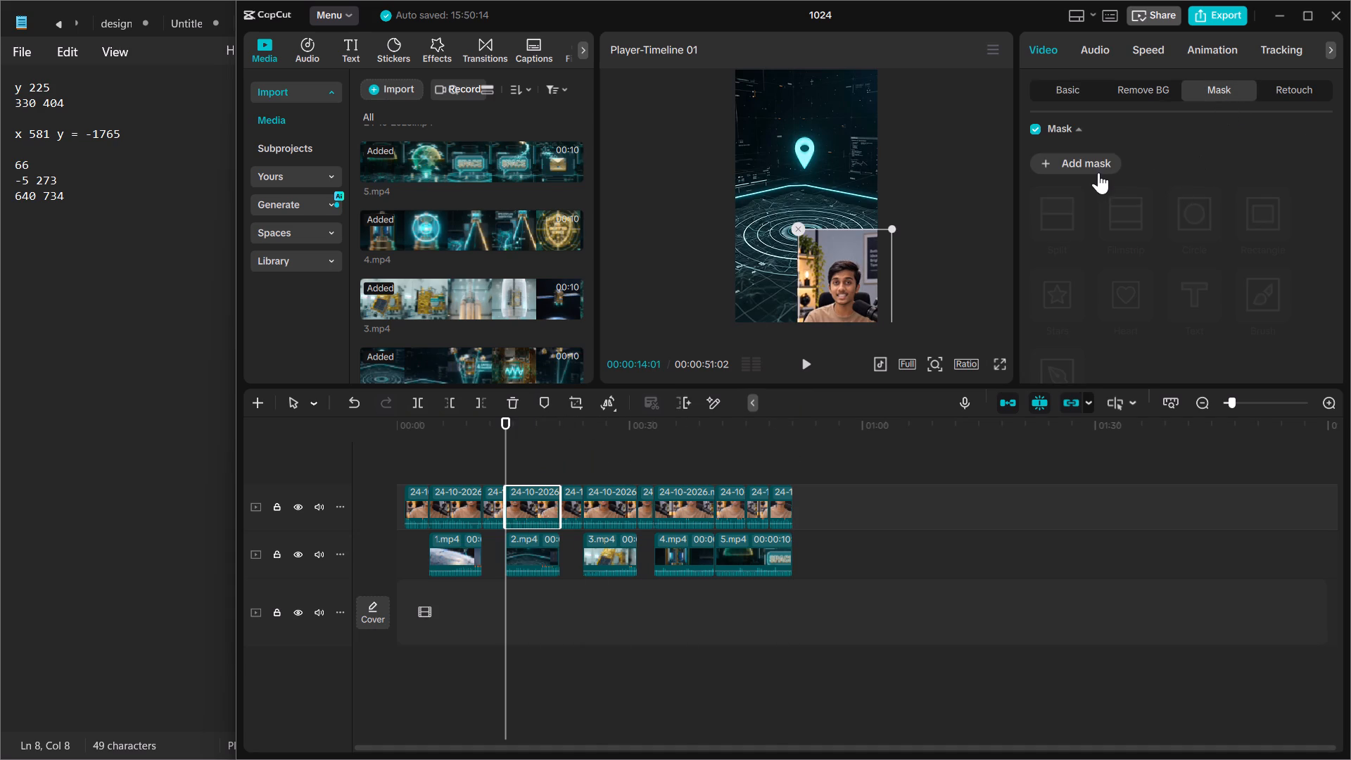
left_click(1098, 170)
double_click(1186, 213)
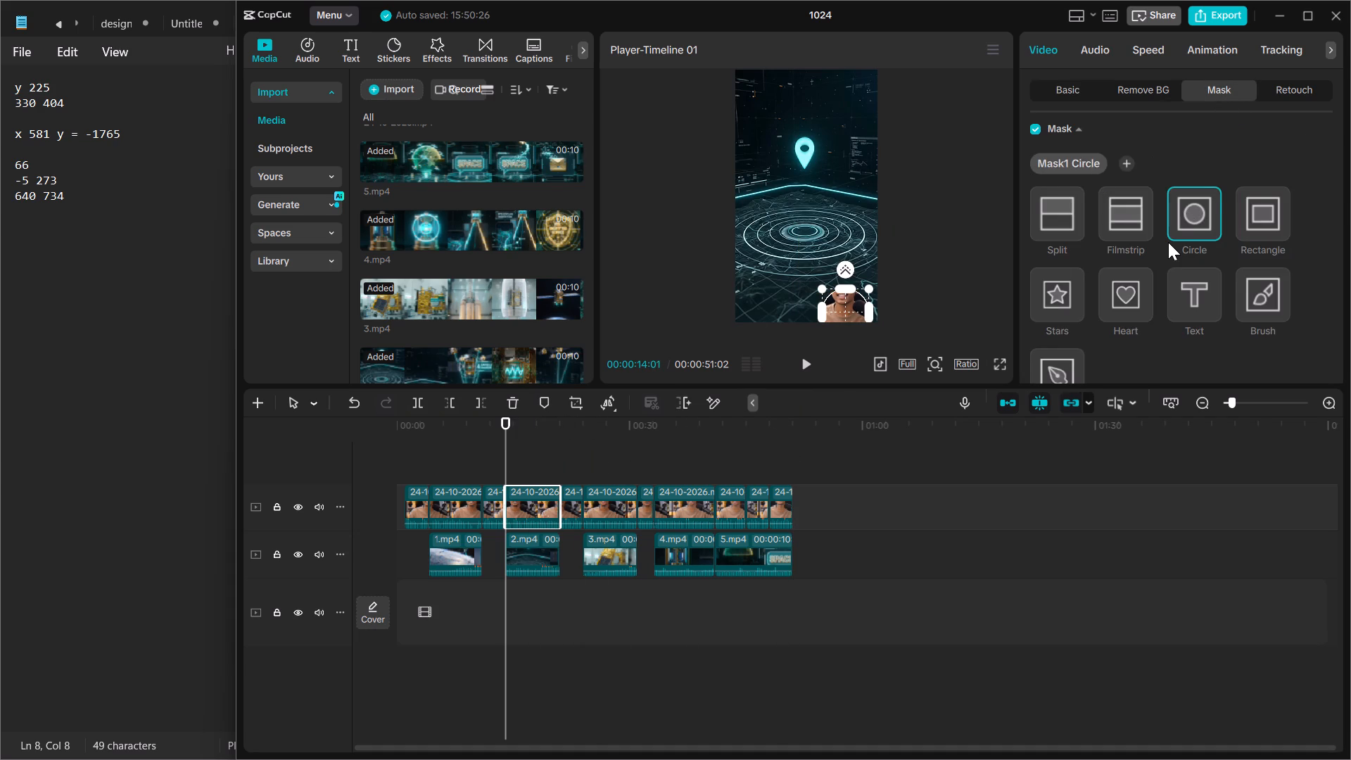
scroll(1168, 242, "down", 1)
scroll(1168, 242, "up", 1)
left_click(1171, 246)
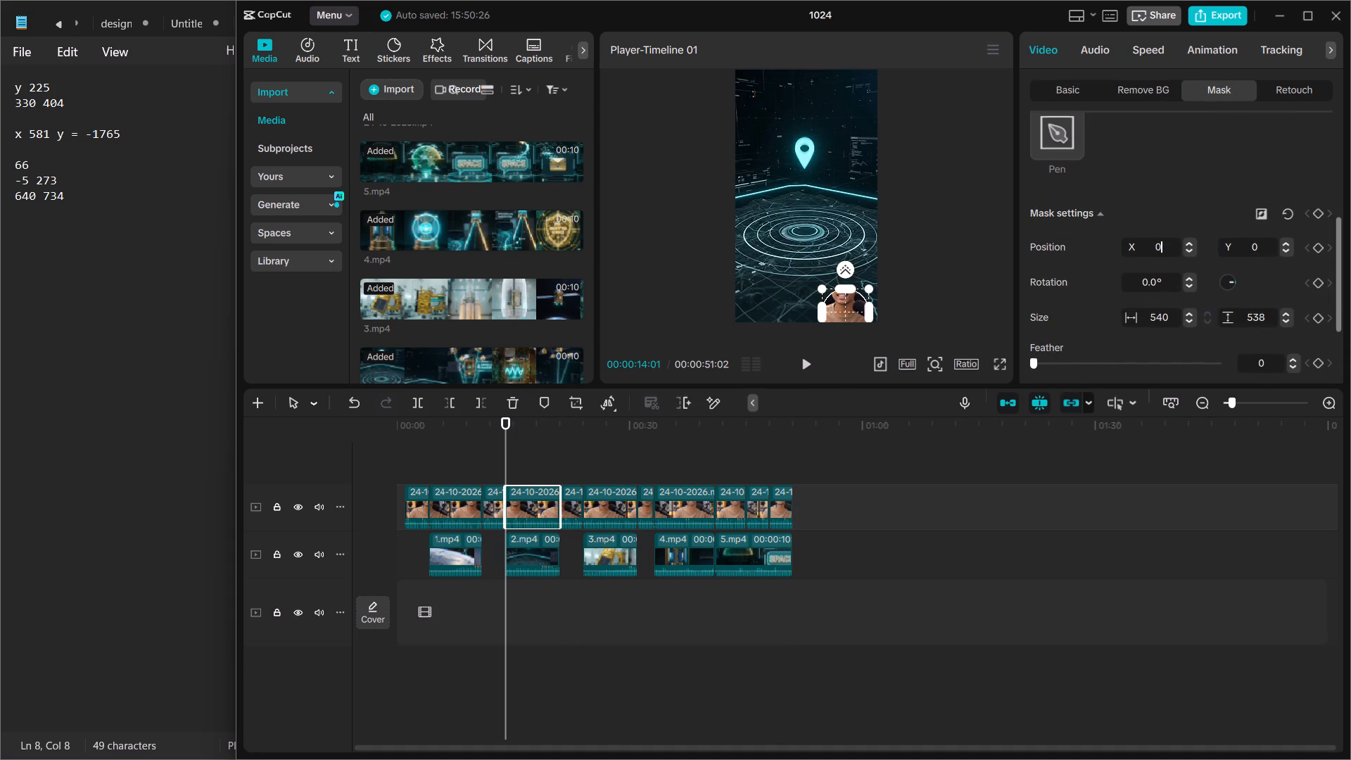
key("BackSpace")
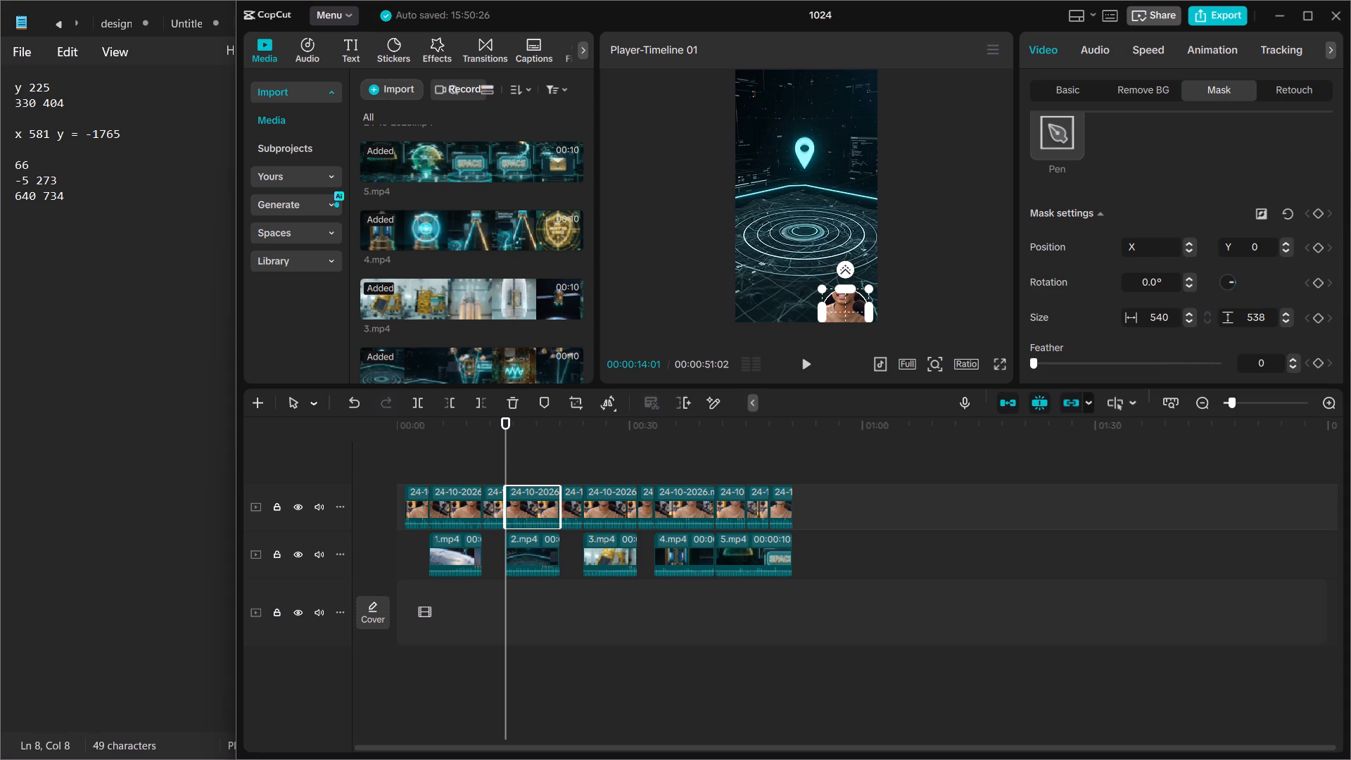
type("-5")
key("Return")
left_click(1264, 253)
key("BackSpace")
type("273")
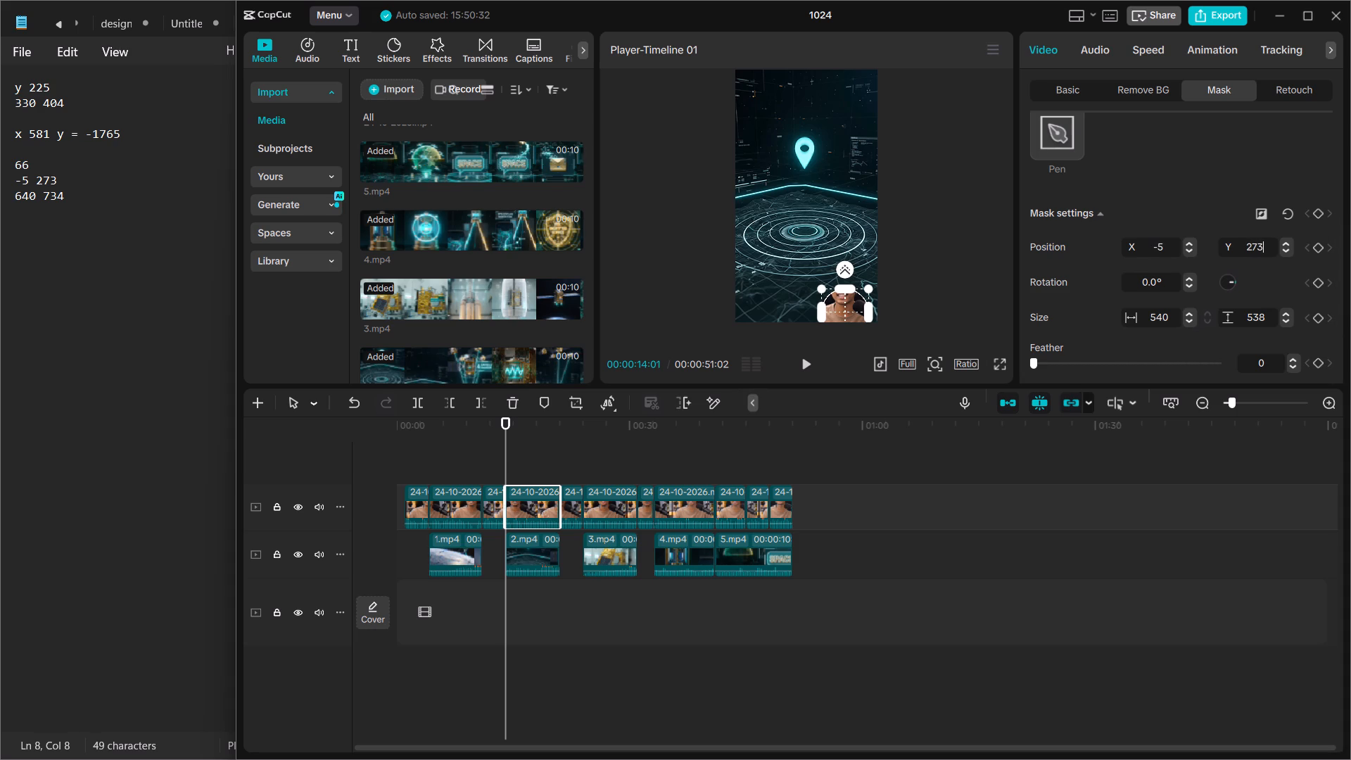
Set the size of the circle mask on the avatar segment above 2.mp4 to 640 wide and 734 high.
left_click(1169, 320)
key("BackSpace")
key("BackSpace")
key("BackSpace")
key("BackSpace")
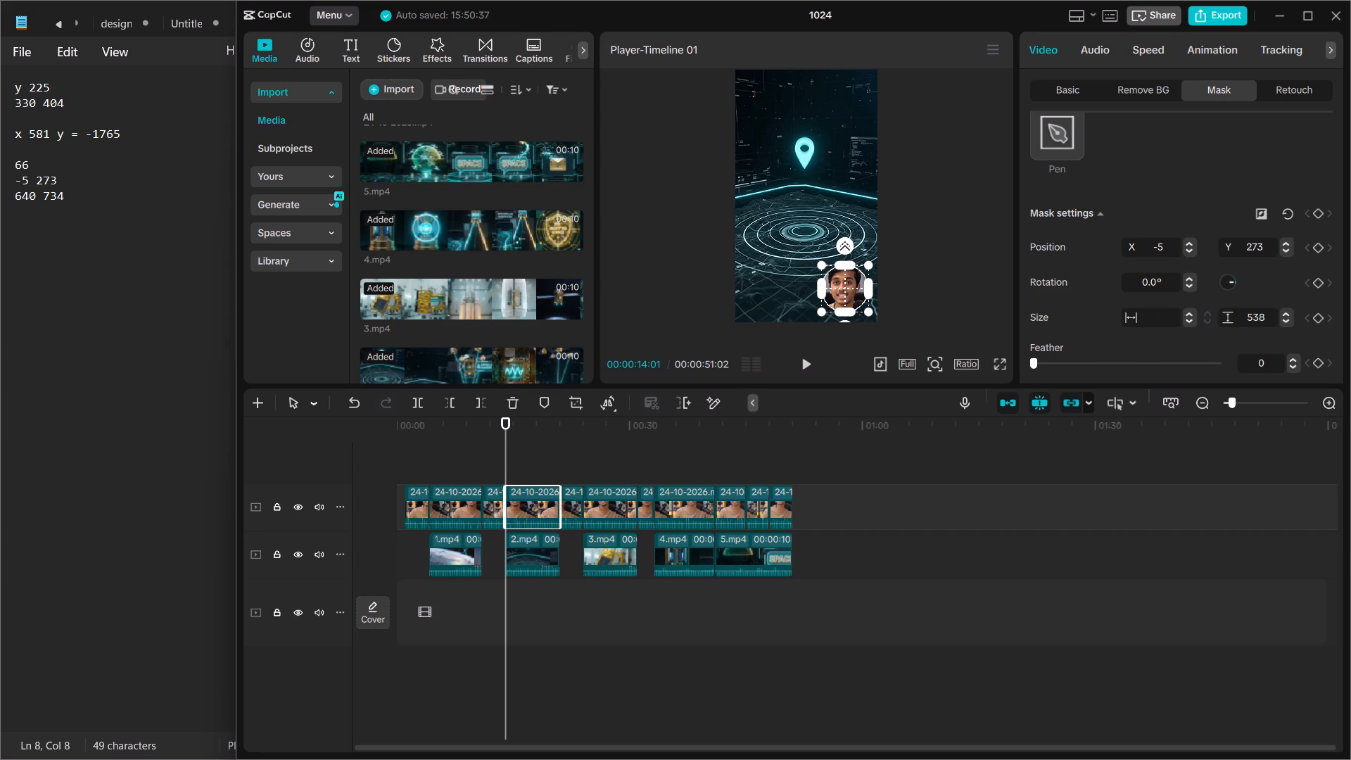
type("640")
key("Return")
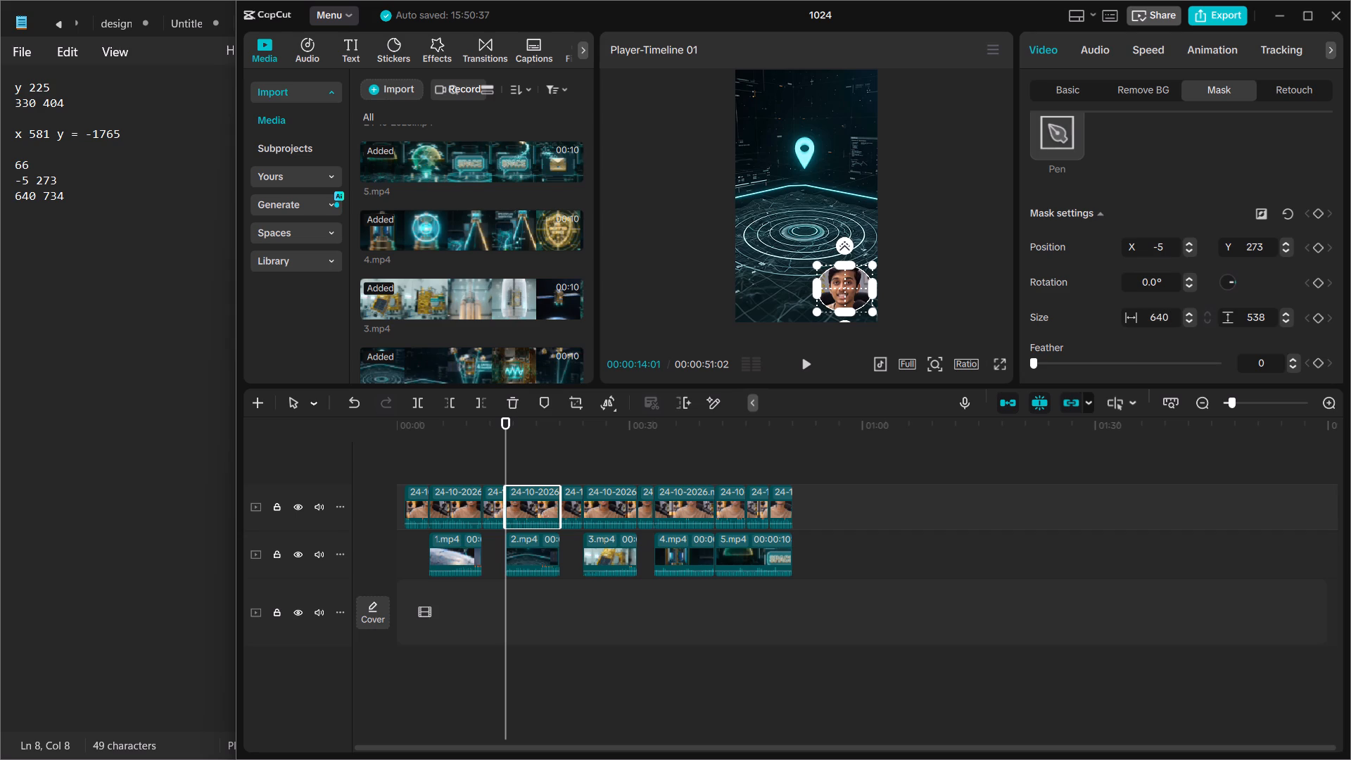
left_click(1270, 320)
key("BackSpace")
key("BackSpace")
key("BackSpace")
type("734")
key("Return")
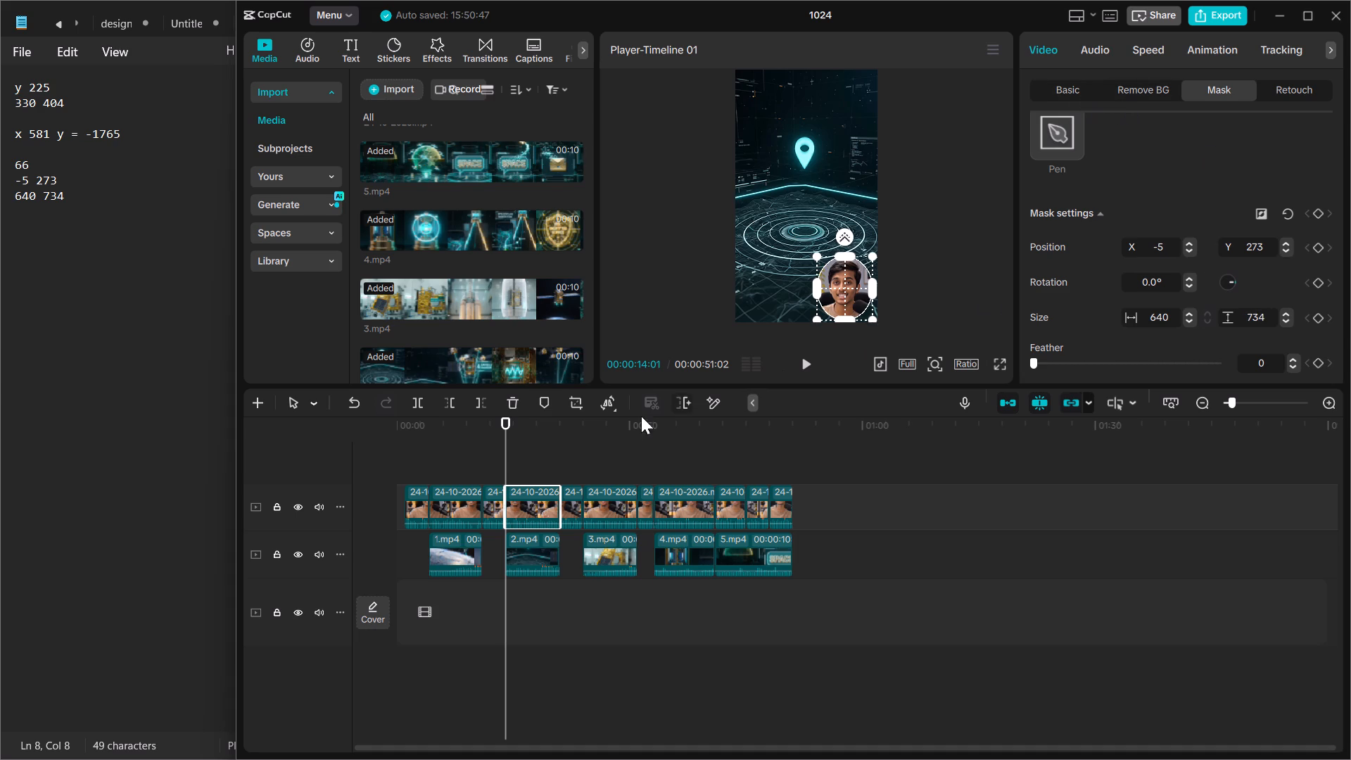
Move to 00:00:24:01 and scale the avatar segment above 3.mp4 to 66%.
left_click_drag(508, 452, 561, 459)
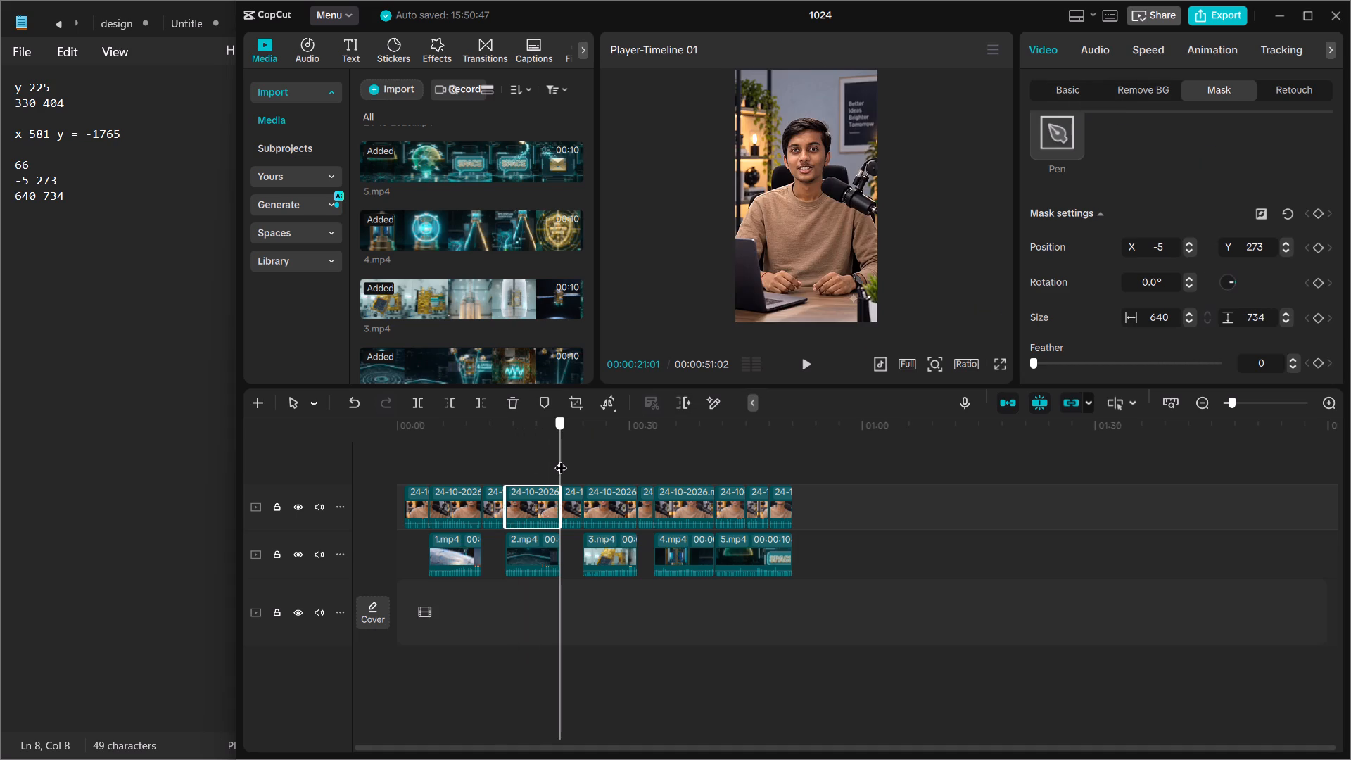
left_click_drag(561, 459, 561, 460)
left_click(555, 456)
left_click_drag(562, 458, 581, 458)
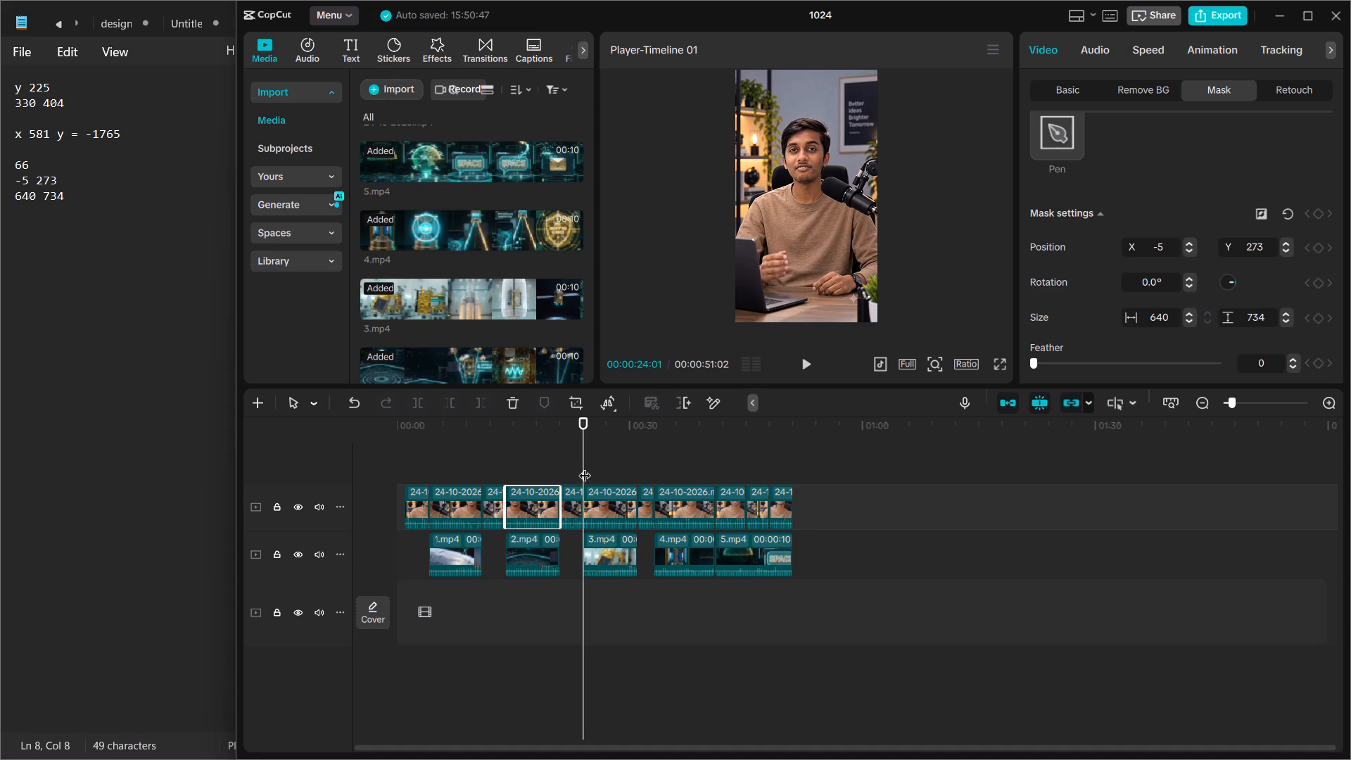
left_click(604, 509)
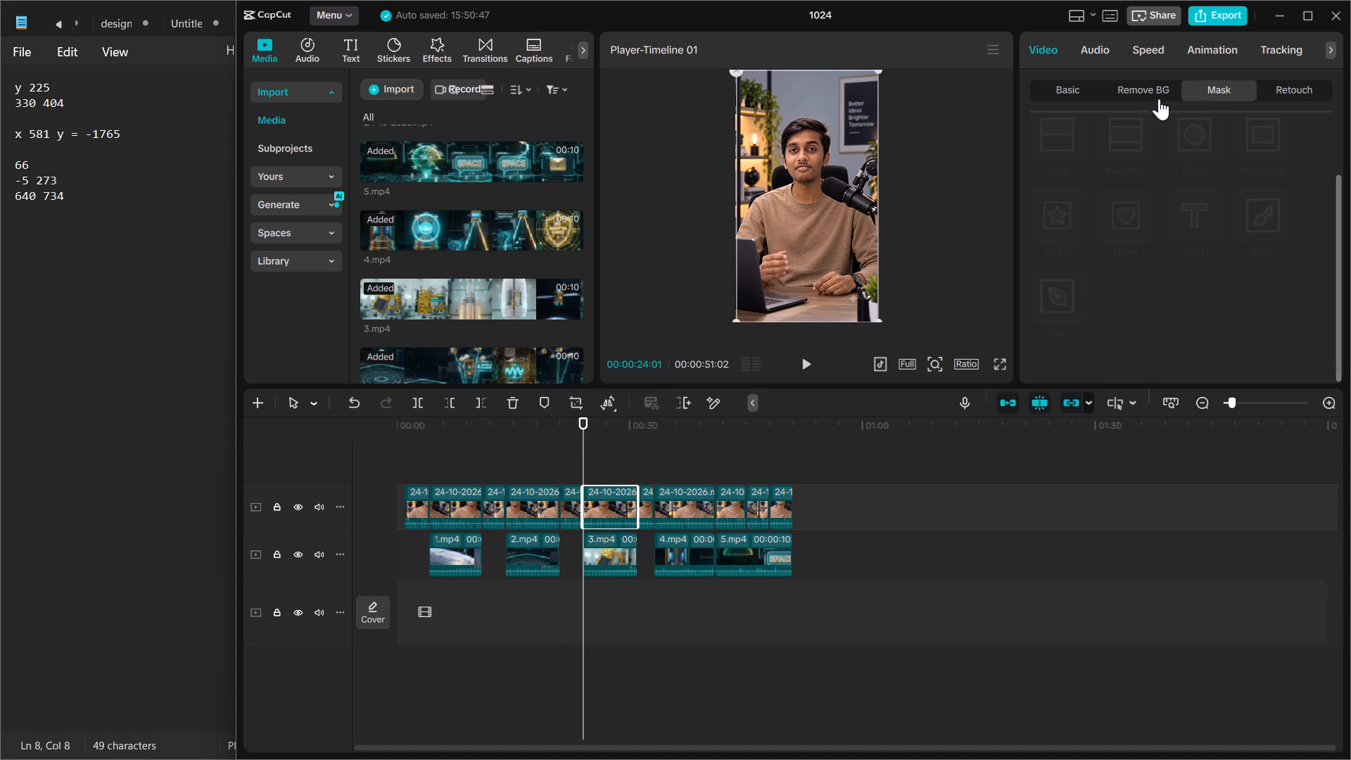
left_click(1075, 91)
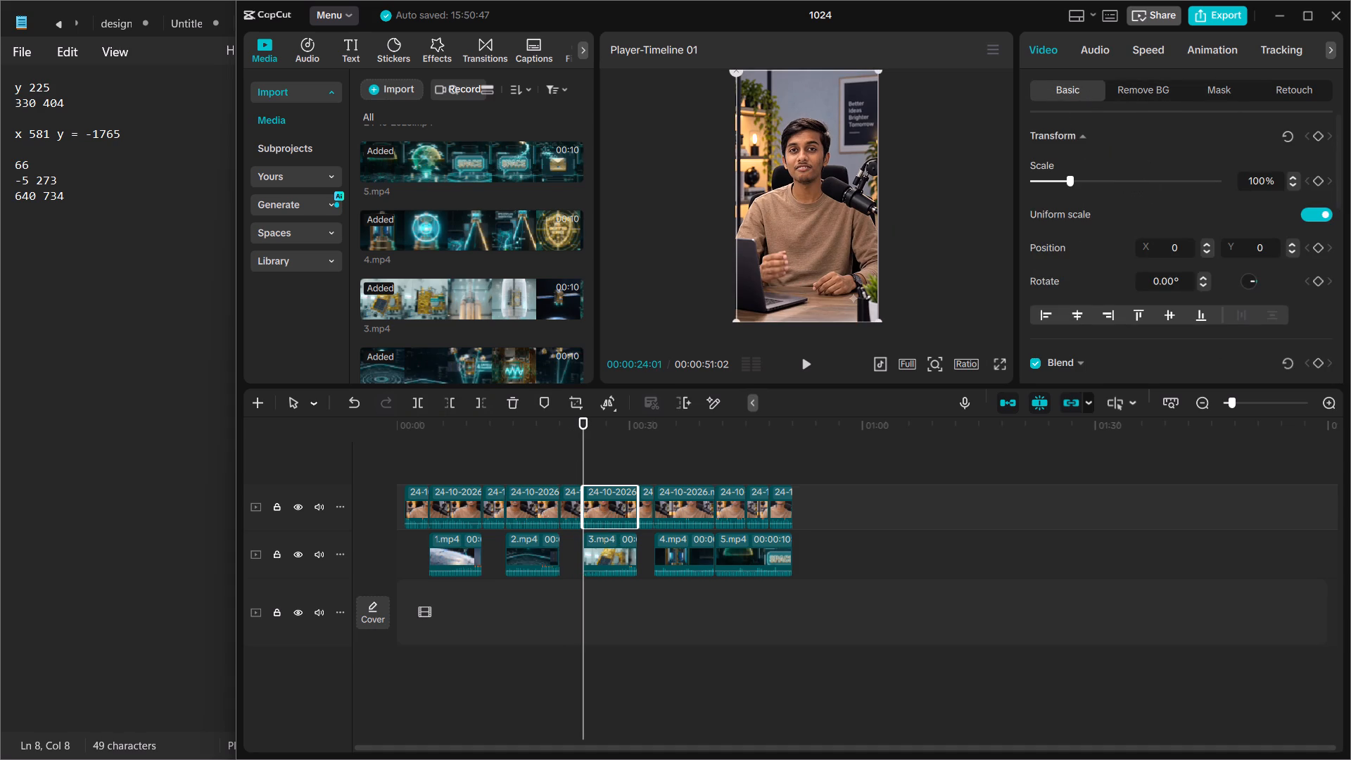
left_click(1265, 175)
key("BackSpace")
key("BackSpace")
key("BackSpace")
type("66")
key("Return")
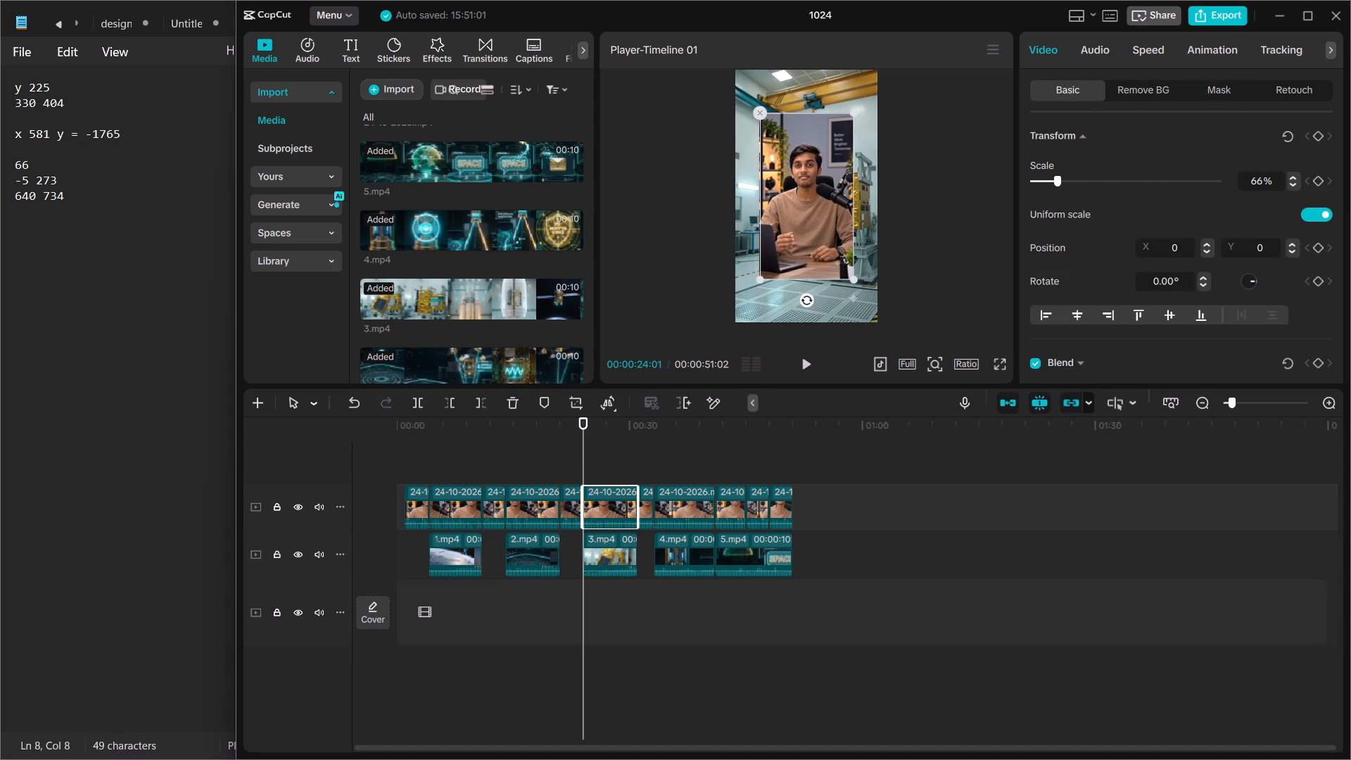
Set the position of the avatar segment above 3.mp4 to X 581, Y -1765.
left_click(1179, 246)
key("BackSpace")
type("581")
key("Return")
left_click(1266, 246)
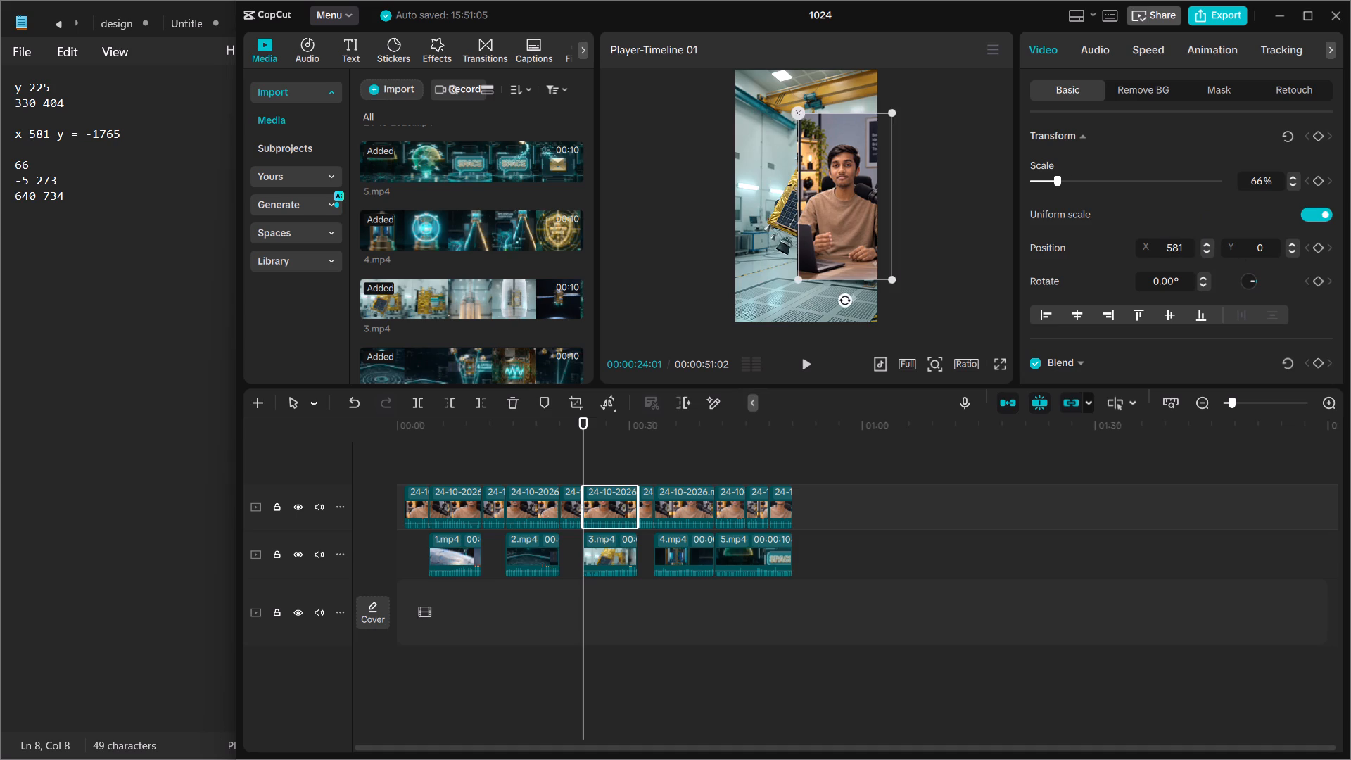
key("BackSpace")
type("-1765")
key("Return")
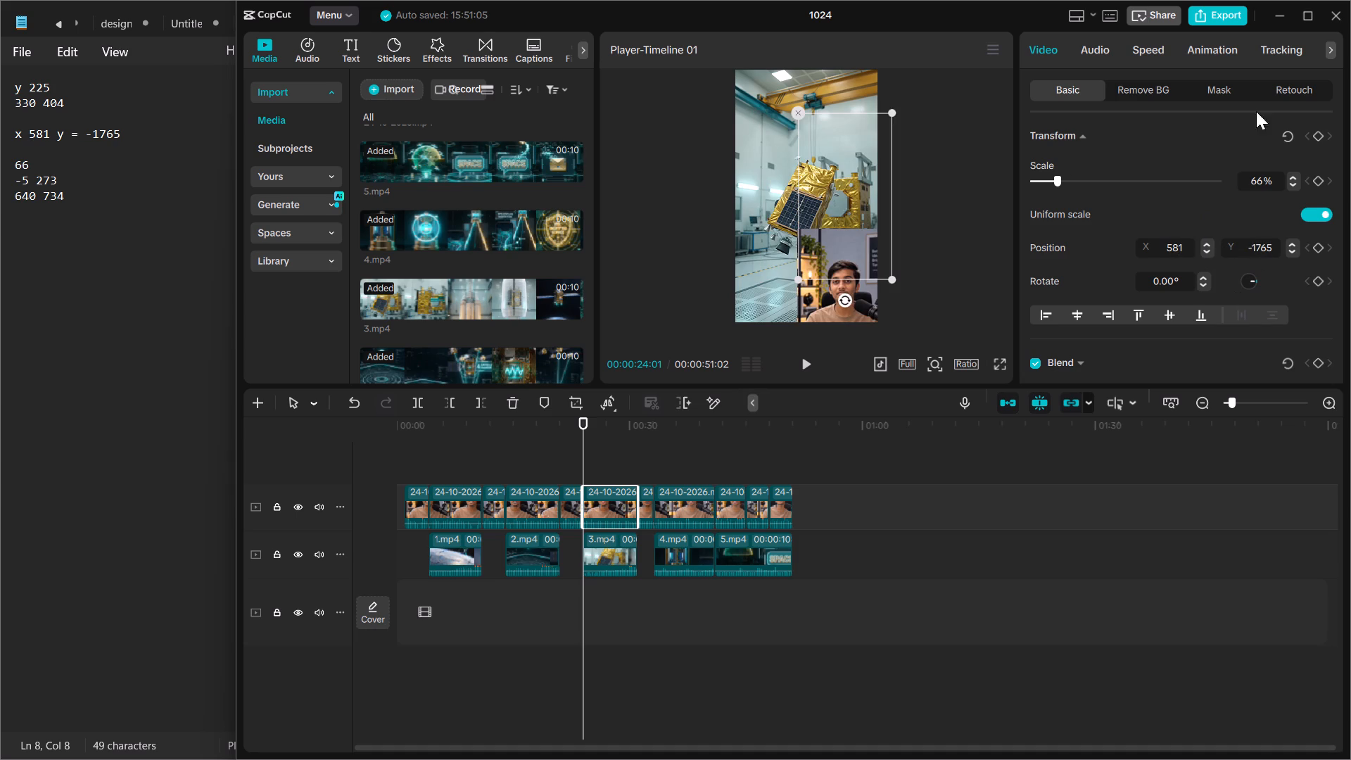
Add a circle mask to the avatar segment above 3.mp4 and set the mask position to X -5, Y 273.
left_click(1211, 94)
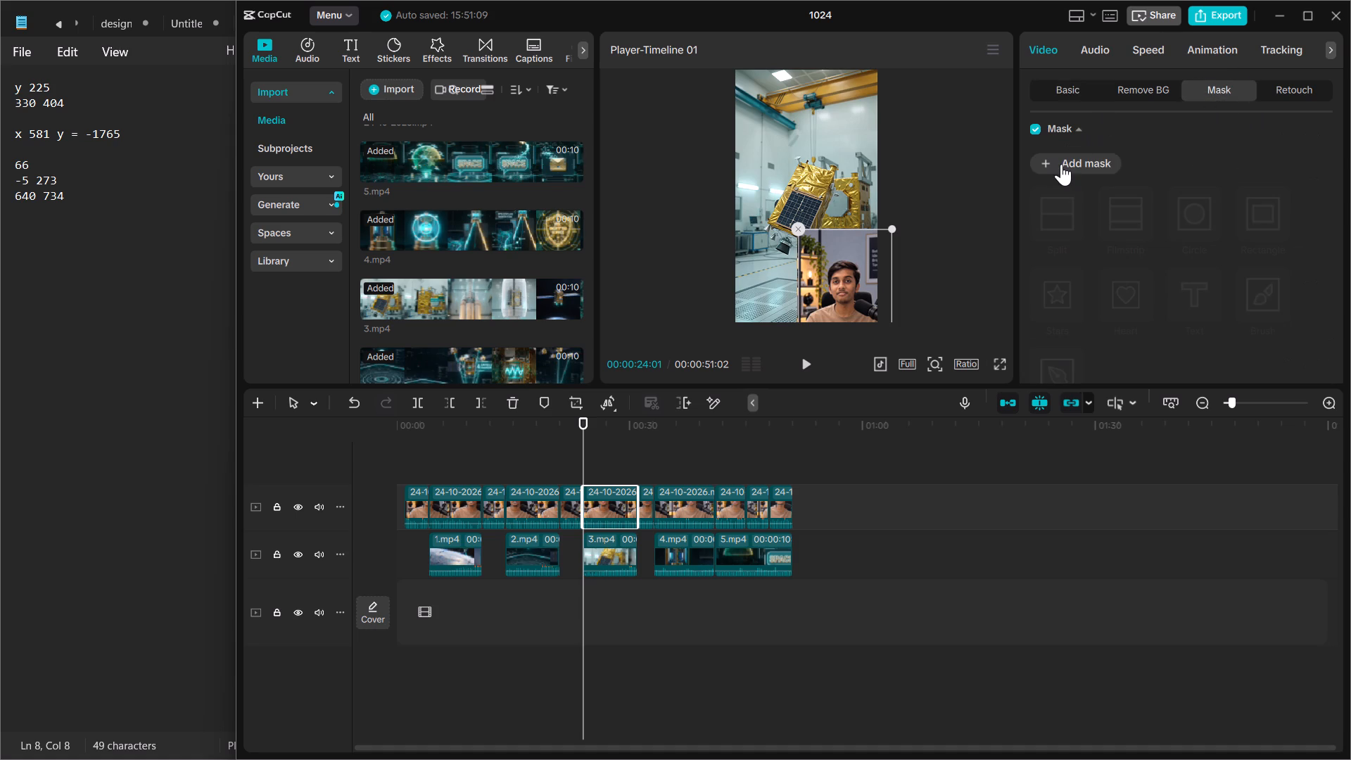
left_click(1067, 170)
double_click(1201, 201)
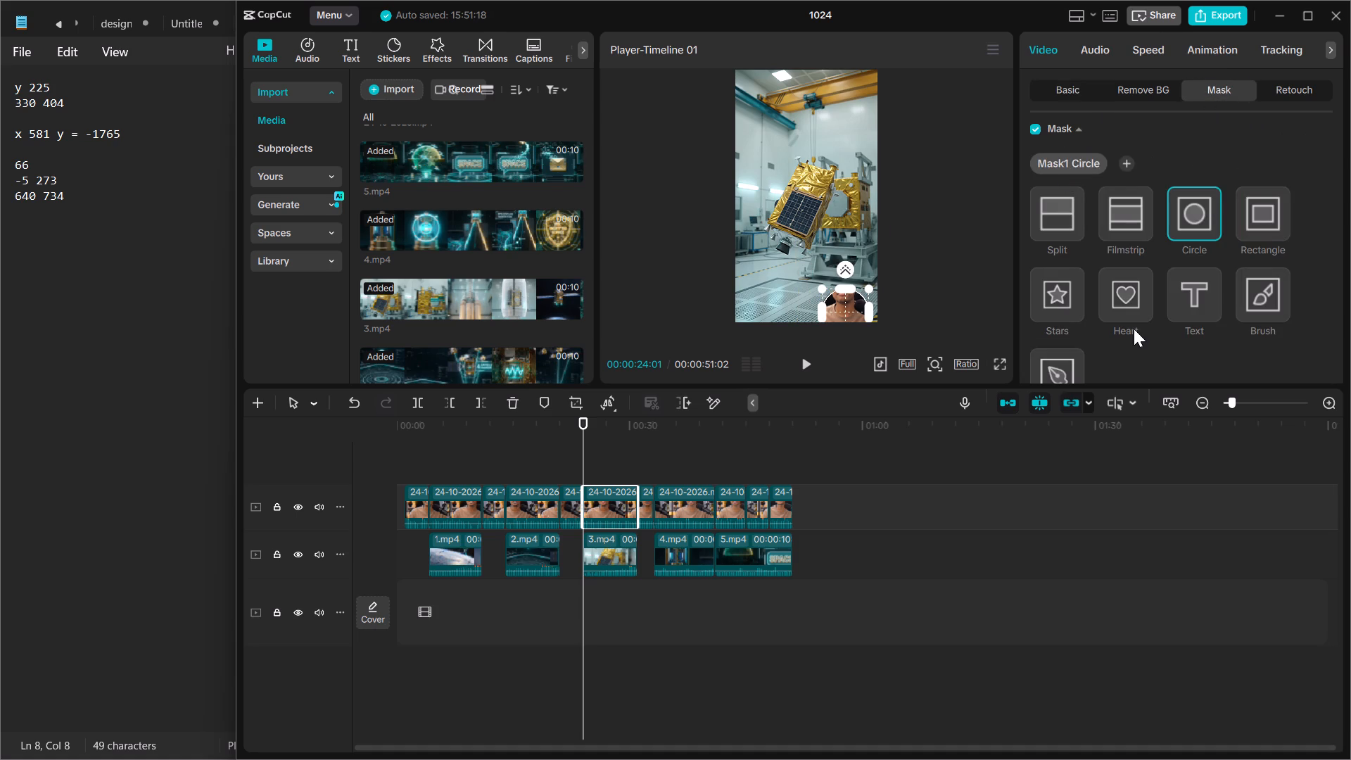
scroll(1134, 329, "down", 1)
left_click(1165, 229)
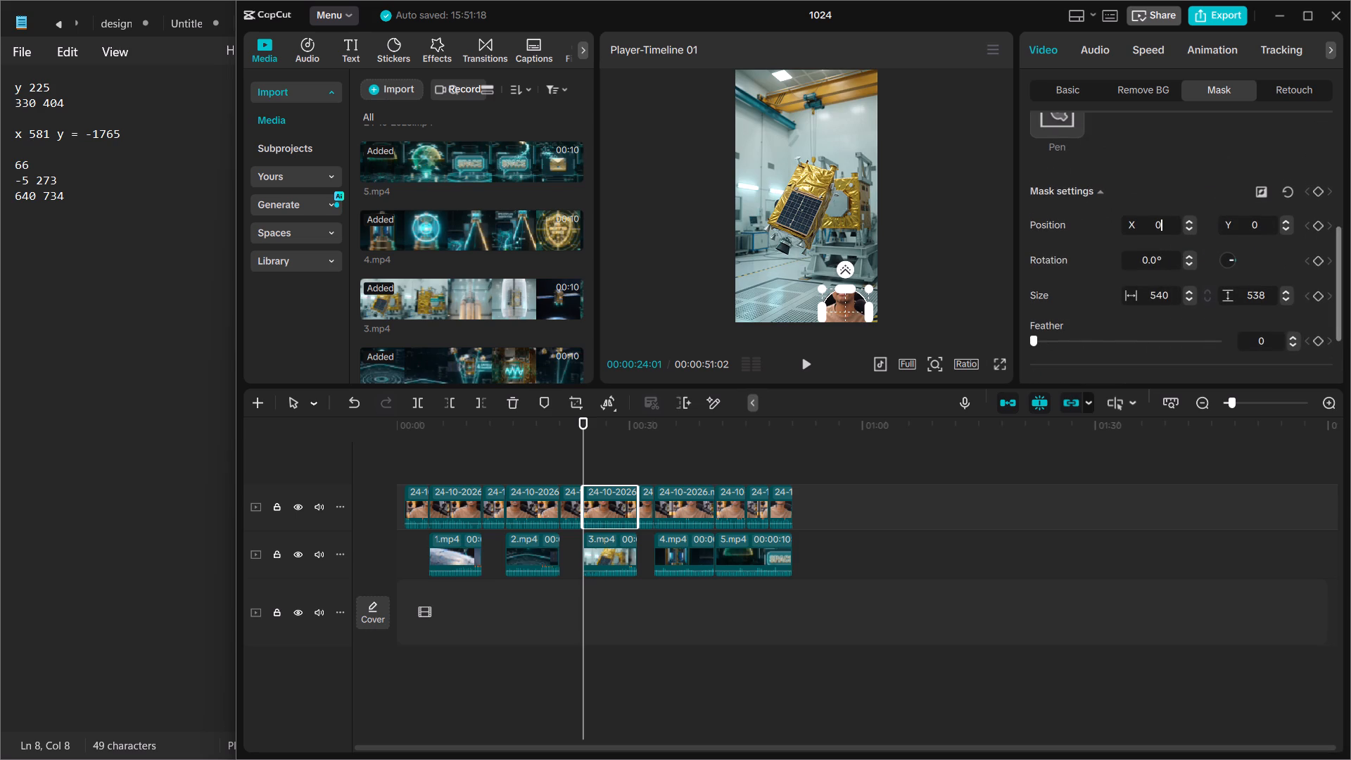
key("BackSpace")
type("-5")
key("Return")
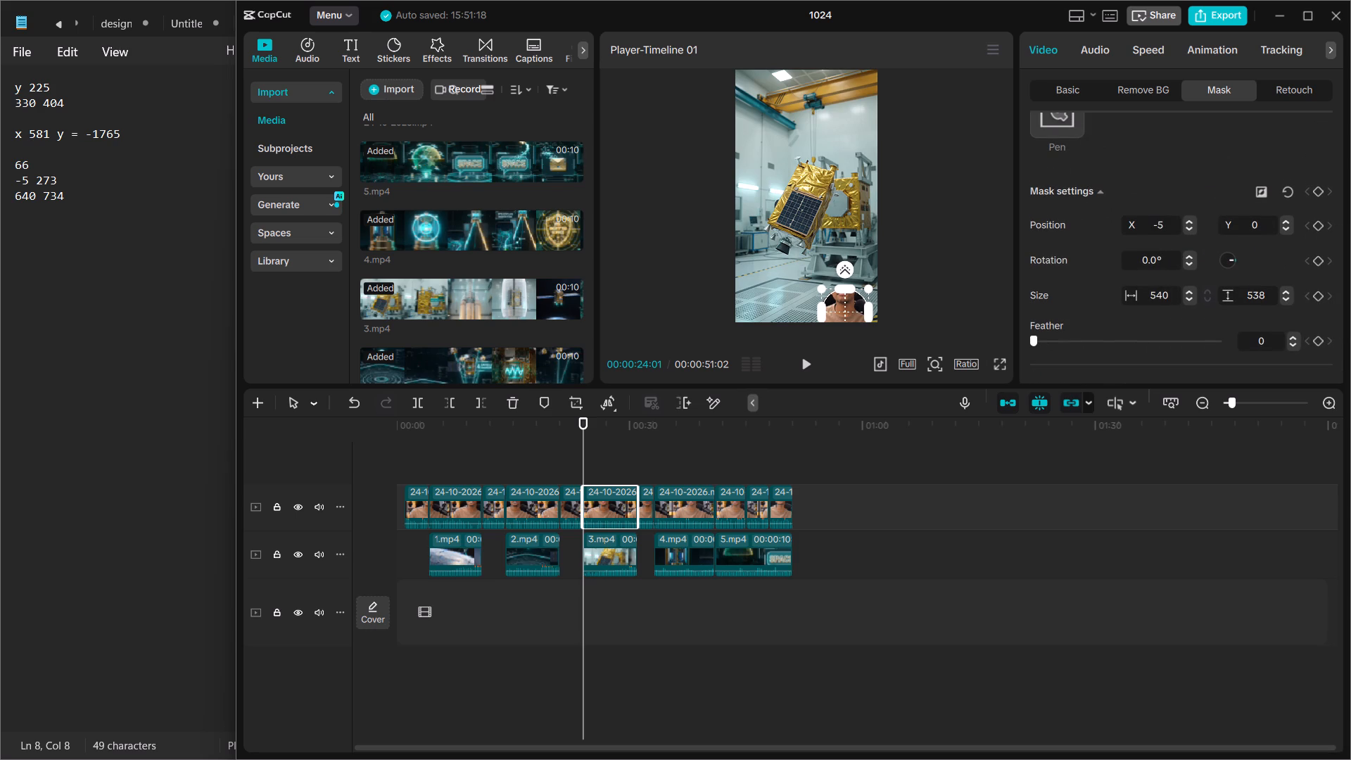
key("Tab")
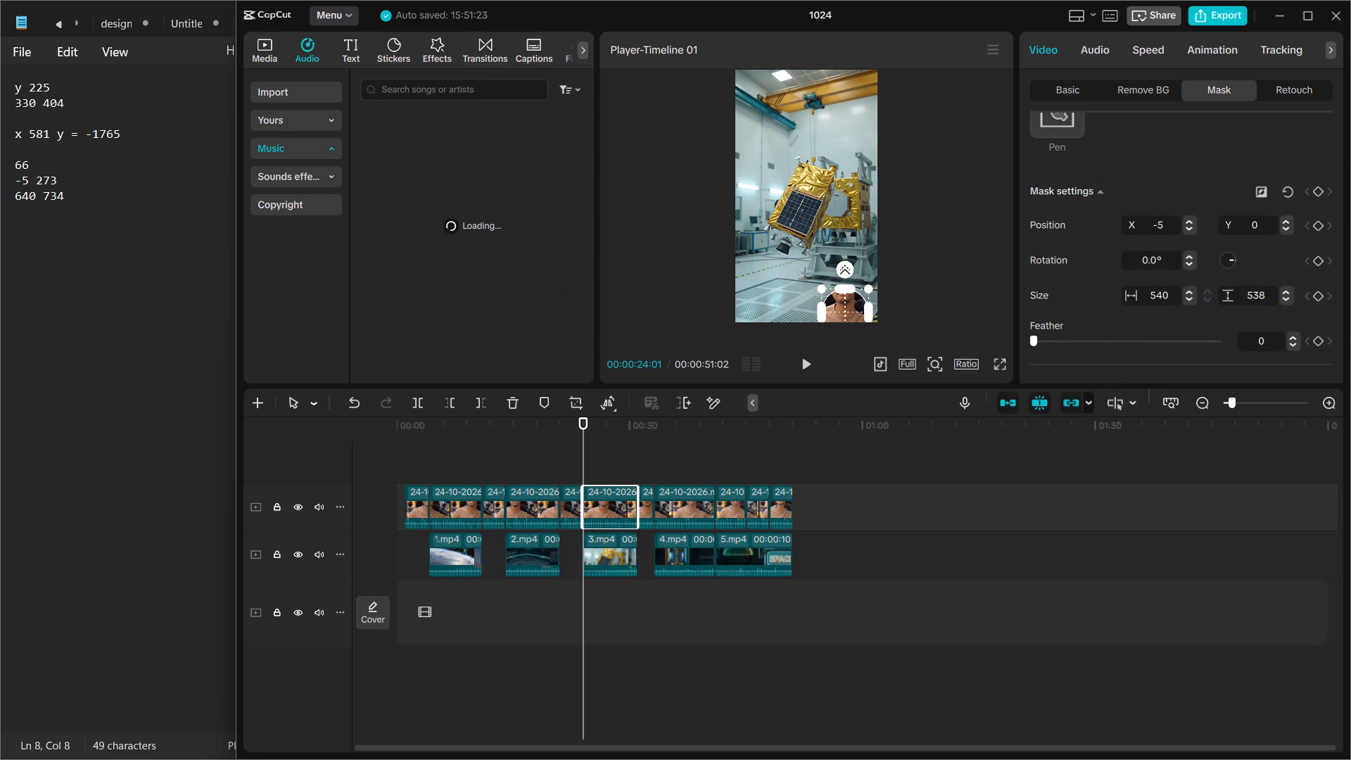
left_click(1263, 228)
key("BackSpace")
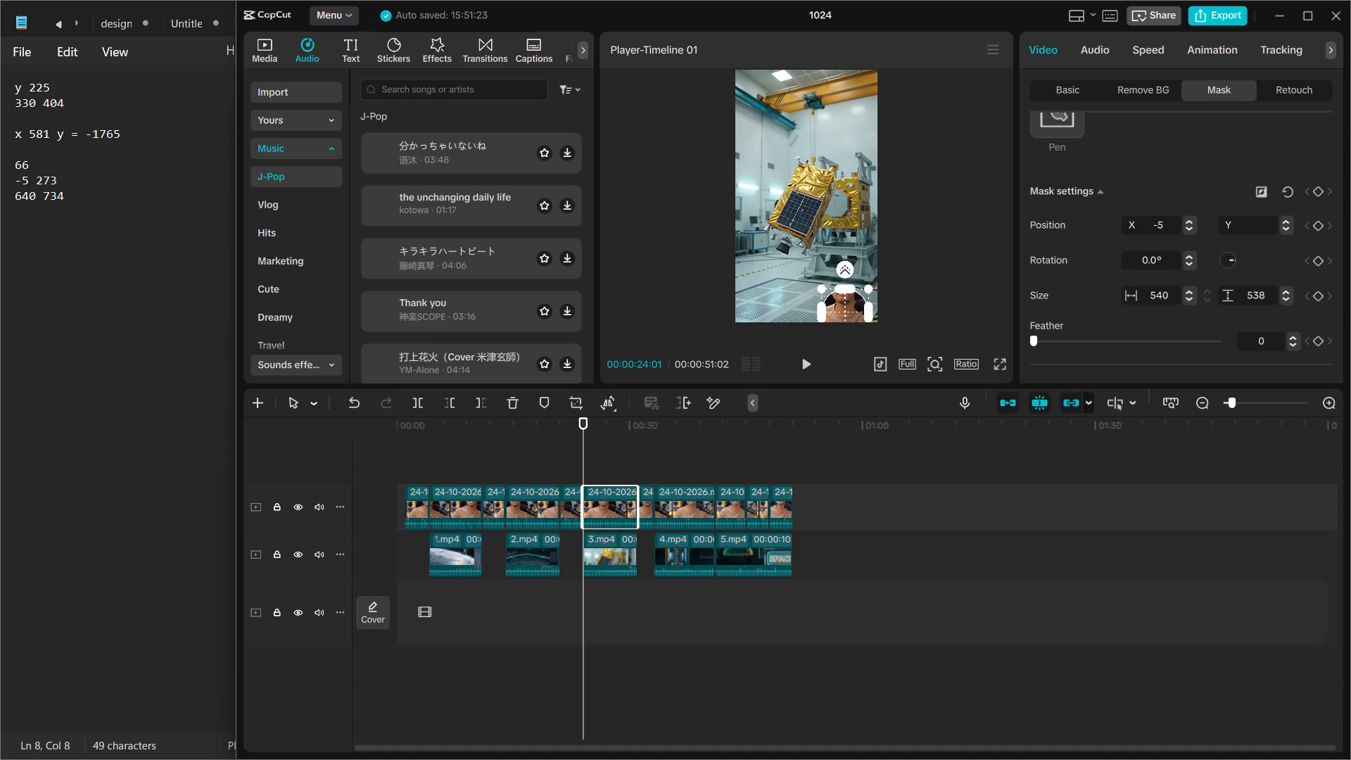
type("273")
key("Return")
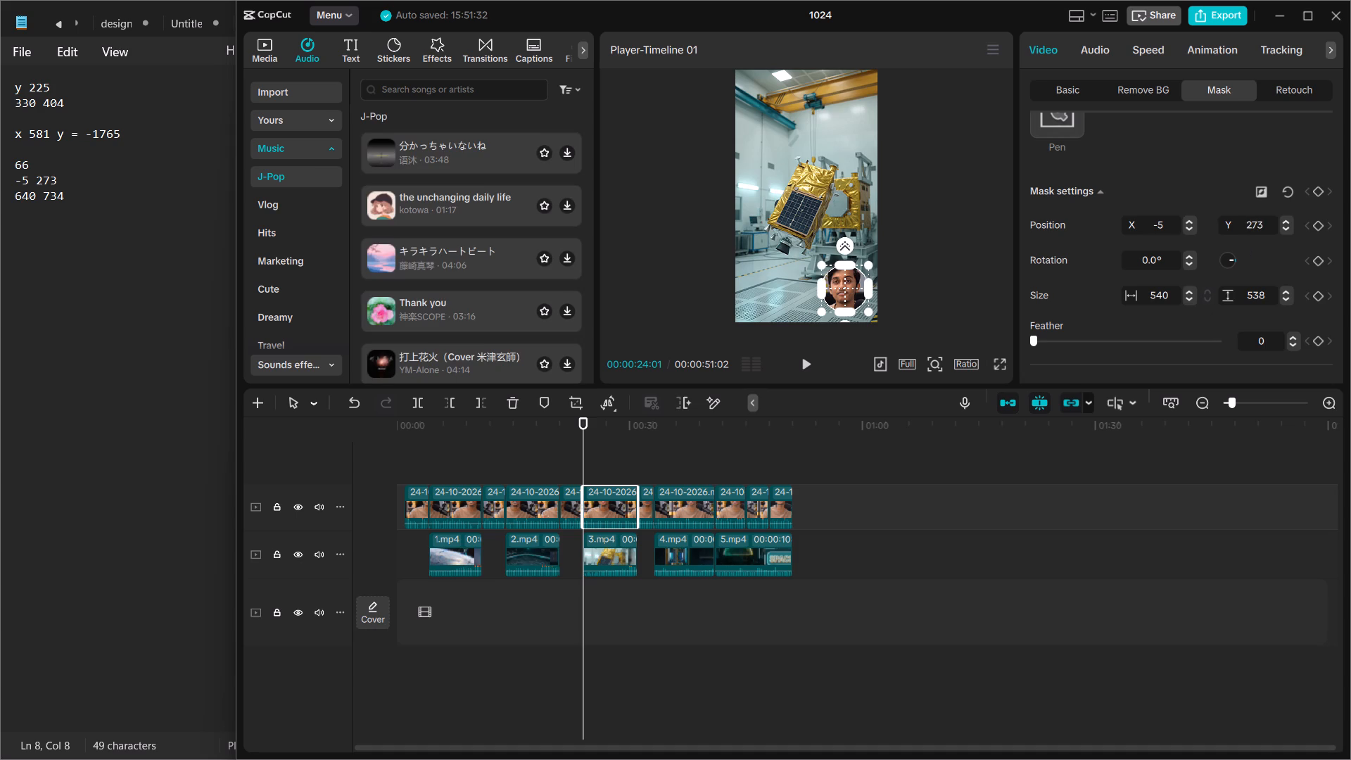
Set the size of the circle mask on the avatar segment above 3.mp4 to 640 wide and 734 high.
left_click(1173, 290)
key("BackSpace")
key("BackSpace")
key("BackSpace")
type("640+")
left_click(1271, 292)
key("BackSpace")
key("BackSpace")
key("BackSpace")
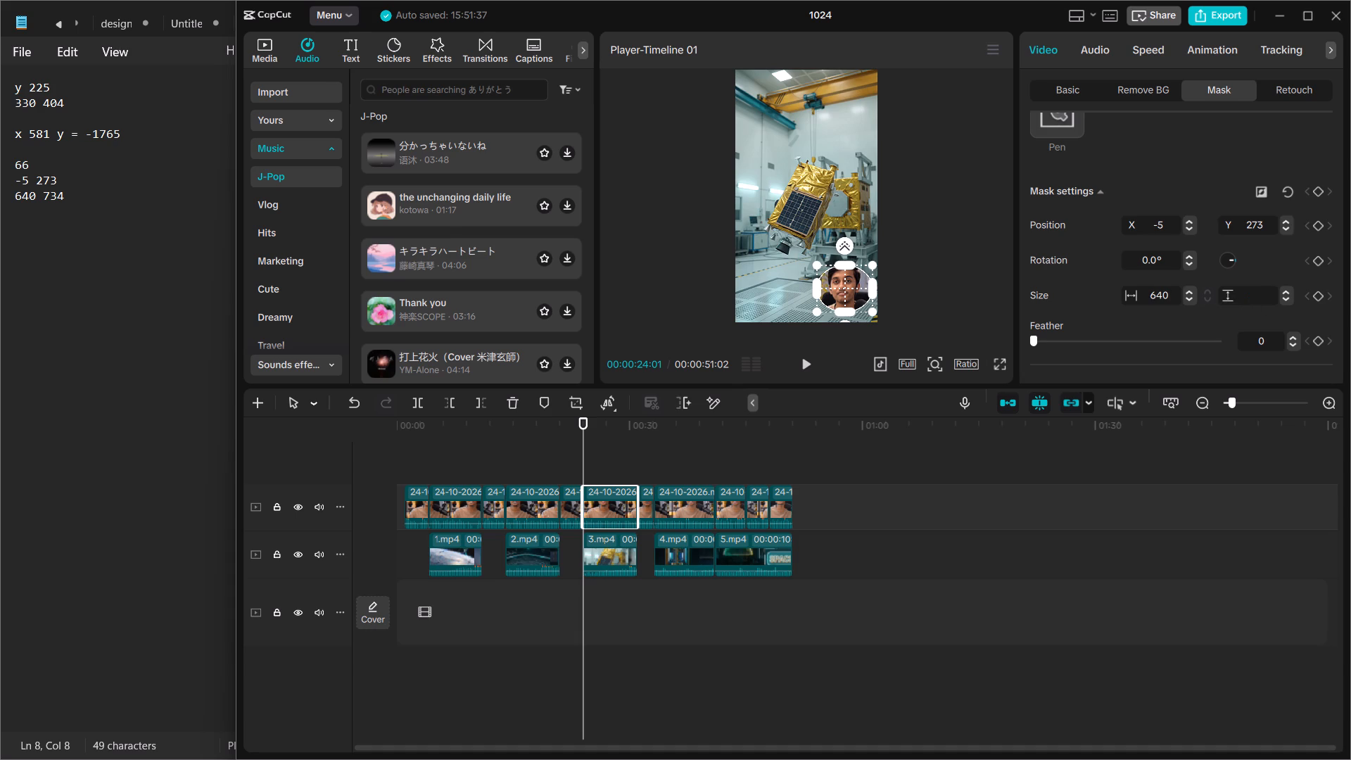
type("734")
key("Return")
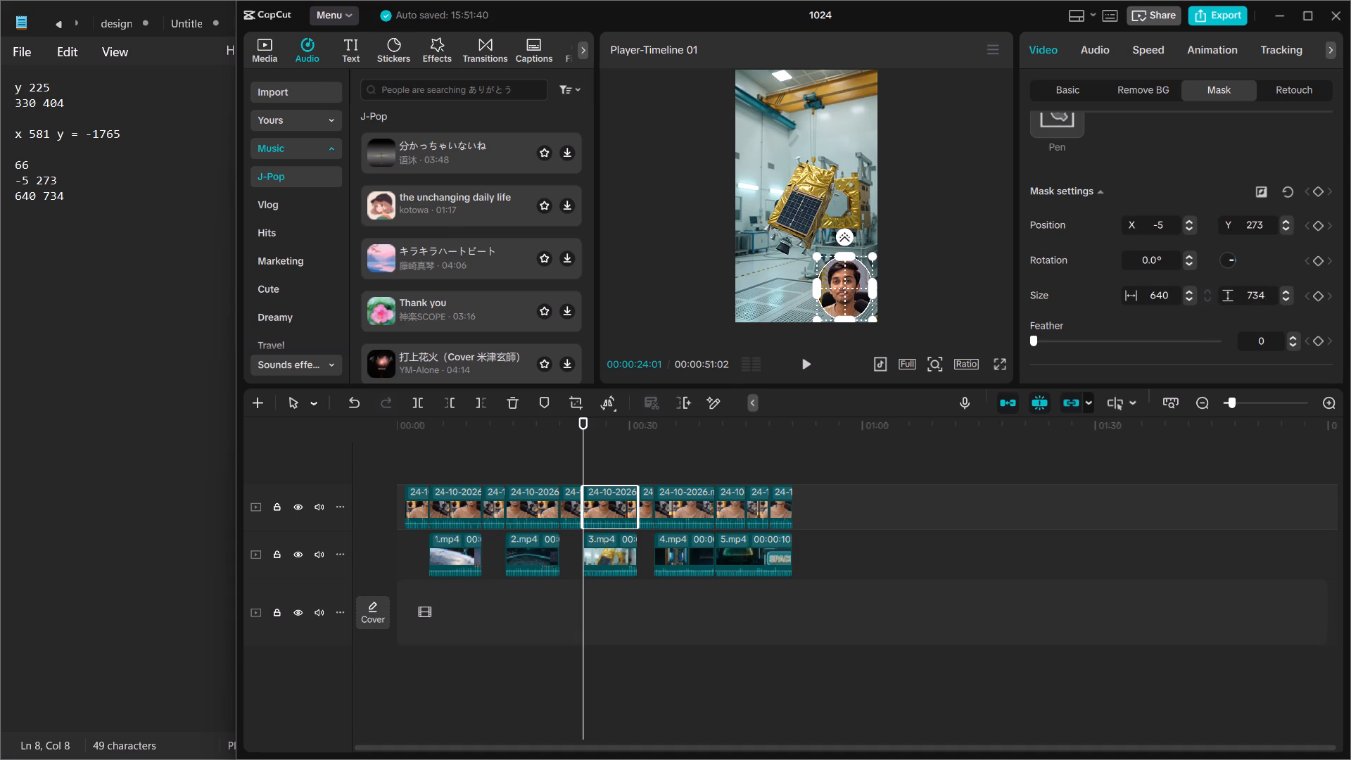
left_click(269, 44)
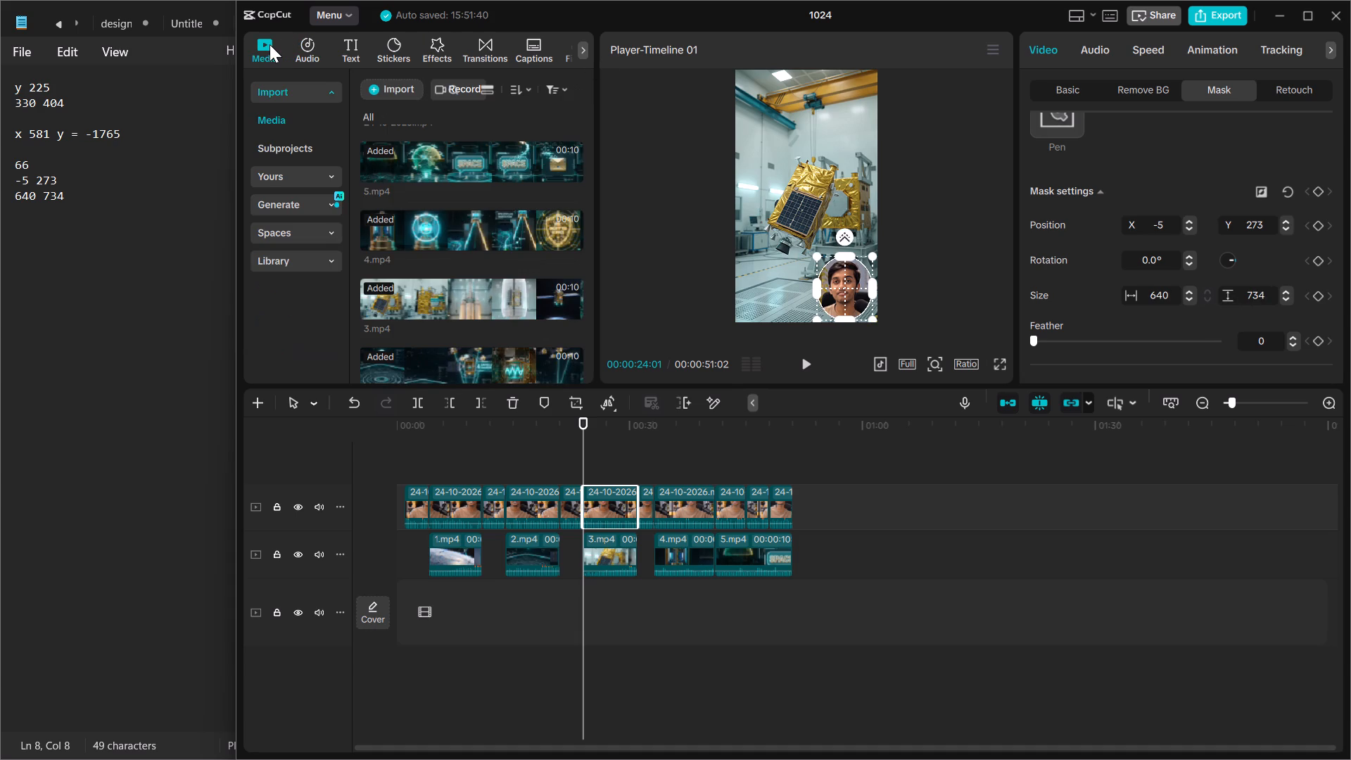
Move to 00:00:33:06 and scale the avatar segment above 4.mp4 to 66%.
left_click_drag(583, 457, 657, 457)
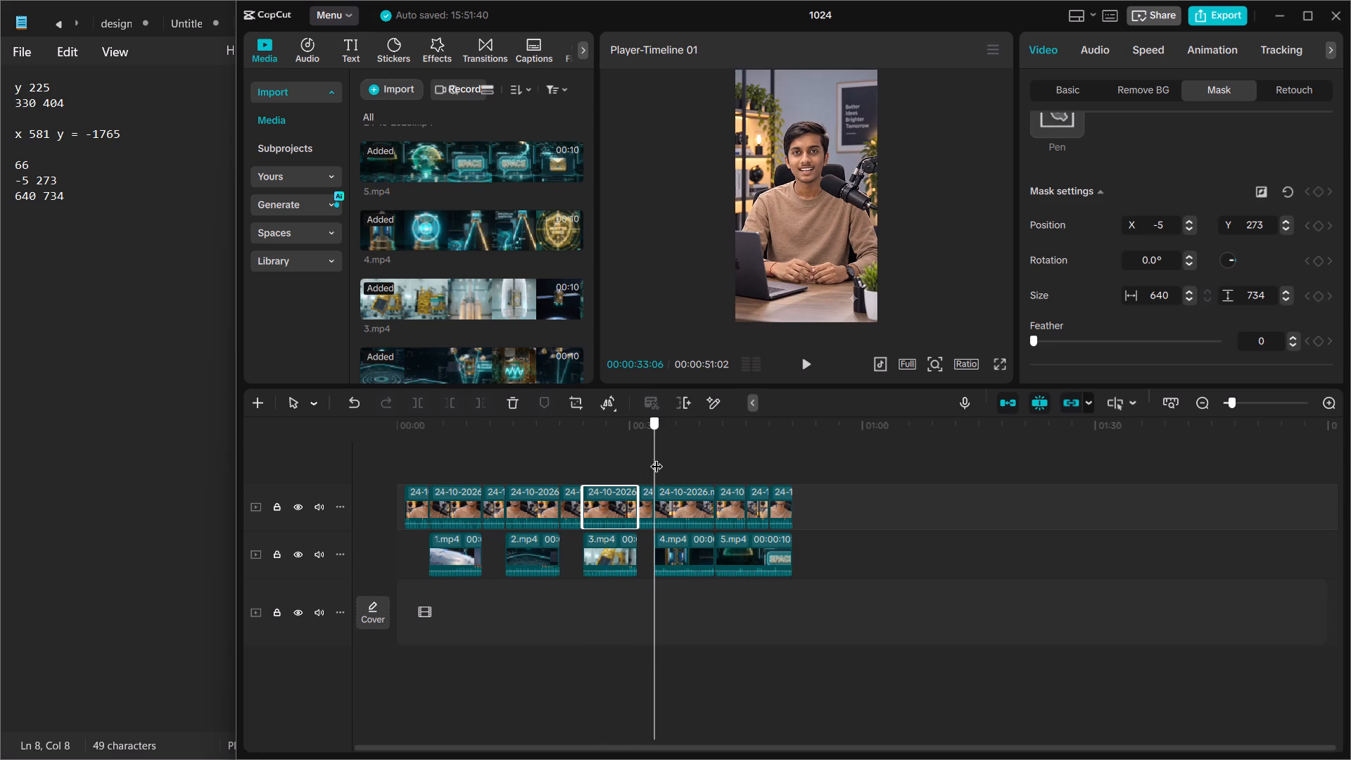
left_click_drag(657, 457, 657, 457)
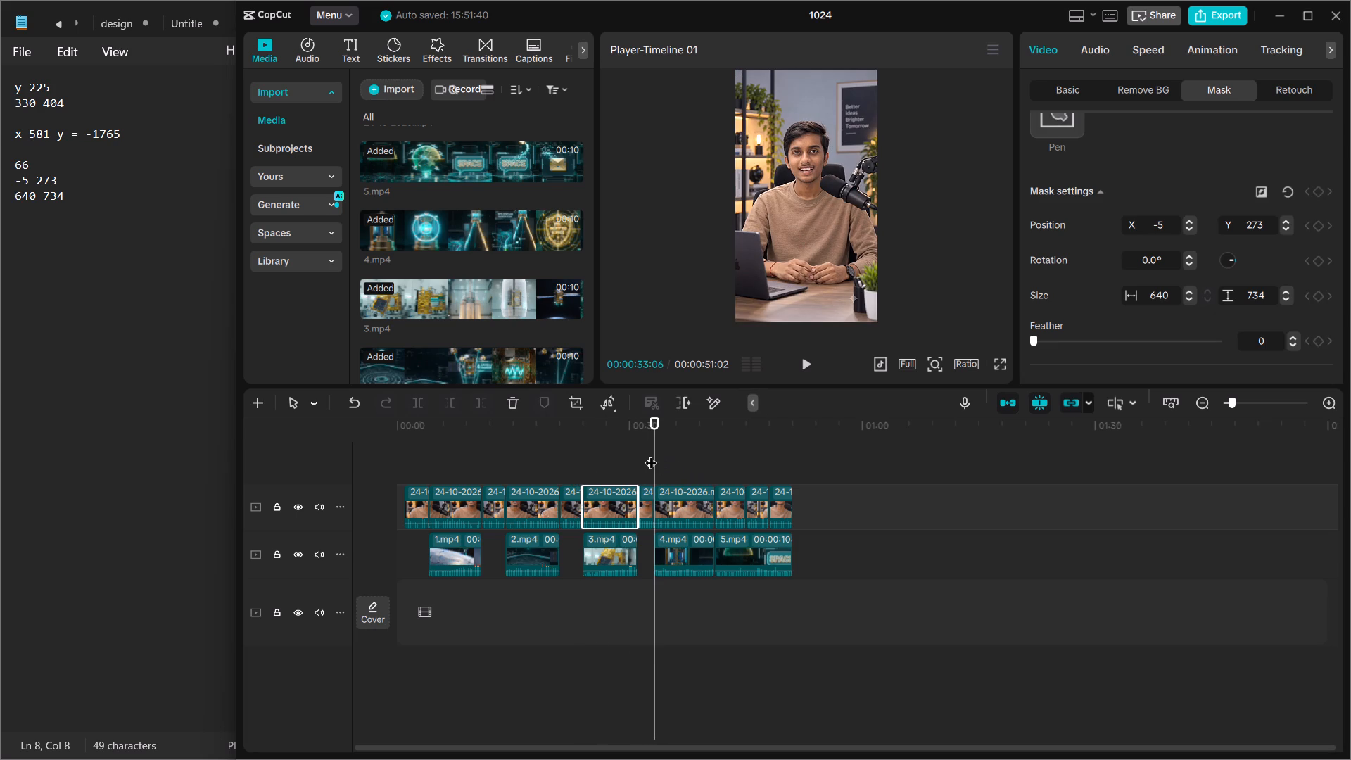
left_click(650, 451)
left_click(687, 505)
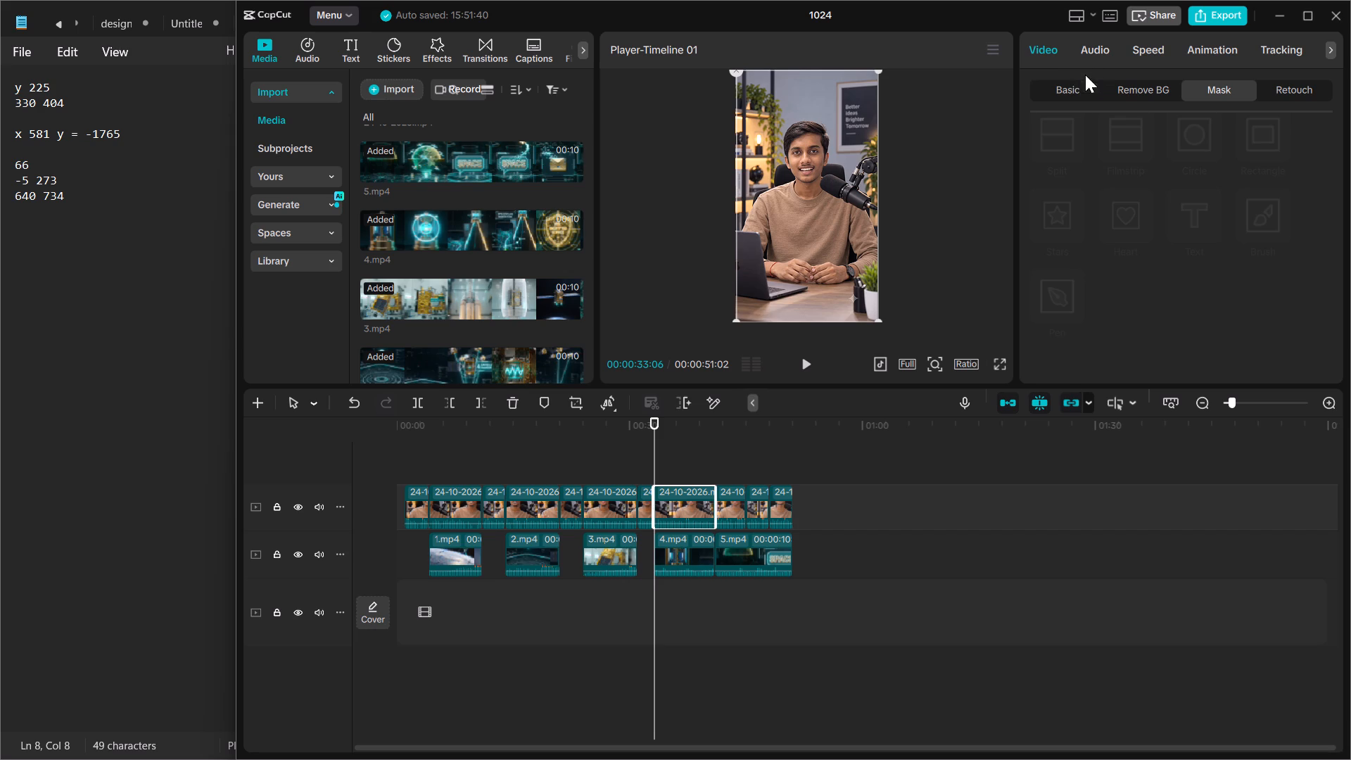
left_click(1077, 80)
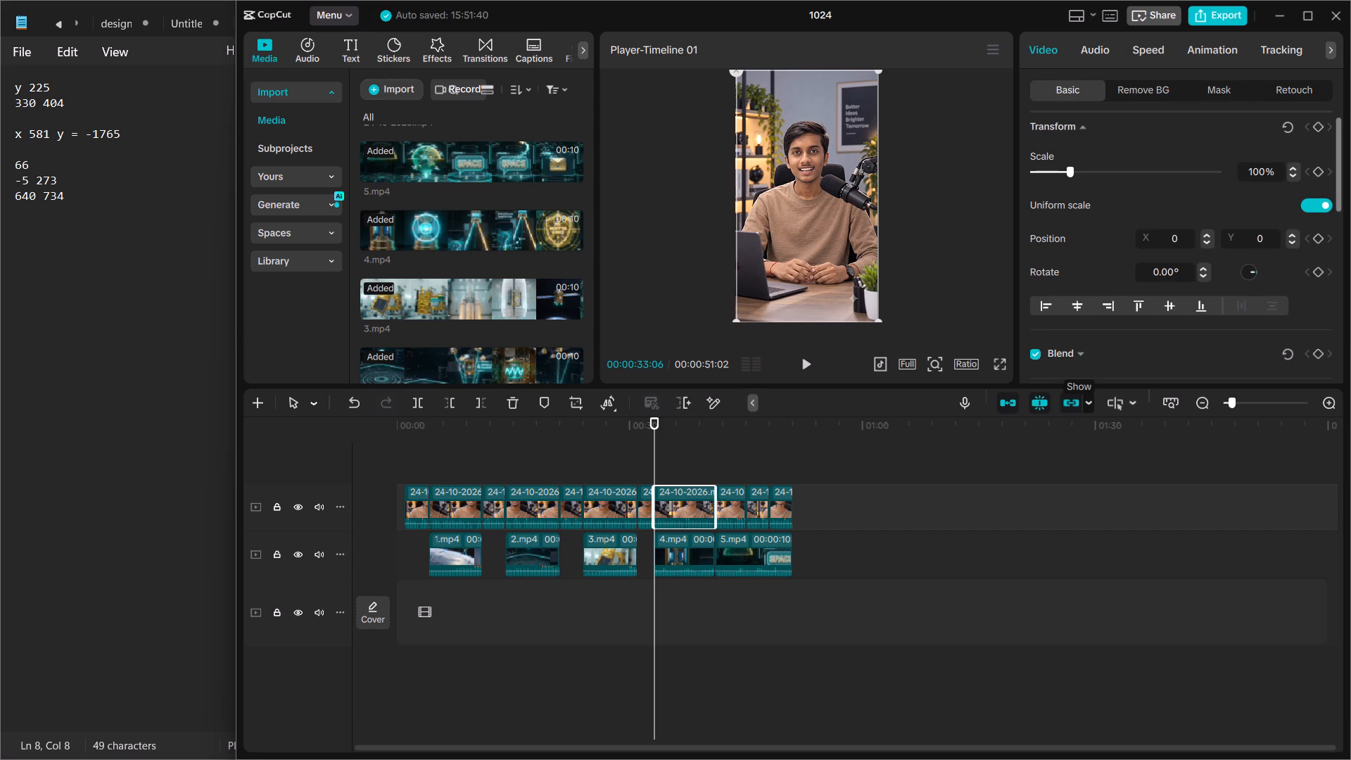
left_click(1271, 170)
key("BackSpace")
key("BackSpace")
key("BackSpace")
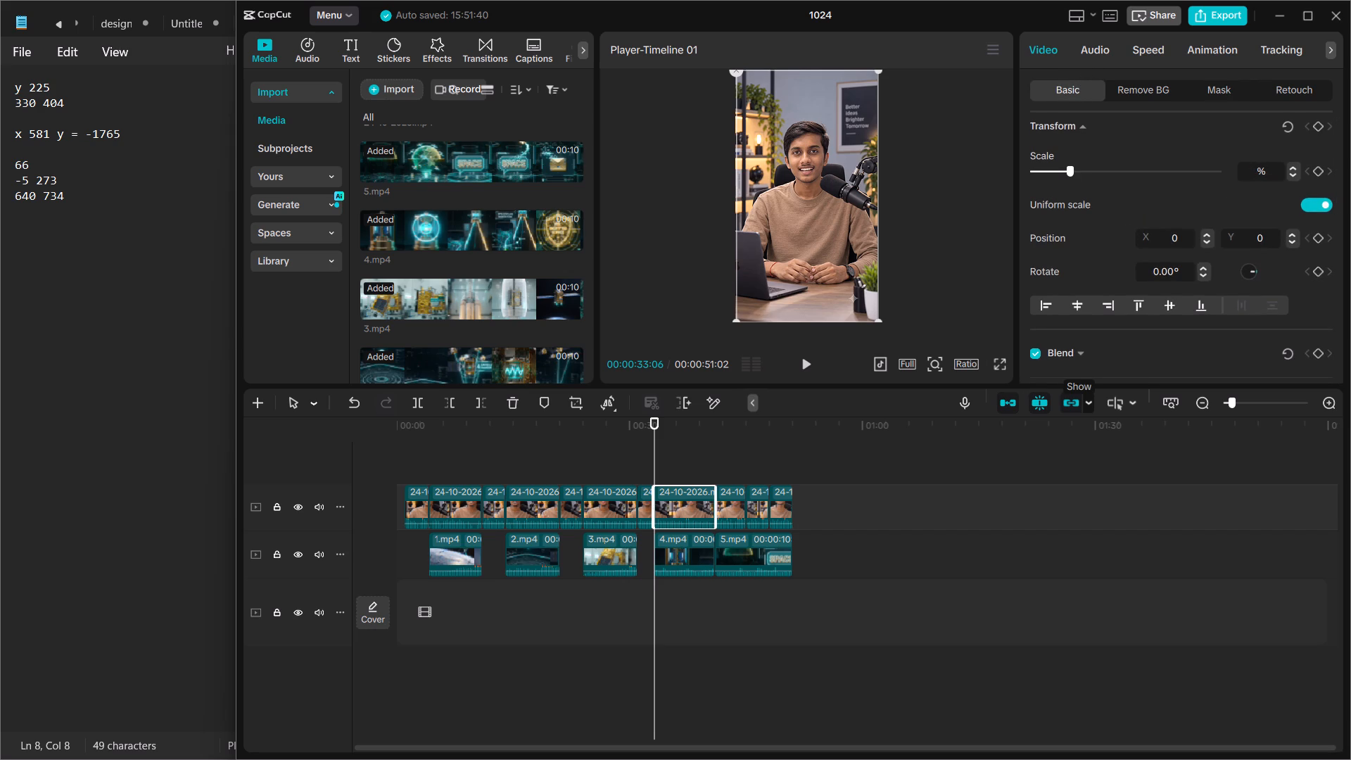
type("66")
key("Return")
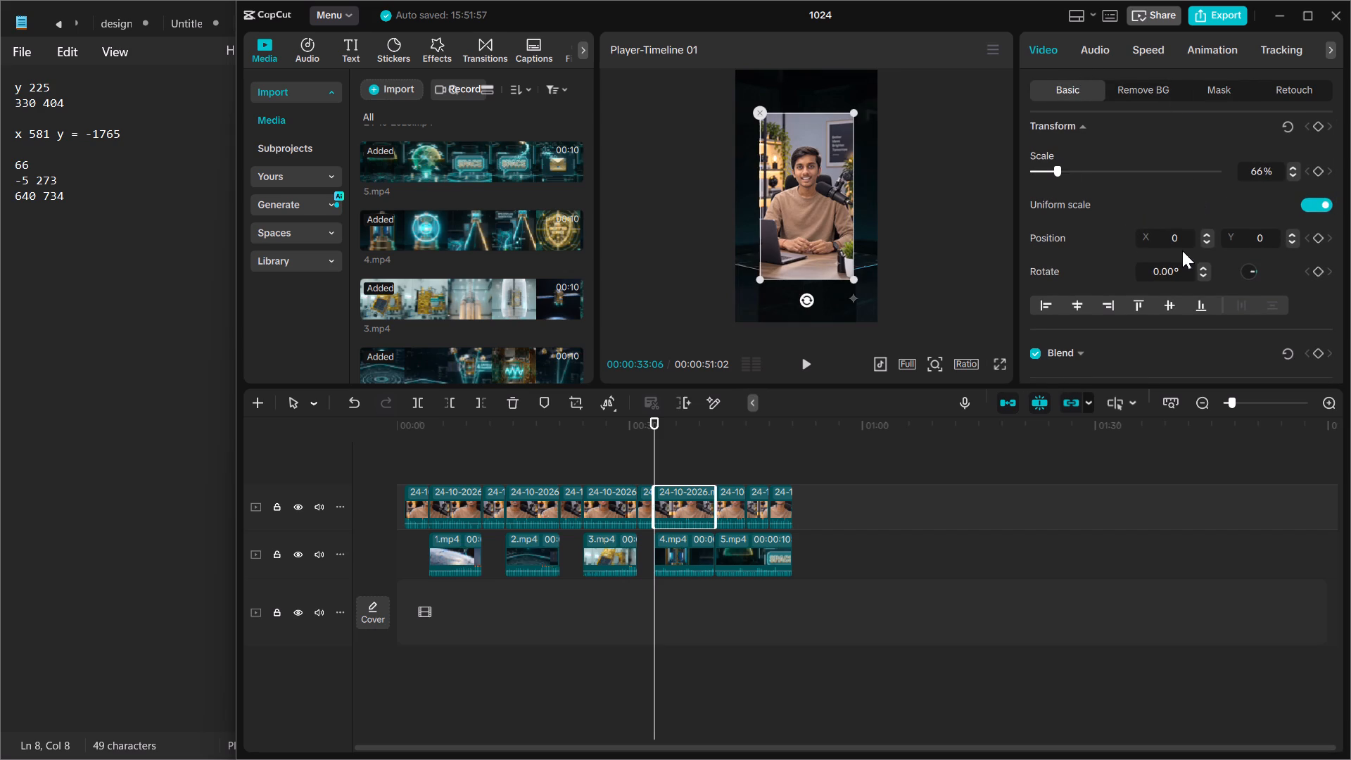
Set the position of the avatar segment above 4.mp4 to X 581, Y -1765.
left_click(1179, 235)
key("BackSpace")
type("581")
key("Return")
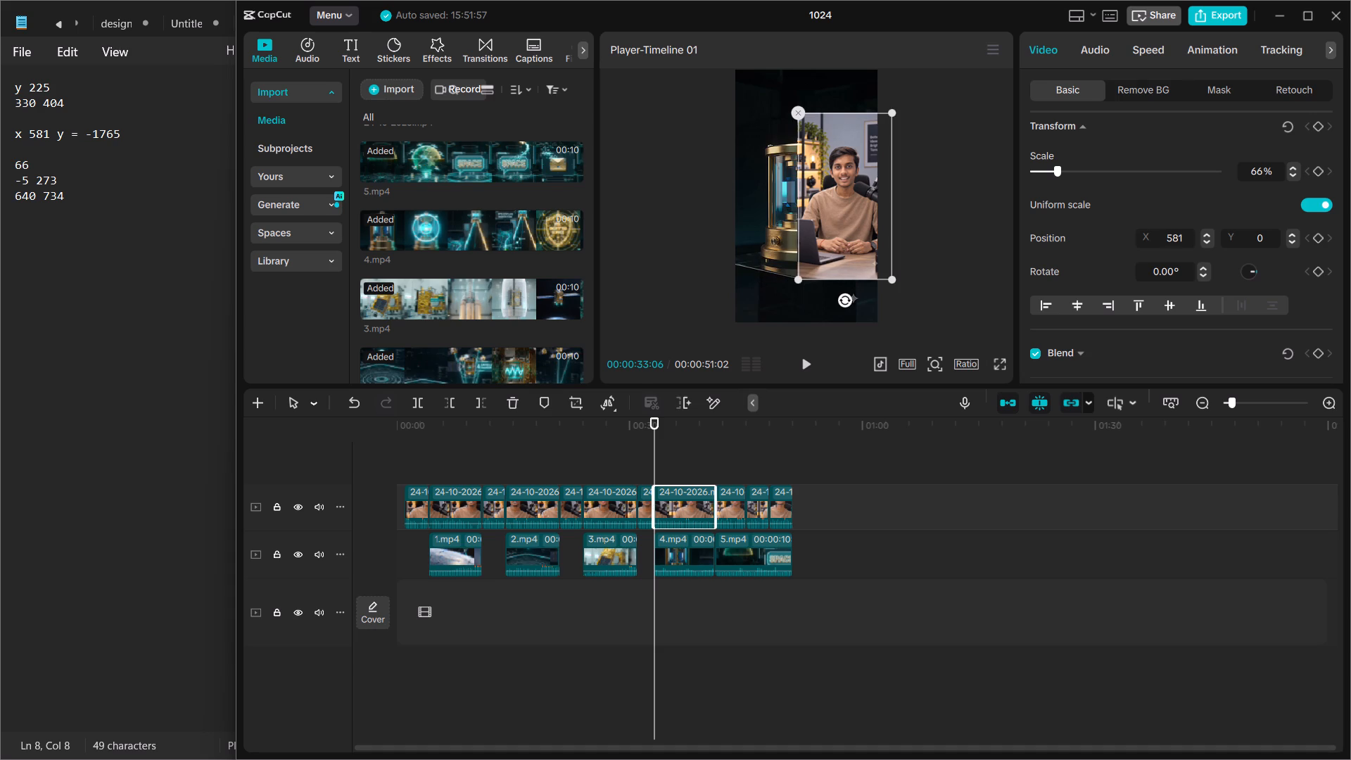
left_click(1280, 235)
left_click(1269, 241)
key("BackSpace")
type("-1765")
key("Return")
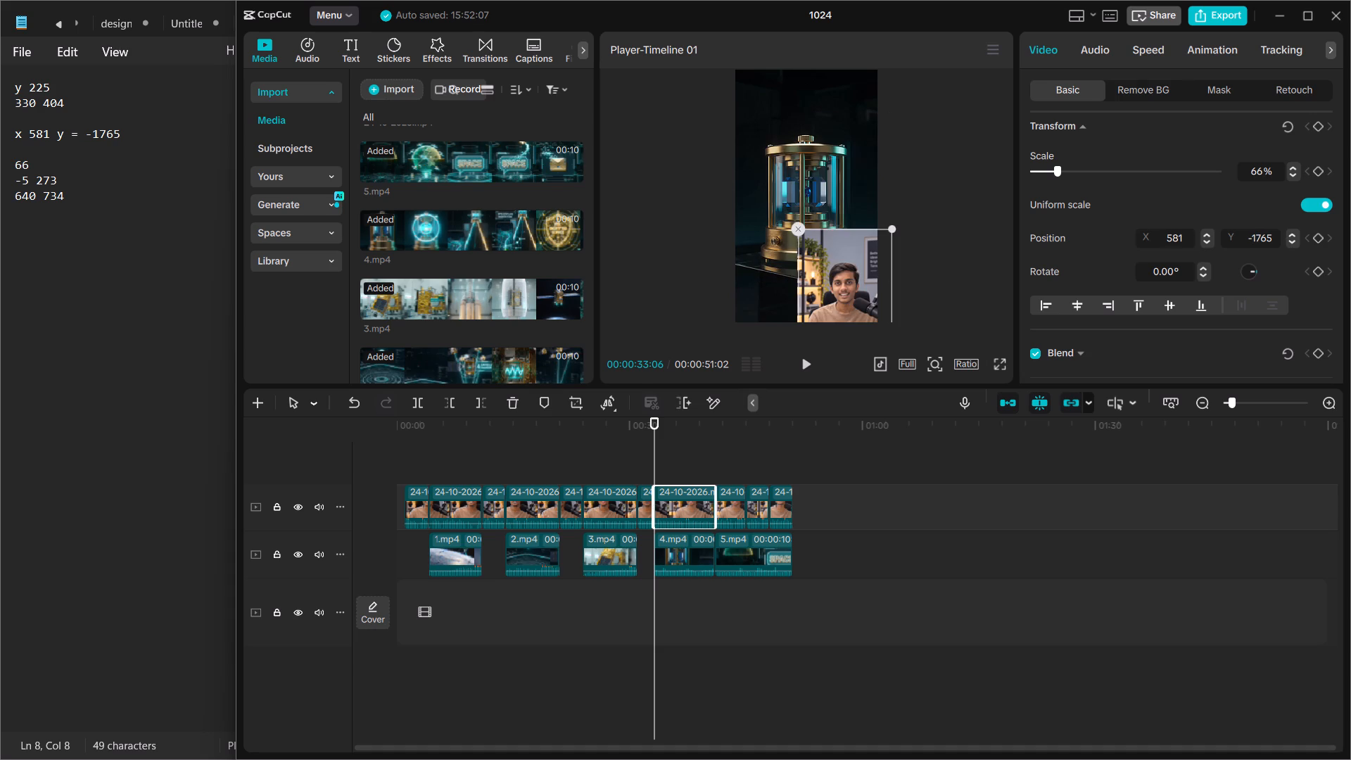
Add a circle mask to the avatar segment above 4.mp4 and set the mask position to X -5, Y 273.
left_click(1217, 87)
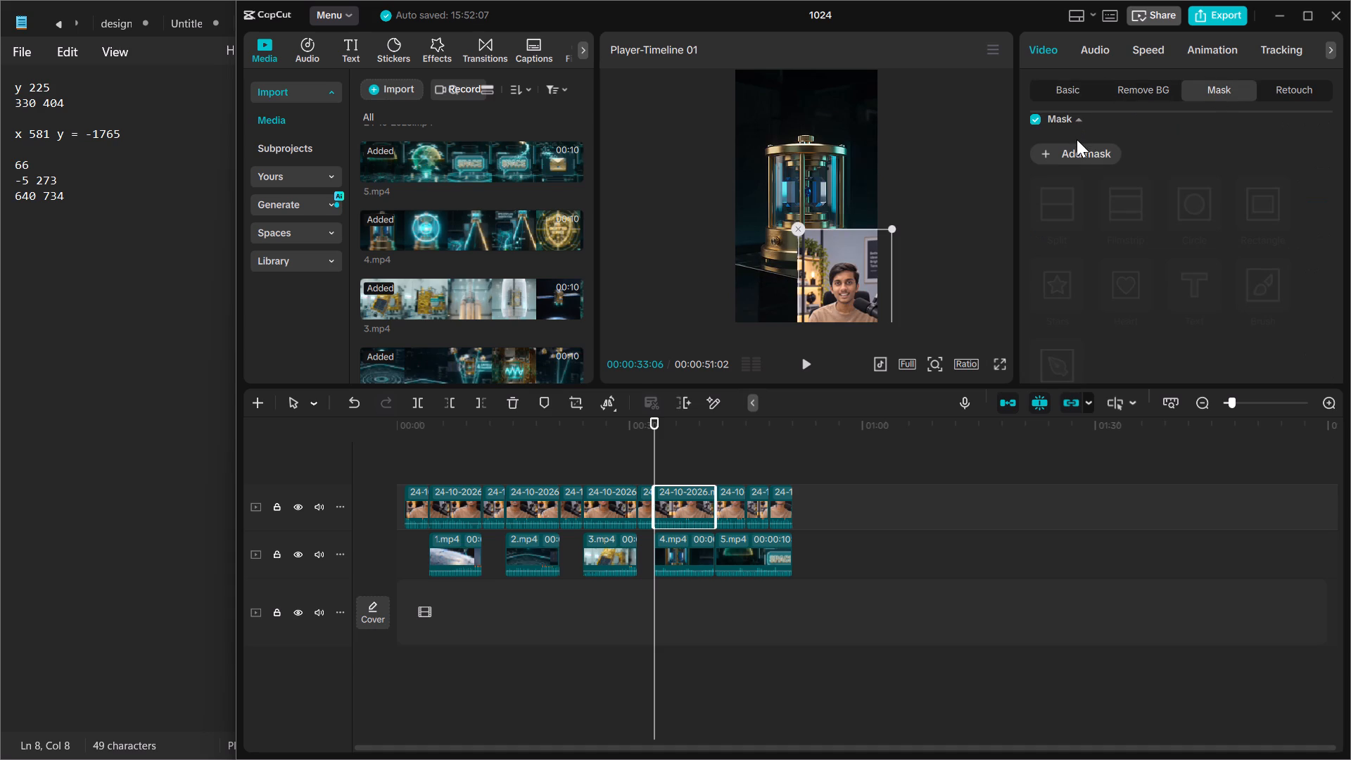
left_click(1077, 139)
left_click(1077, 151)
double_click(1200, 211)
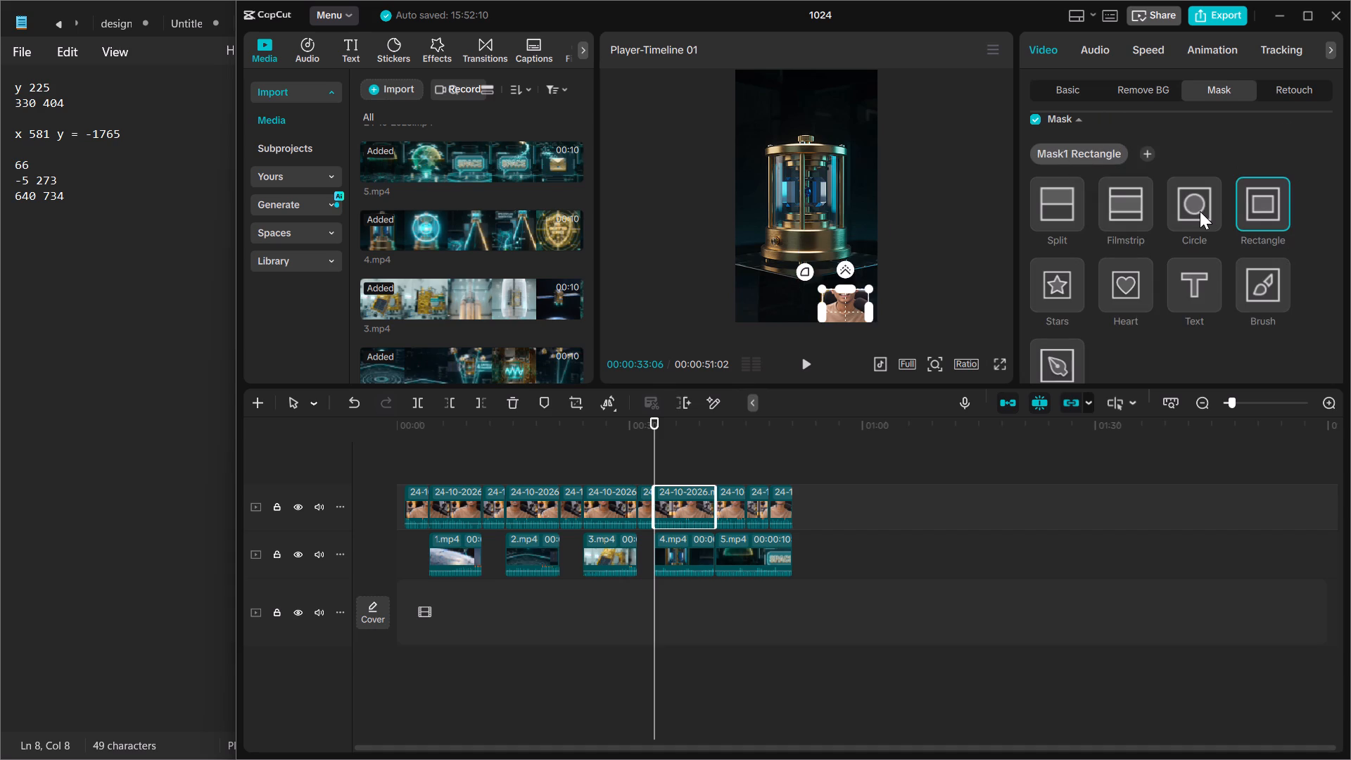
scroll(1160, 265, "down", 1)
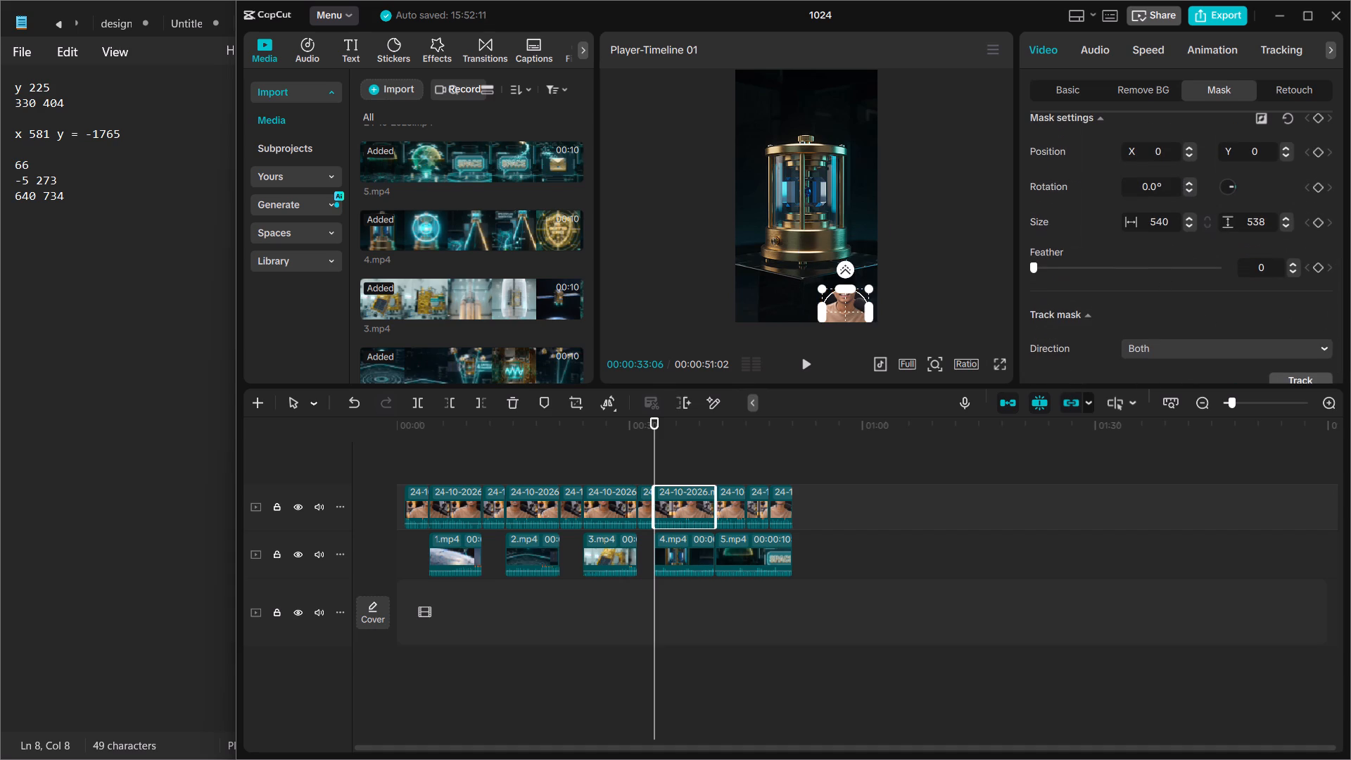
left_click(1169, 150)
key("BackSpace")
type("-5")
key("Return")
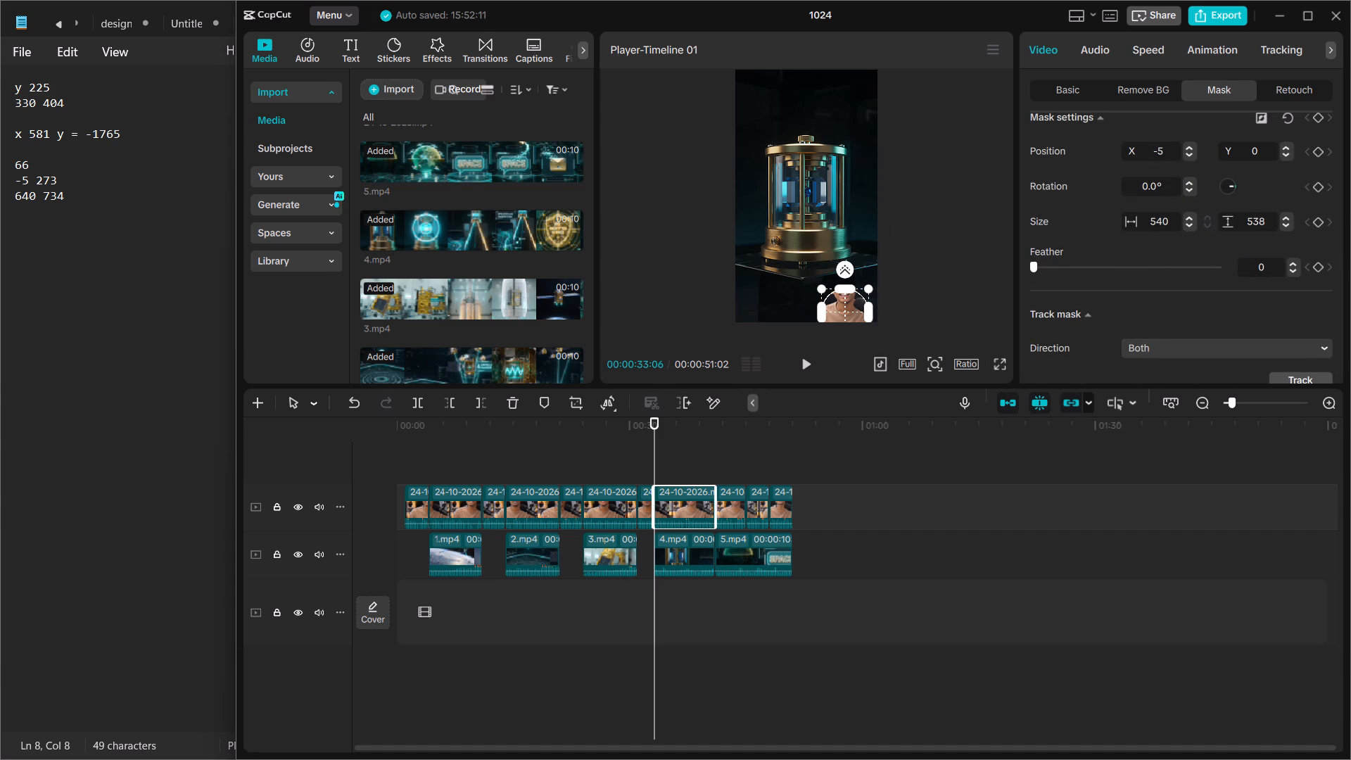
left_click(1262, 150)
key("BackSpace")
type("273")
Set the size of the circle mask on the avatar segment above 4.mp4 to 640 wide and 734 high.
left_click(1174, 218)
key("BackSpace")
key("BackSpace")
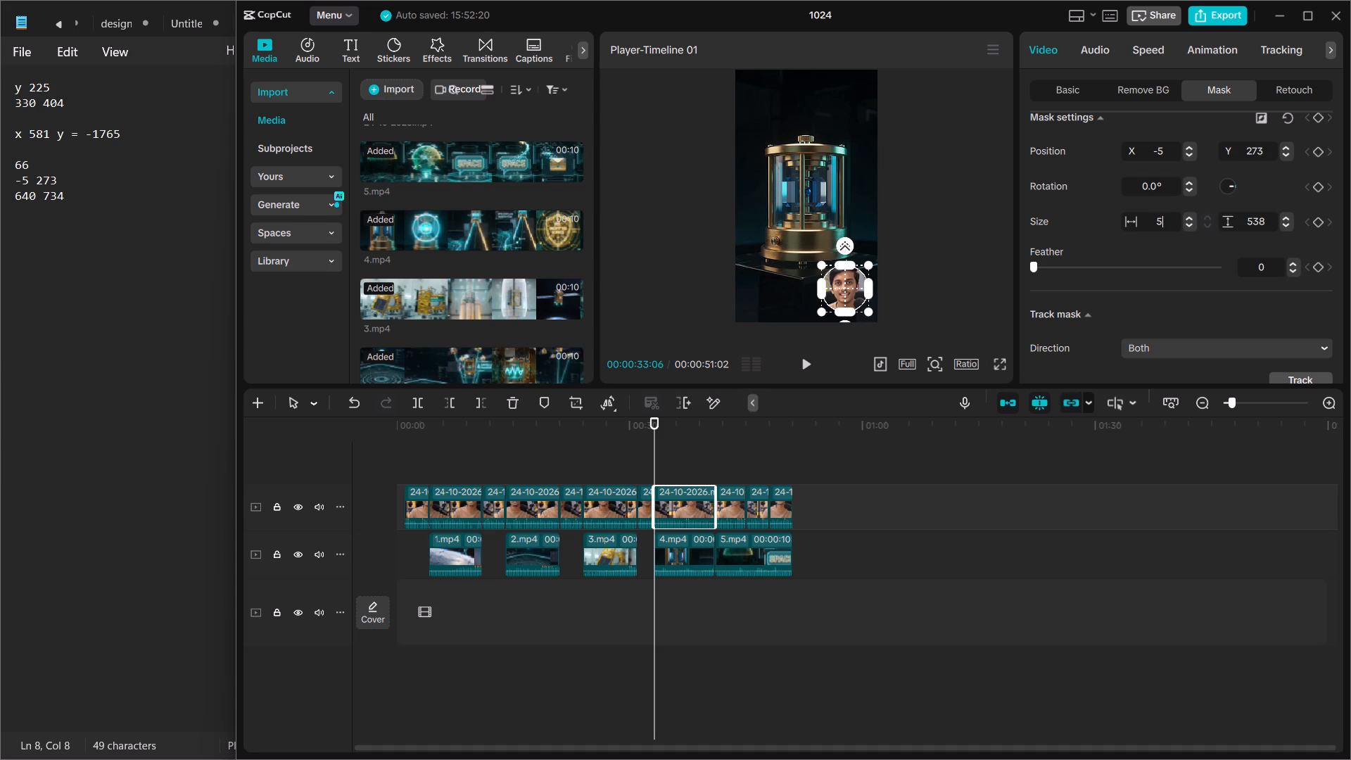
key("BackSpace")
key("BackSpace")
type("640")
key("Return")
left_click(1269, 220)
key("BackSpace")
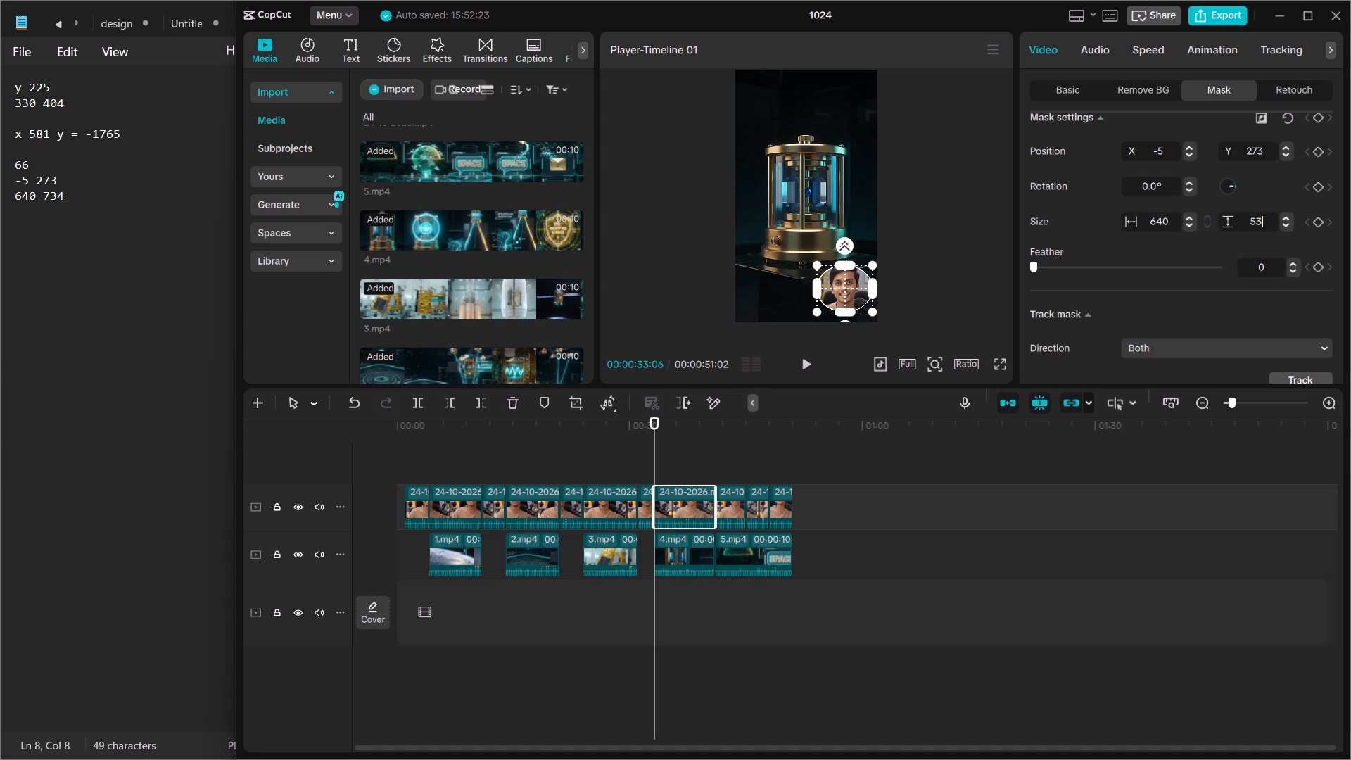
key("BackSpace")
key("BackSpace")
type("734")
key("Return")
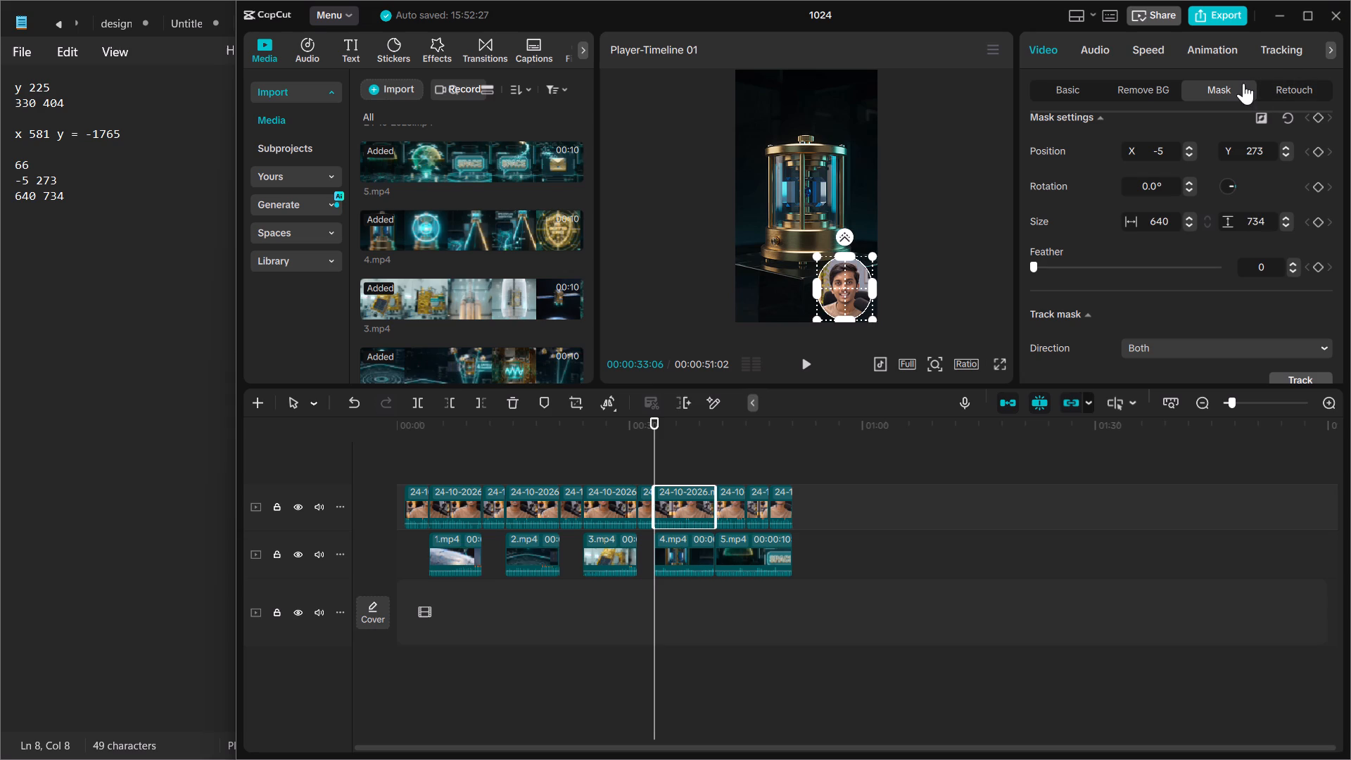
Move to 00:00:41:01 and scale the first avatar segment above 5.mp4 to 66%.
left_click(1041, 99)
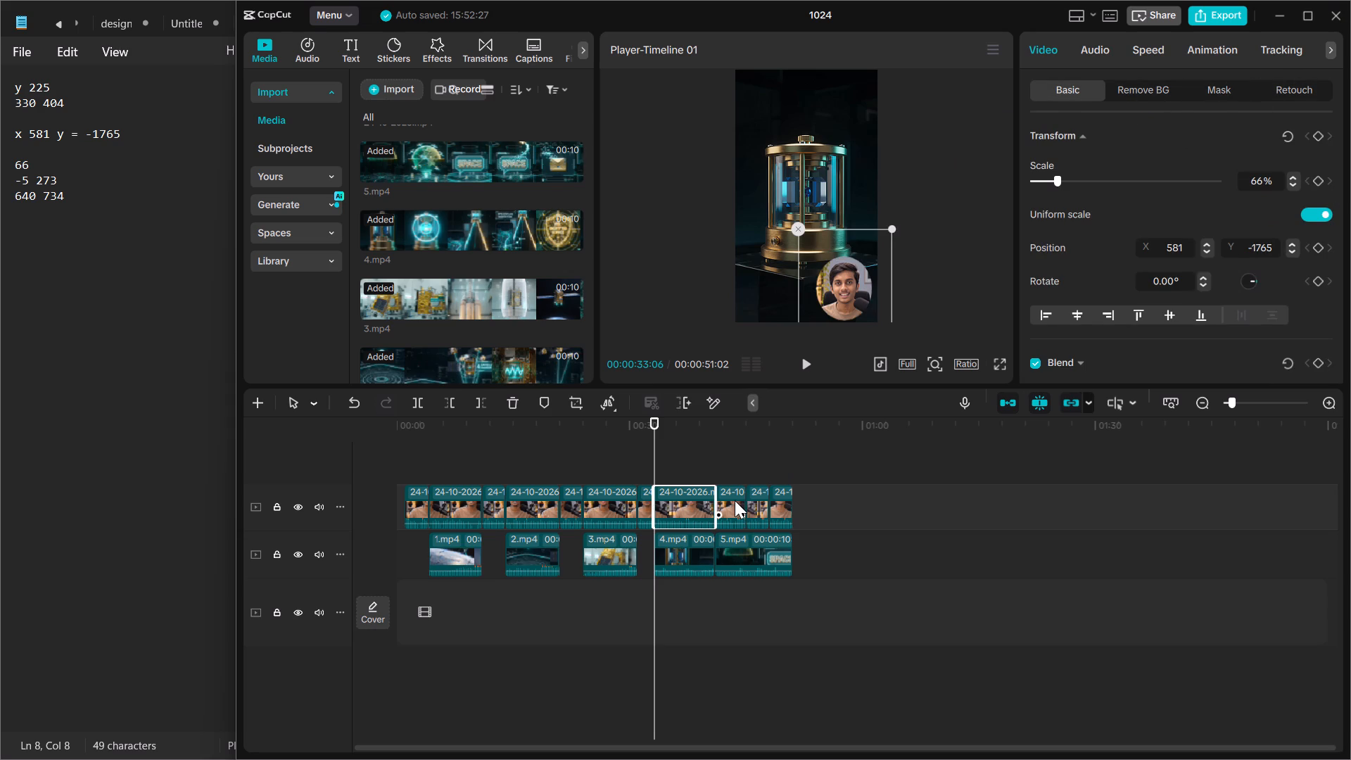
left_click(735, 500)
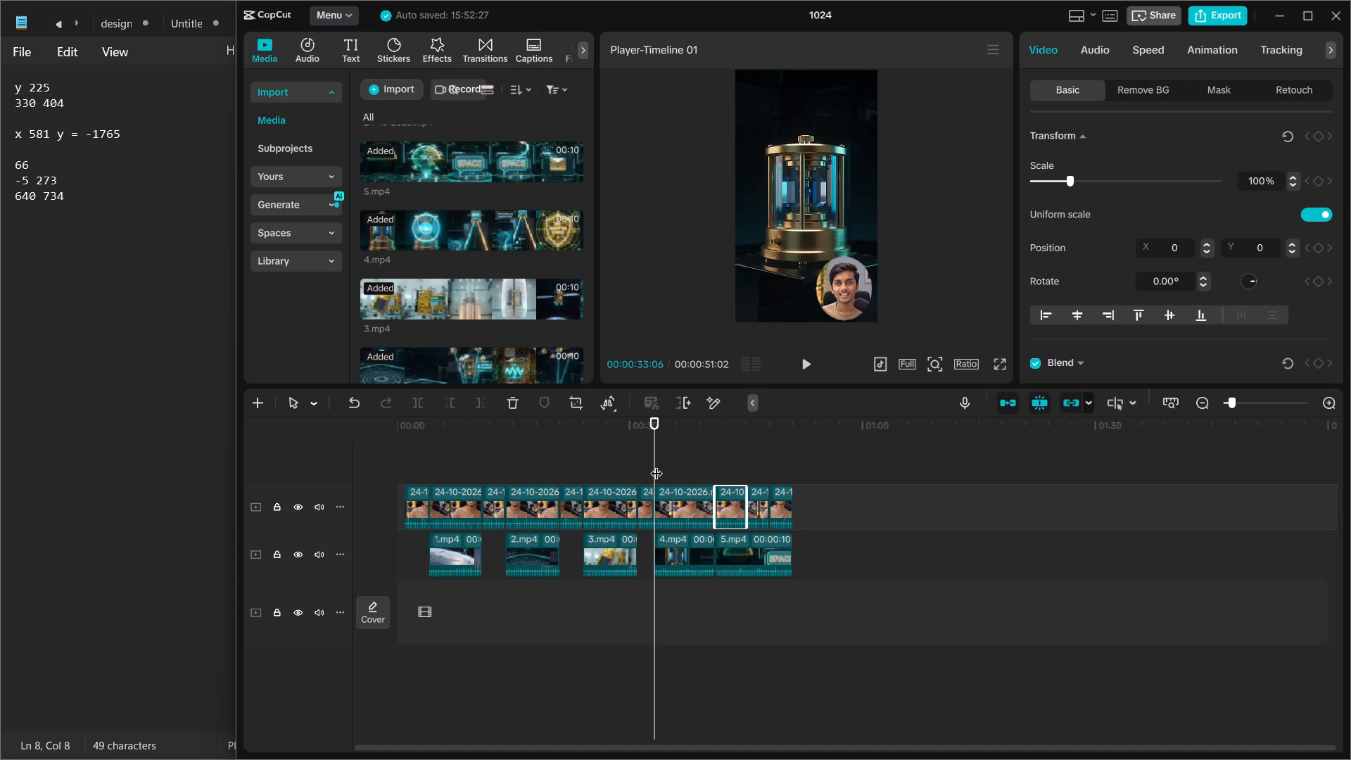
left_click_drag(653, 463, 722, 468)
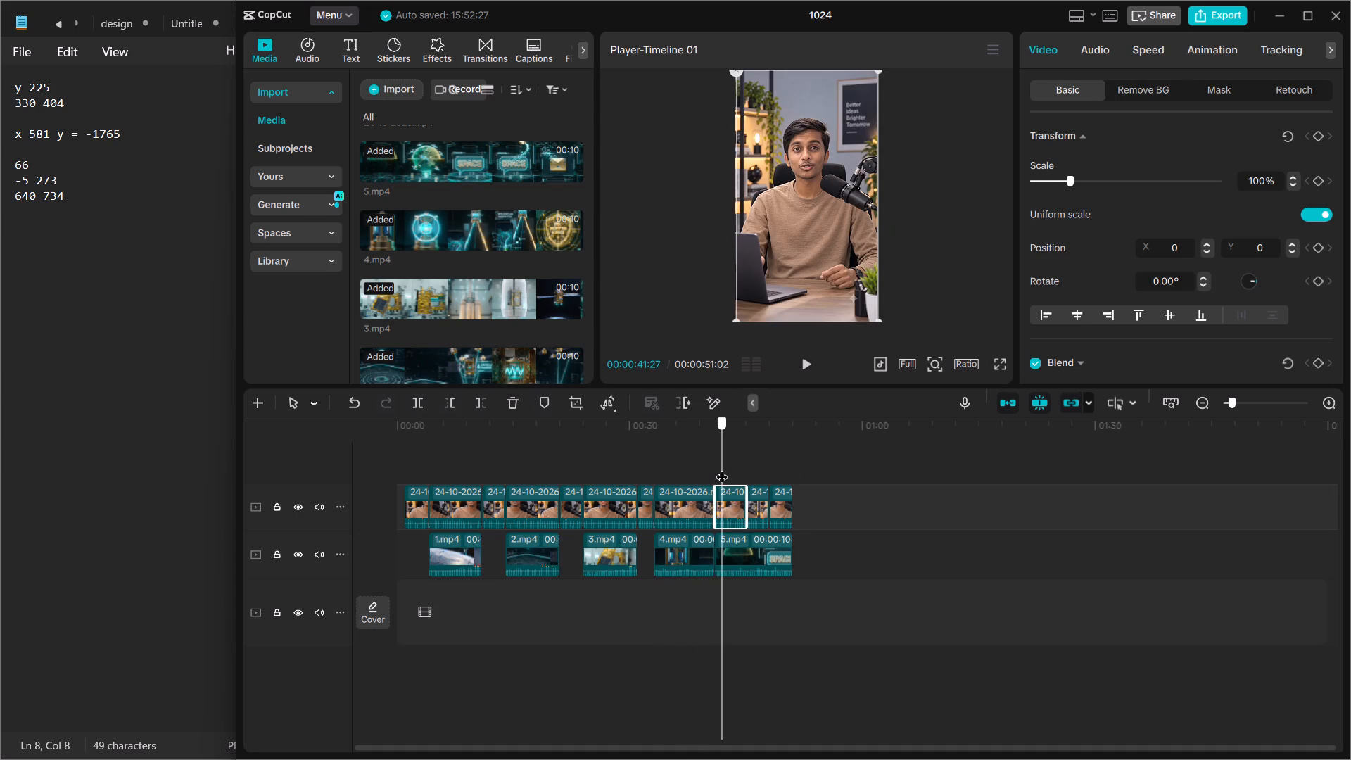
left_click_drag(722, 468, 713, 470)
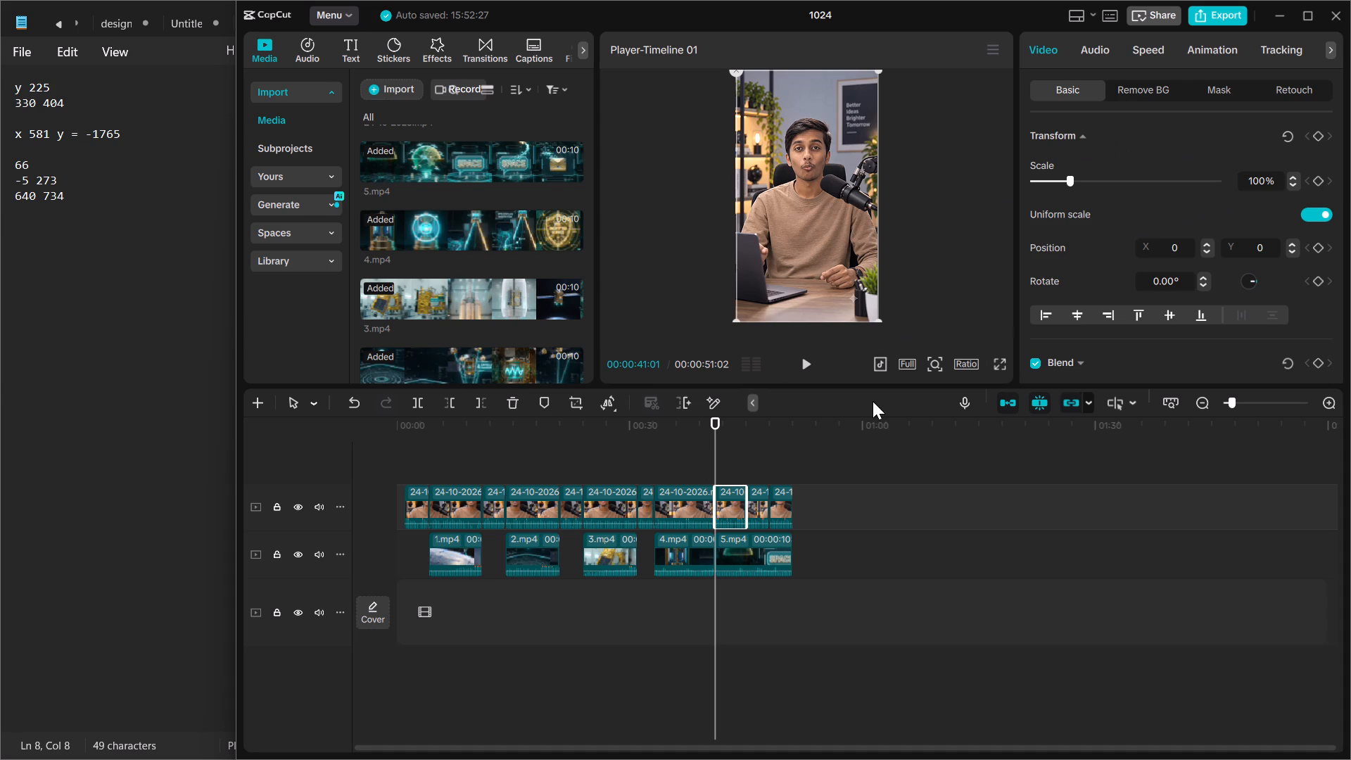
left_click(1267, 179)
key("BackSpace")
key("BackSpace")
key("BackSpace")
type("66")
key("Return")
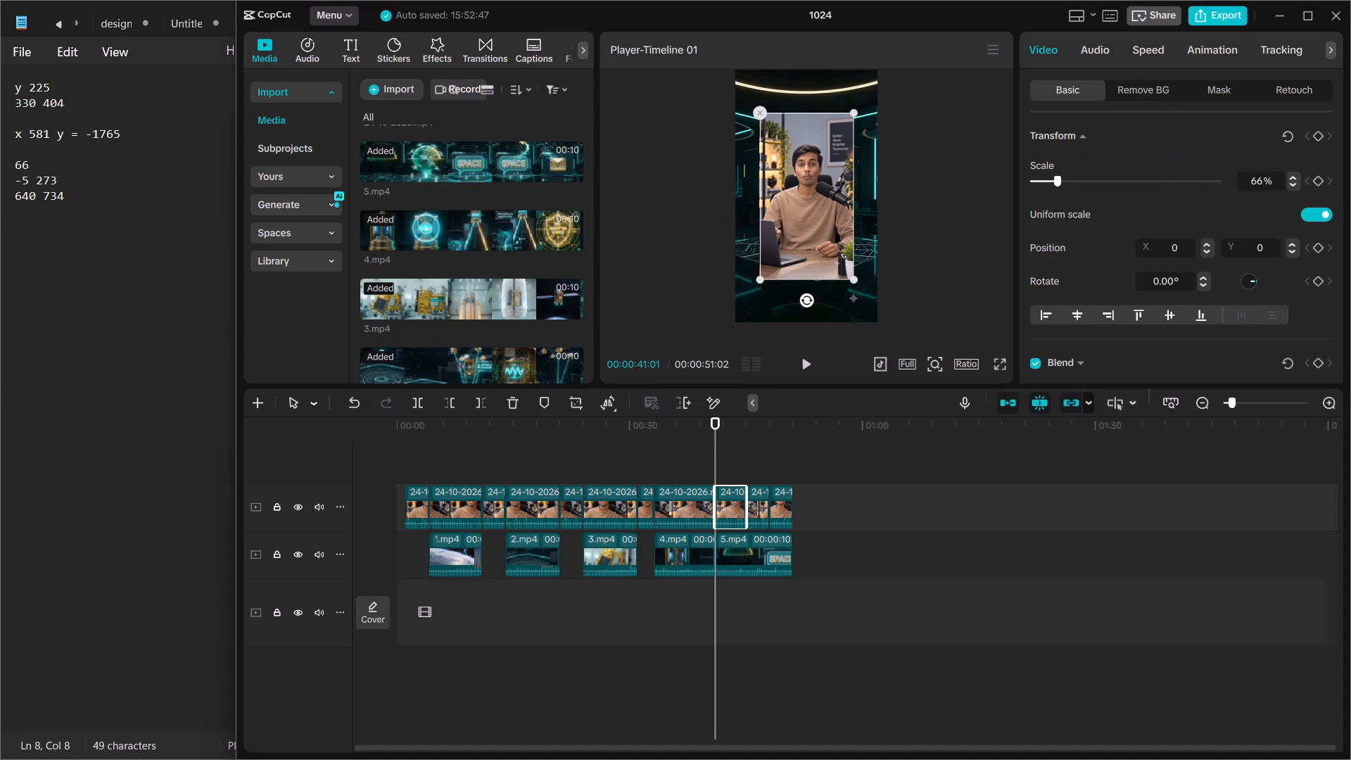
Set the position of the first avatar segment above 5.mp4 to X 581, Y -1765.
left_click(1181, 246)
key("BackSpace")
type("581+")
key("Return")
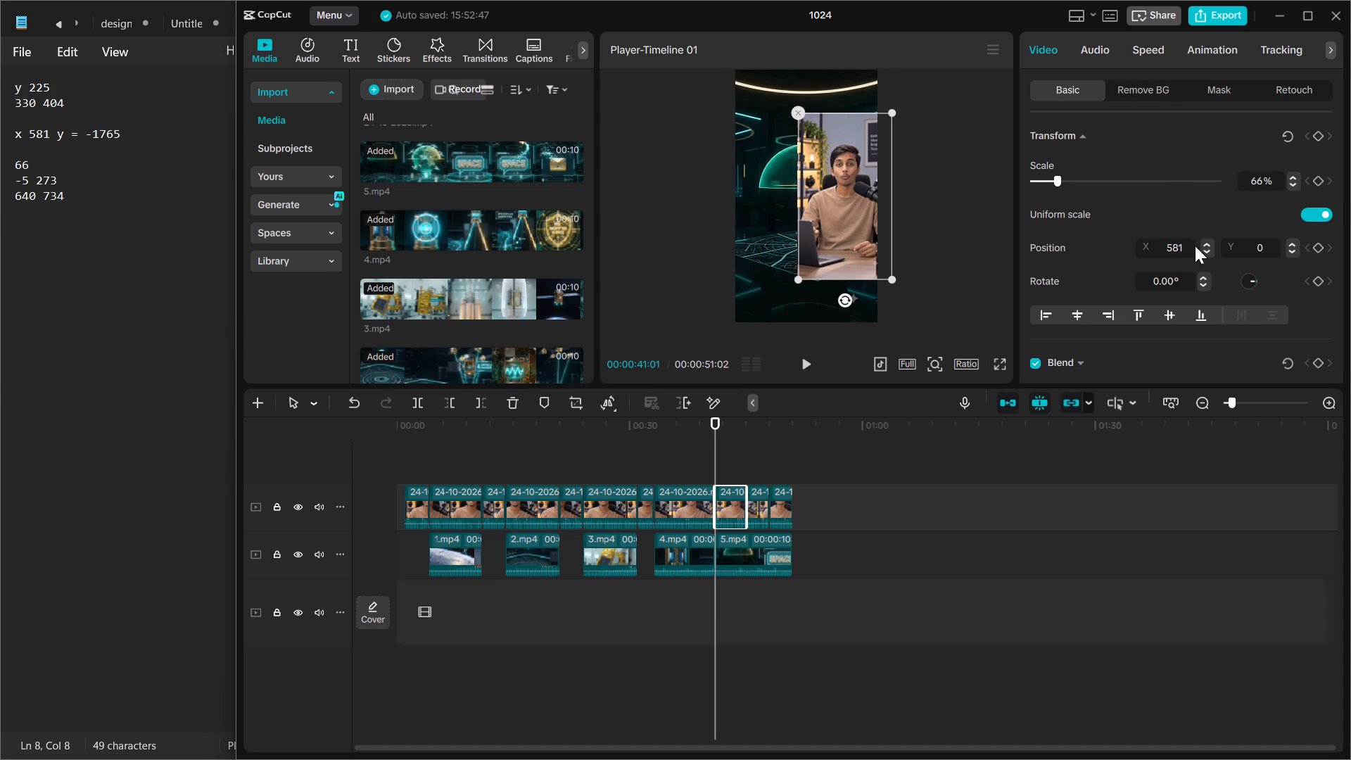
left_click(1268, 246)
key("BackSpace")
type("-1765")
key("Return")
Add a circle mask to the first avatar segment above 5.mp4.
left_click(1210, 87)
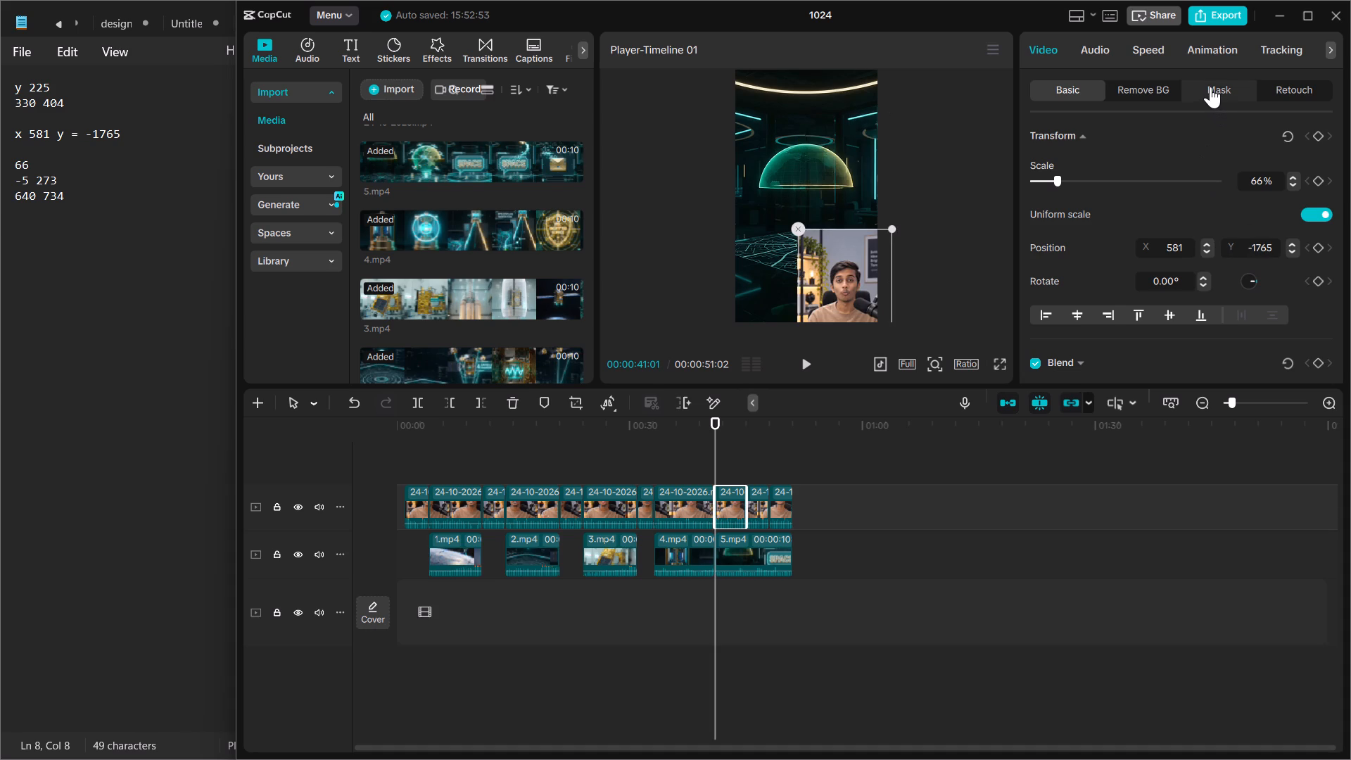
left_click(1086, 170)
left_click(1189, 220)
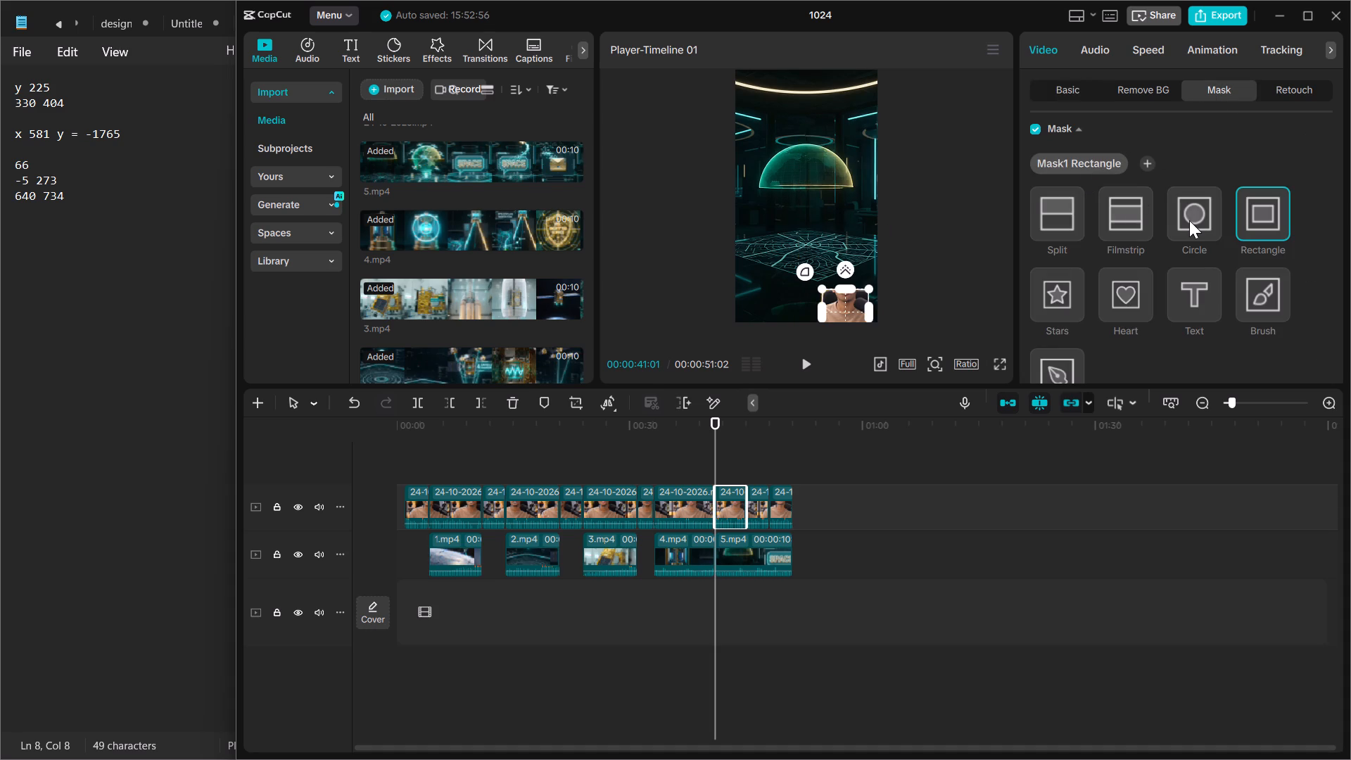
double_click(1189, 220)
Set the circle mask position on the first avatar segment above 5.mp4 to X -5, Y 273.
scroll(1189, 220, "down", 1)
scroll(1189, 220, "up", 1)
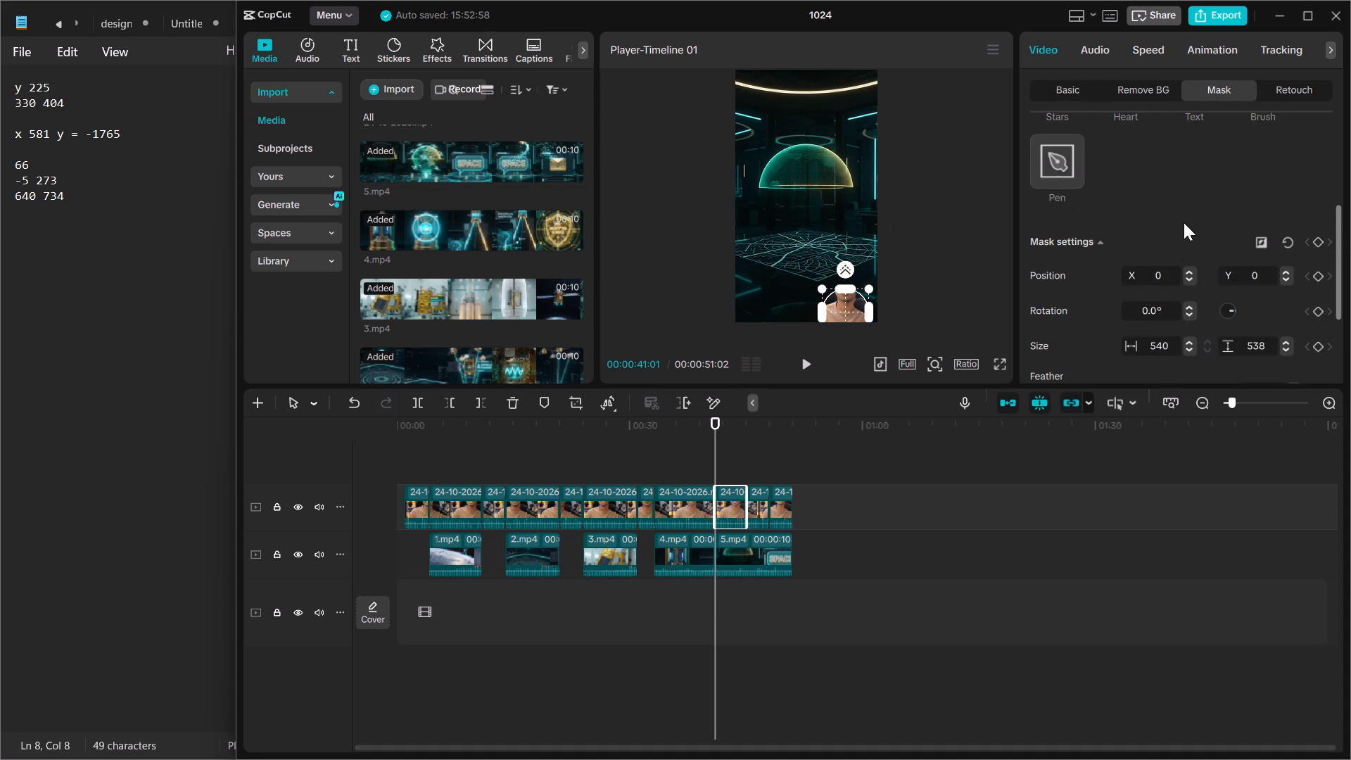
left_click(1167, 267)
left_click(1163, 277)
key("BackSpace")
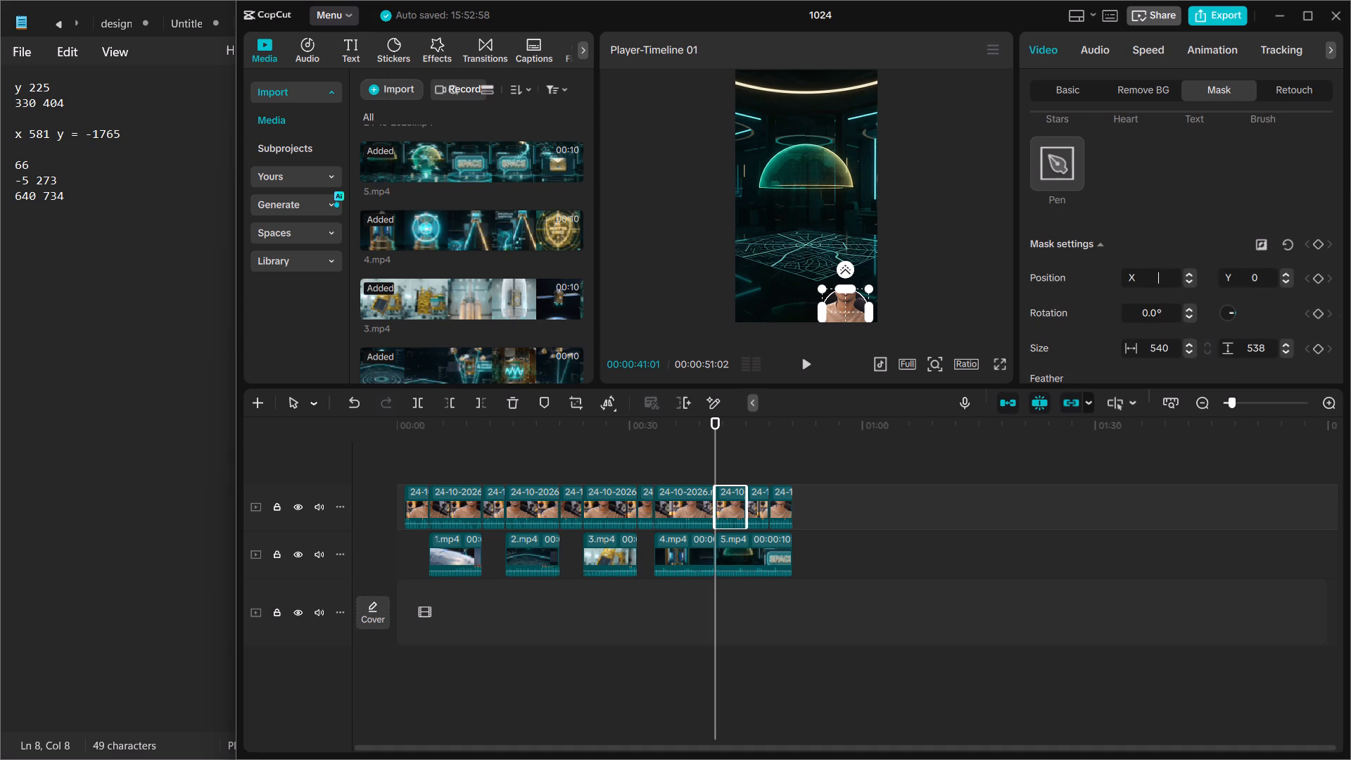
type("-5")
key("Return")
left_click(1262, 276)
key("BackSpace")
type("273")
key("Return")
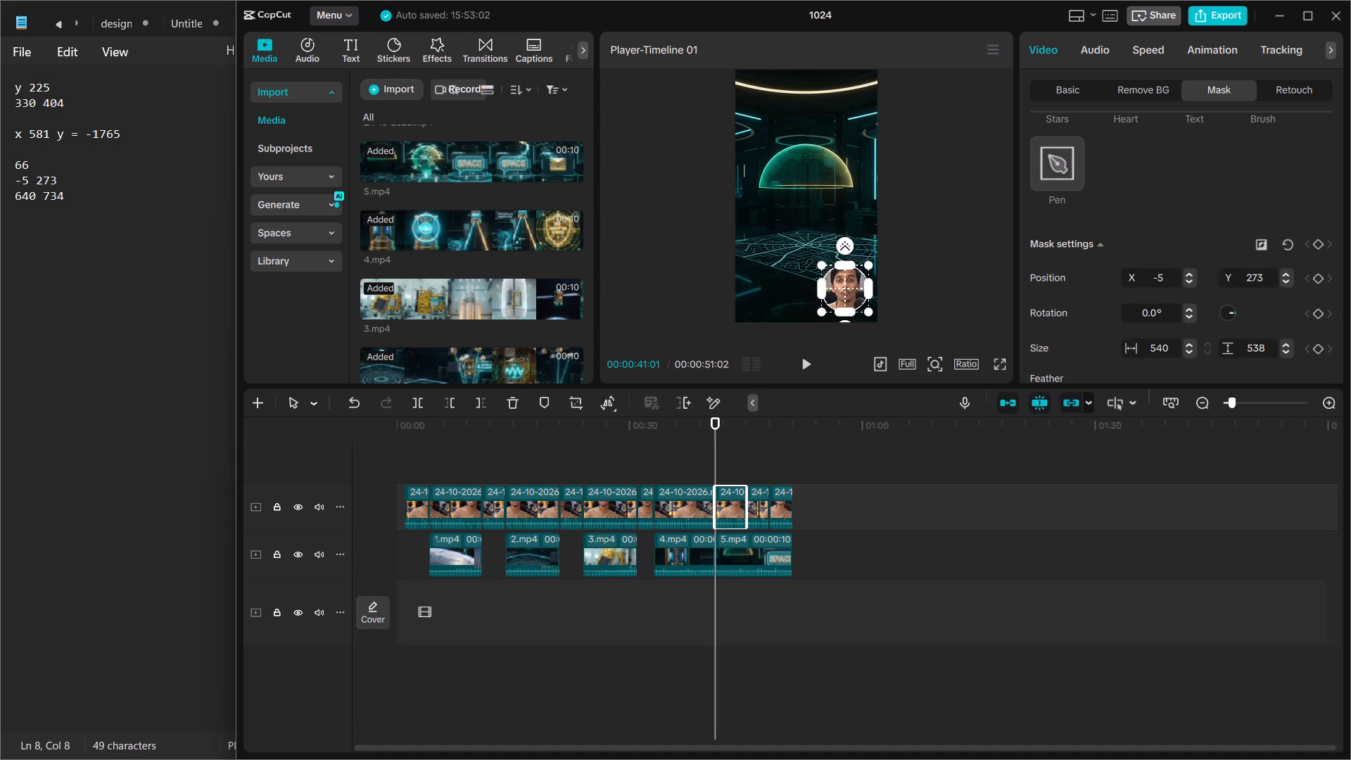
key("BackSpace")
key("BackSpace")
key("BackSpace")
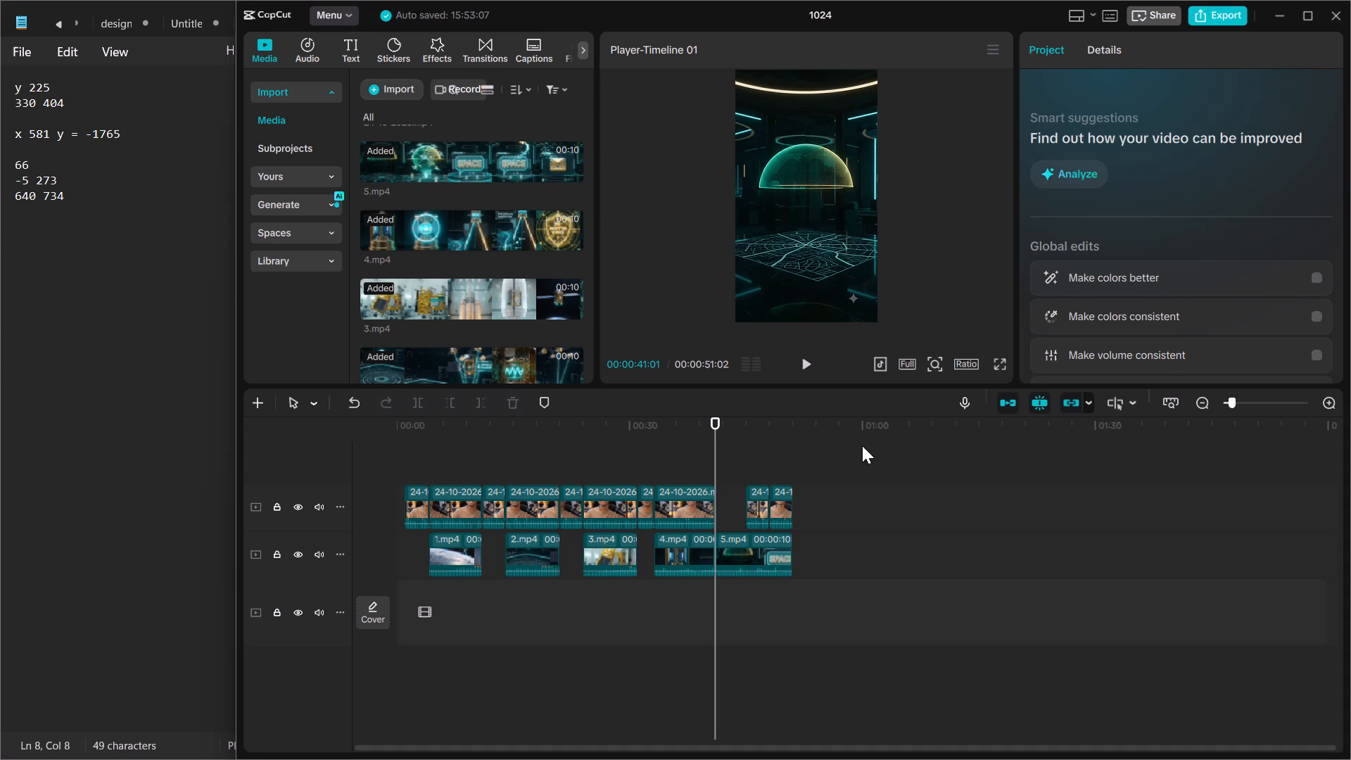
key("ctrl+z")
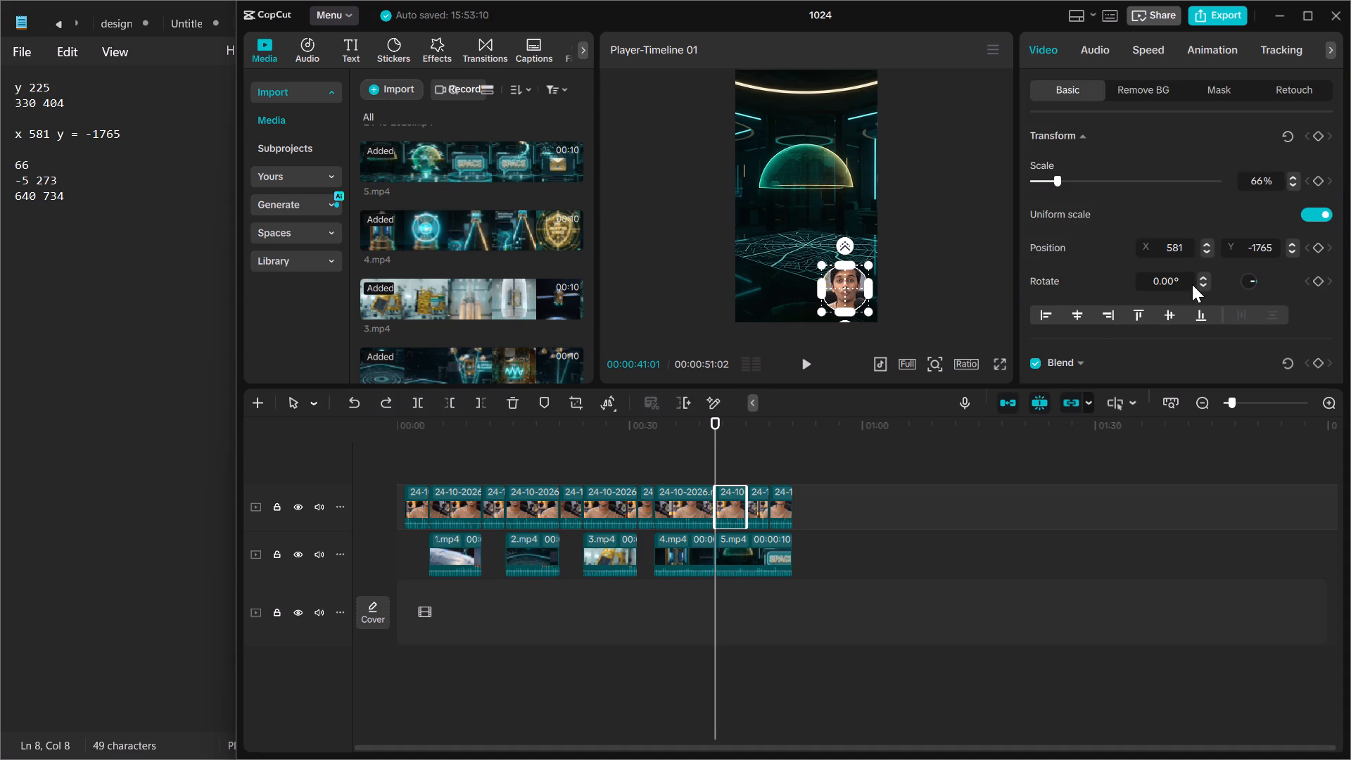
Set the size of the circle mask on the first avatar segment above 5.mp4 to 640 wide and 734 high.
left_click(1204, 91)
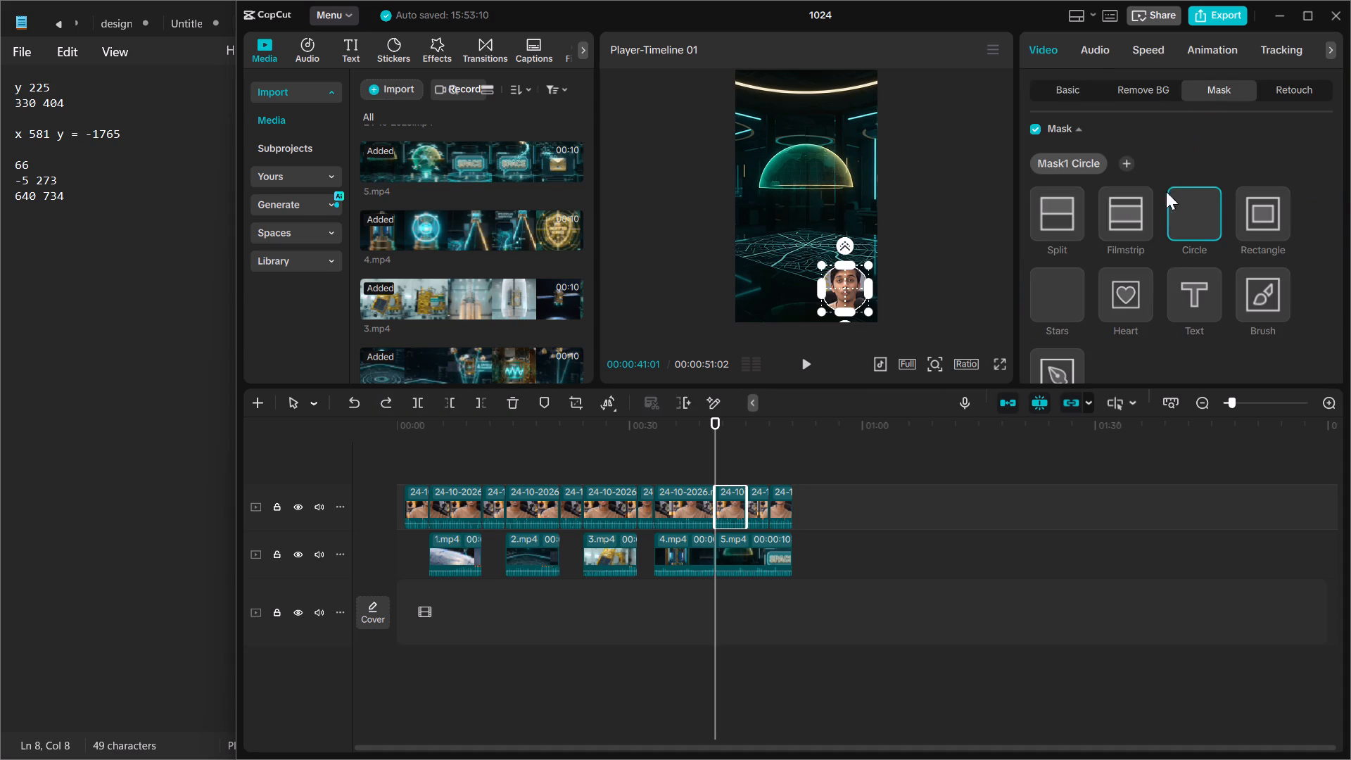
scroll(1162, 278, "down", 1)
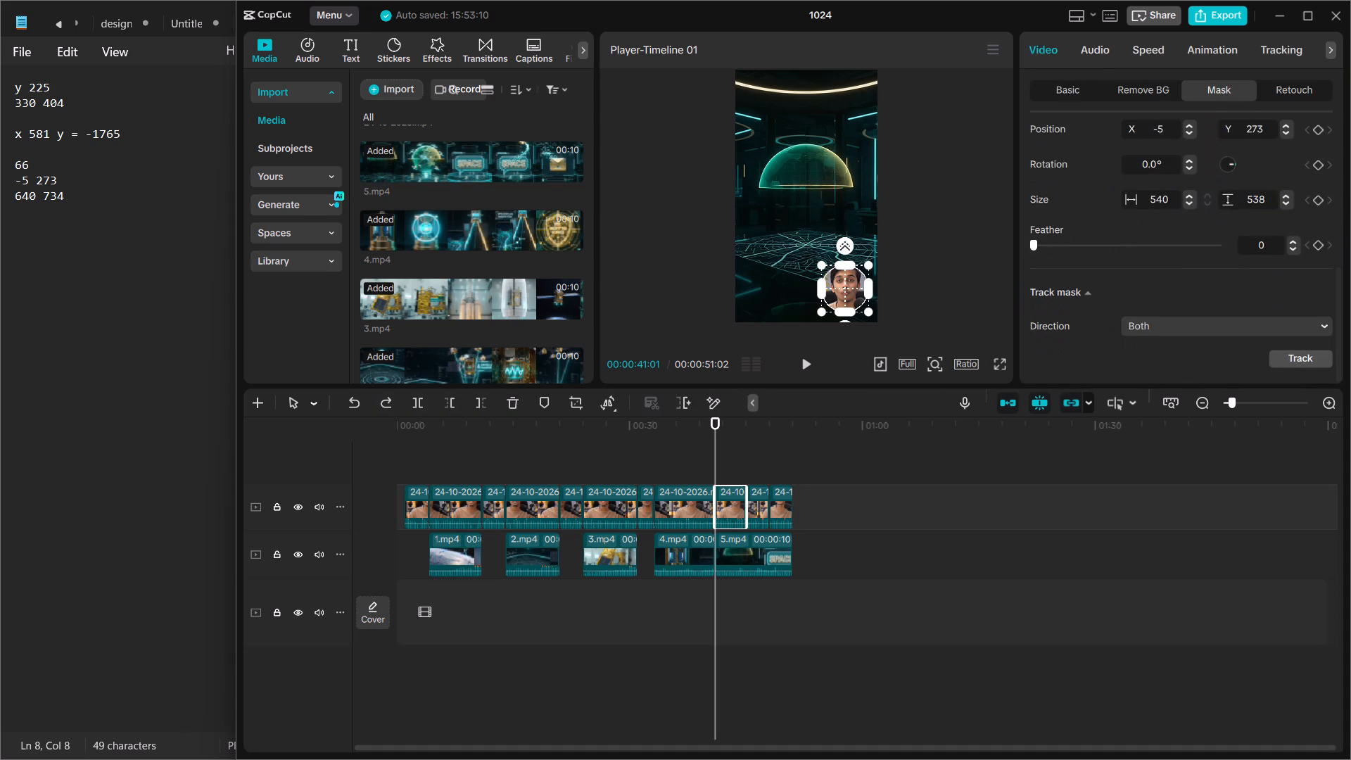
left_click(1173, 198)
key("BackSpace")
key("BackSpace")
key("BackSpace")
type("640")
key("Return")
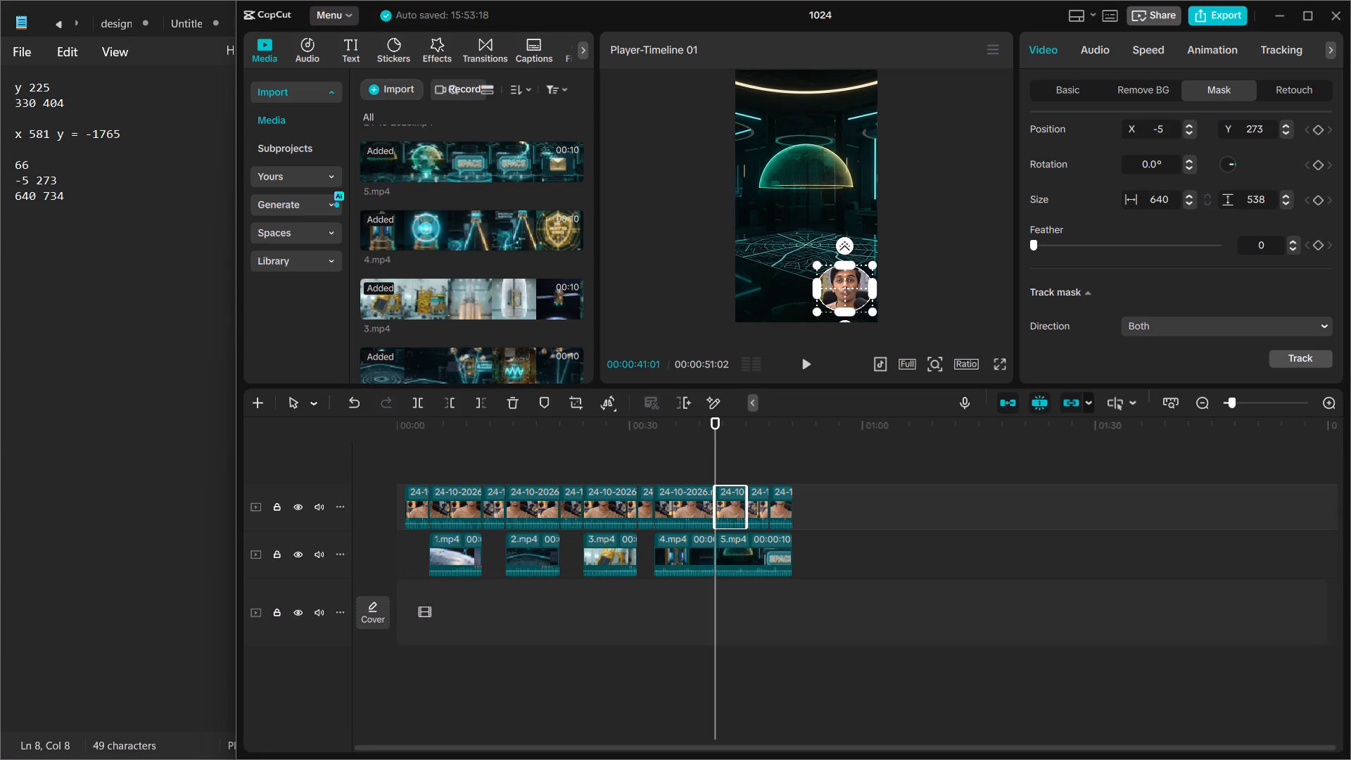
left_click(1265, 203)
key("BackSpace")
key("BackSpace")
key("BackSpace")
type("734")
key("Return")
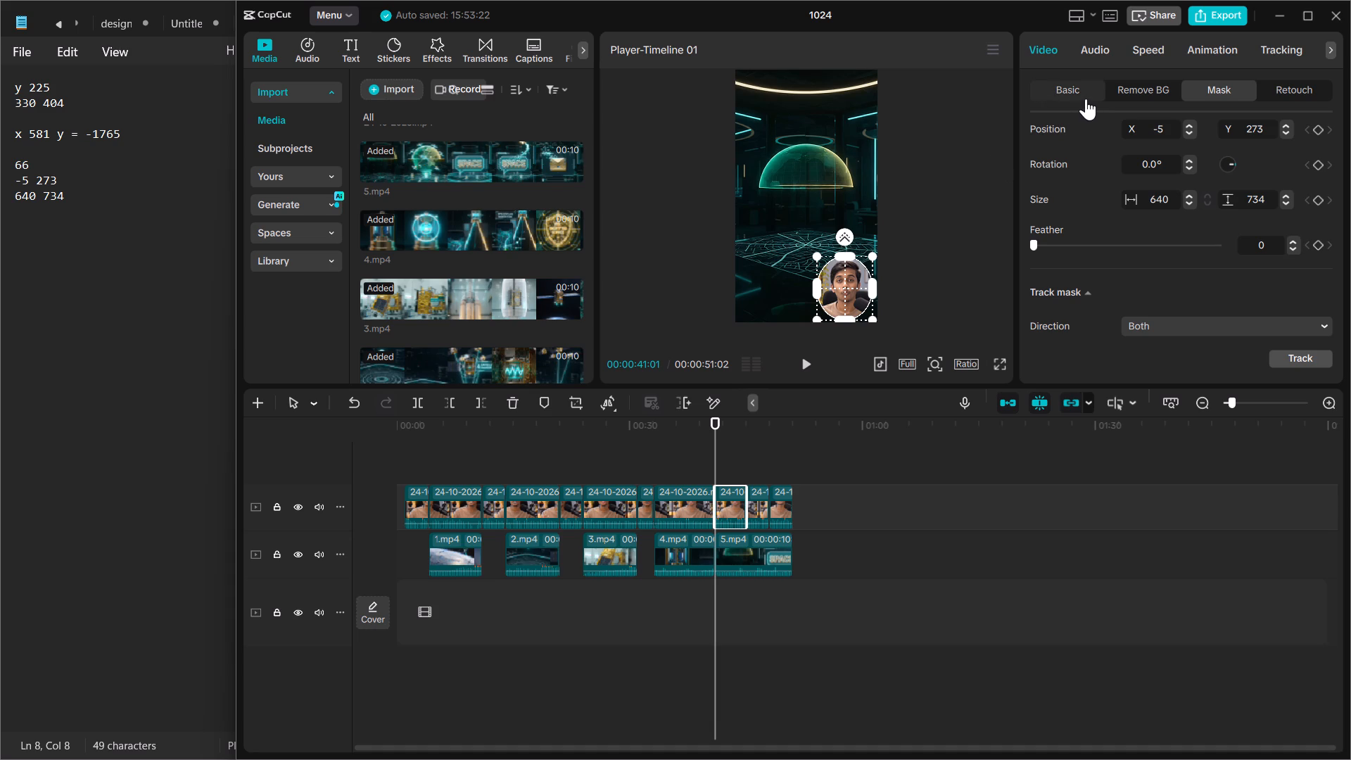
left_click(915, 247)
Move to 00:00:45:01 and scale the second avatar segment above 5.mp4 to 66%.
left_click_drag(711, 448, 744, 453)
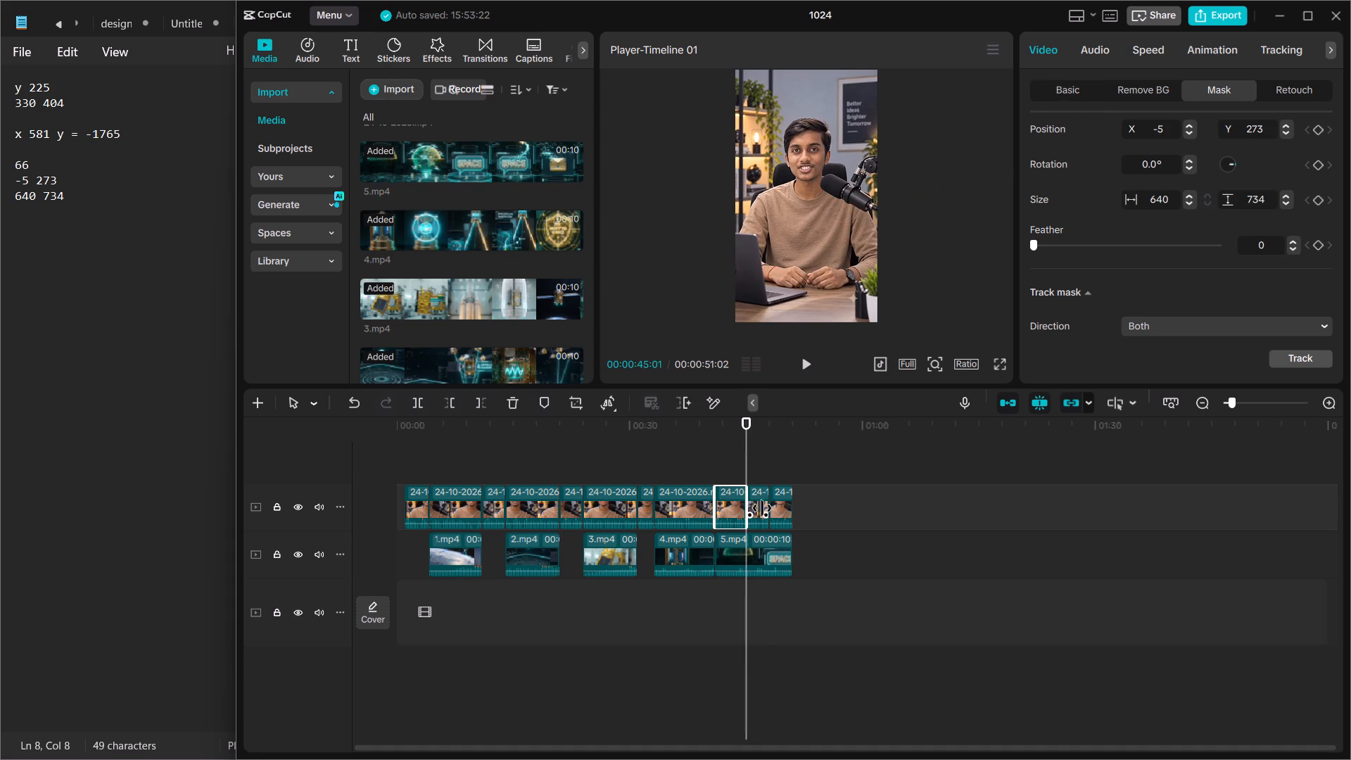
left_click(762, 512)
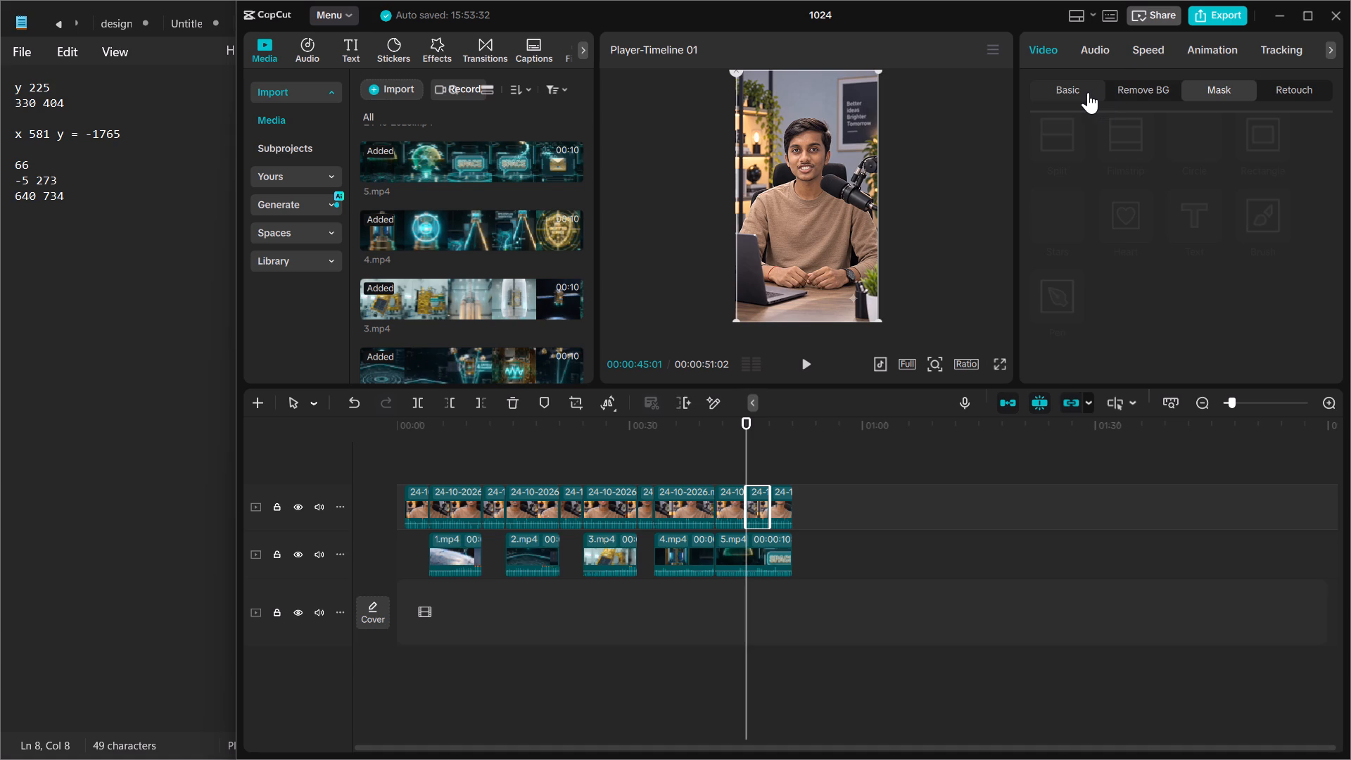
left_click(1088, 92)
left_click(1264, 181)
key("BackSpace")
key("BackSpace")
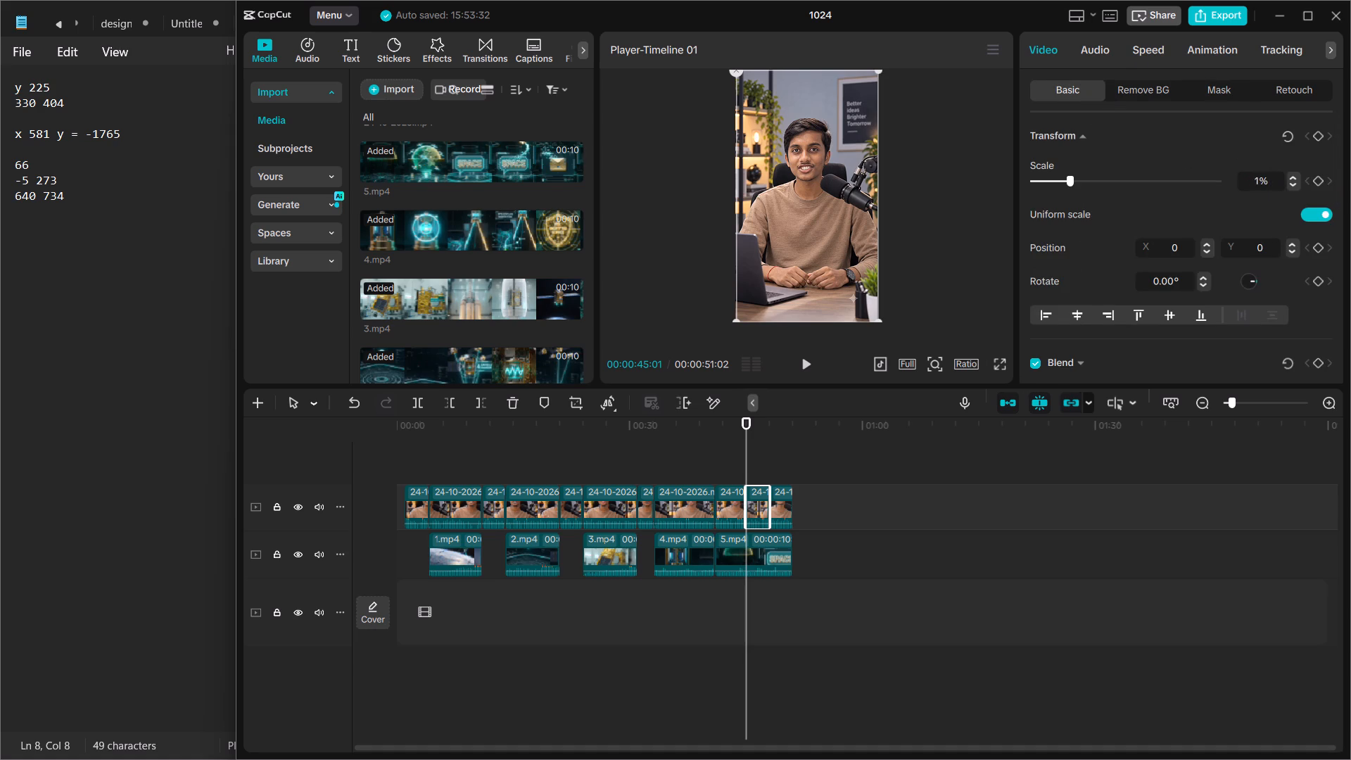
key("BackSpace")
key("BackSpace")
type("66")
key("Return")
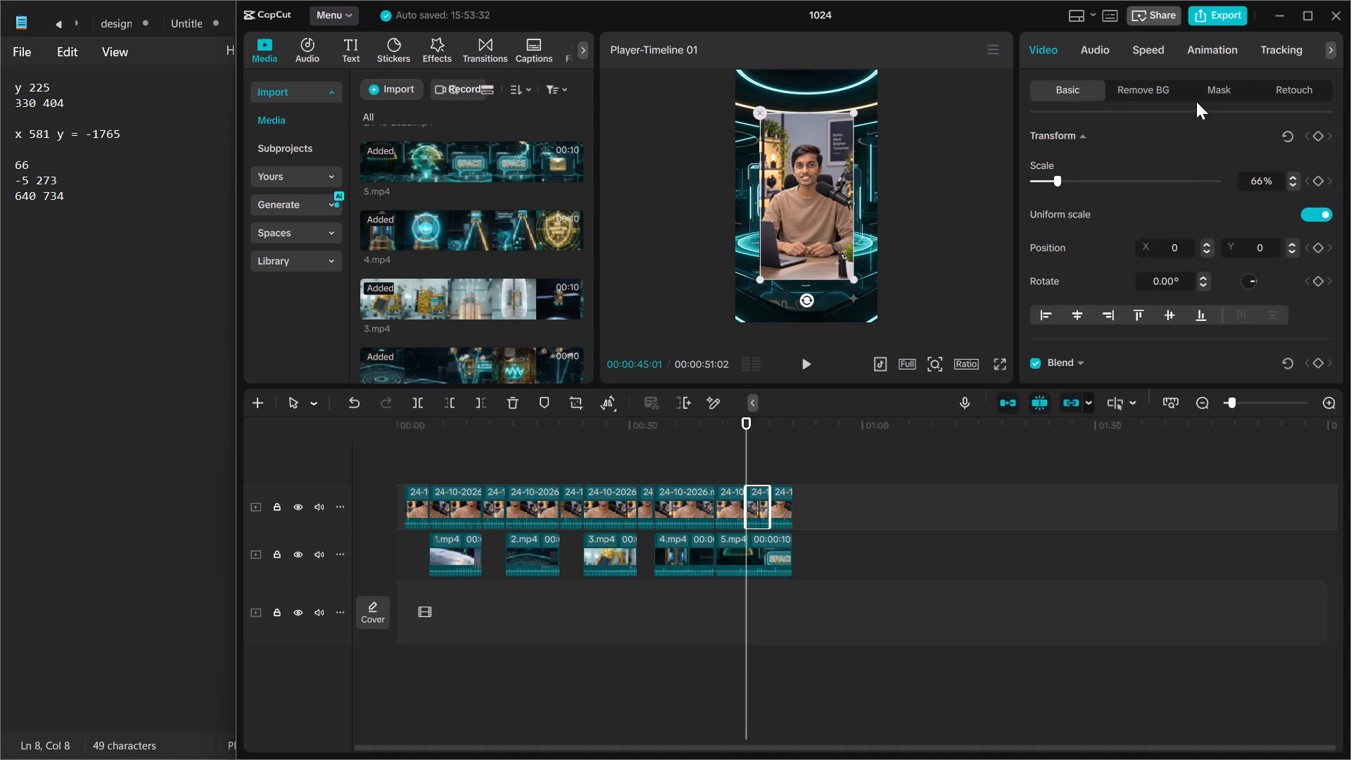
key("BackSpace")
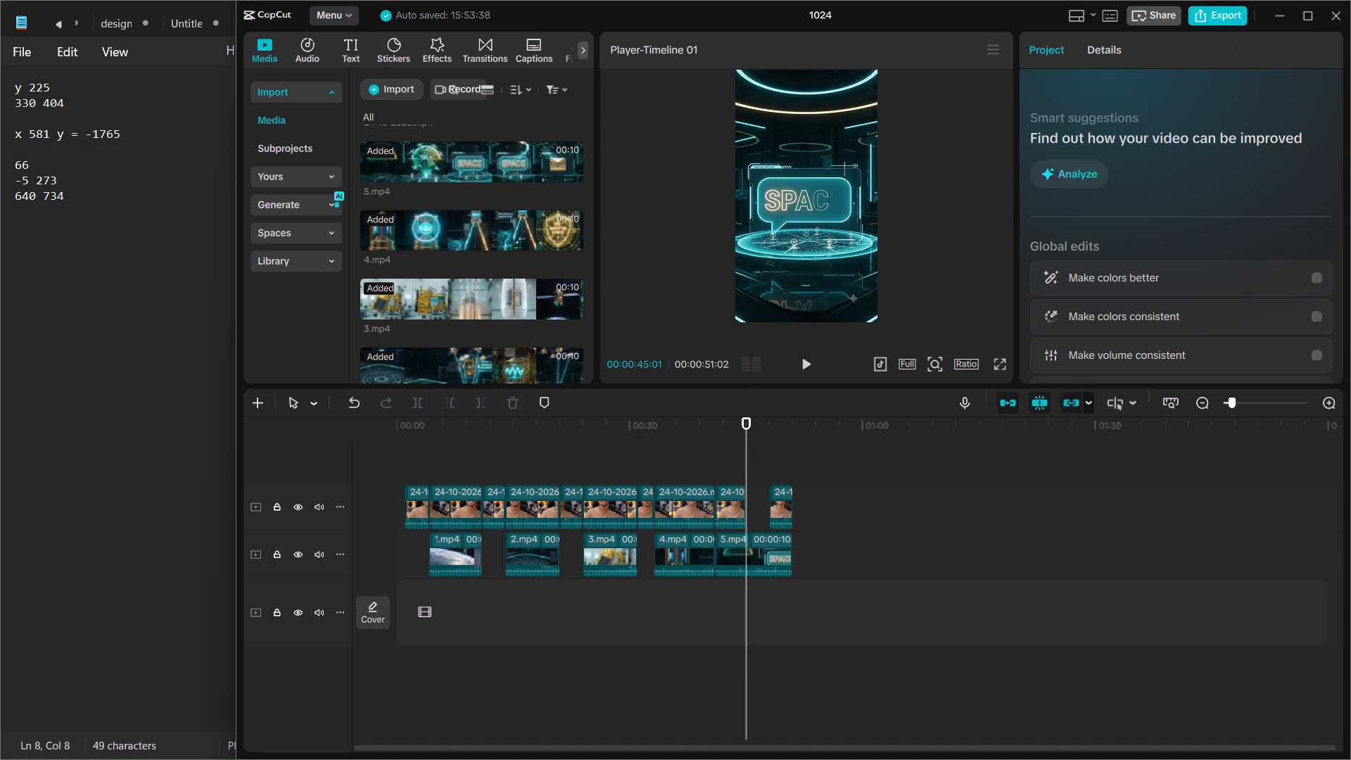
key("ctrl+z")
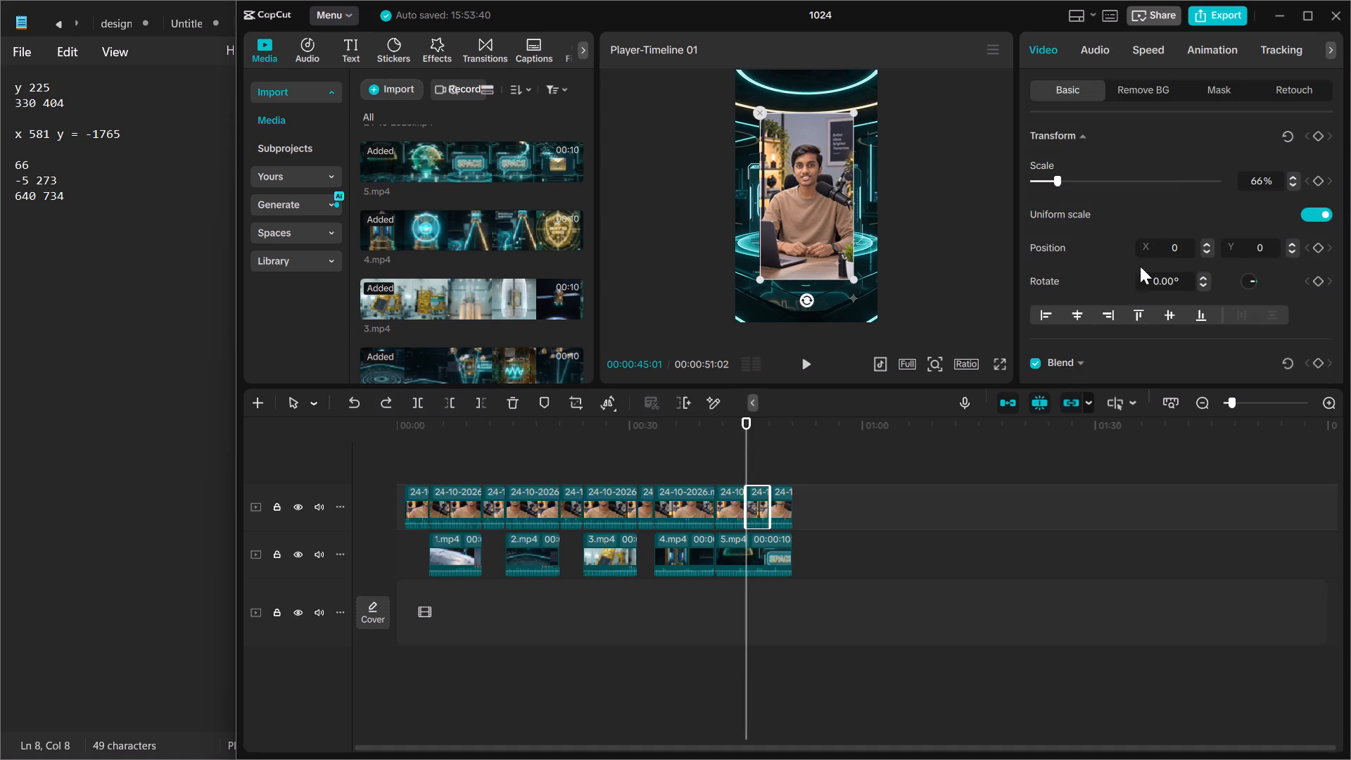
Set the position of the second avatar segment above 5.mp4 to X 581, Y -1765.
left_click(1181, 240)
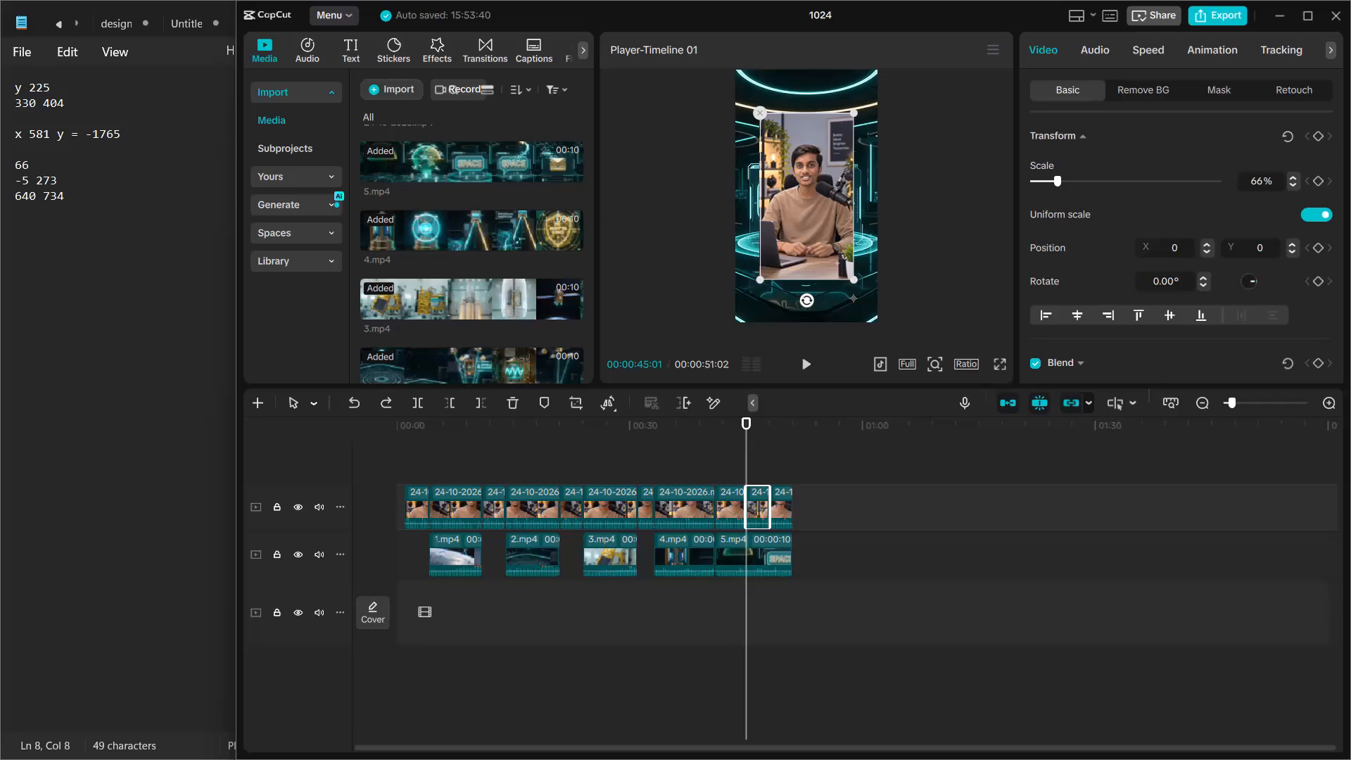
left_click(1181, 246)
key("BackSpace")
type("581")
key("Return")
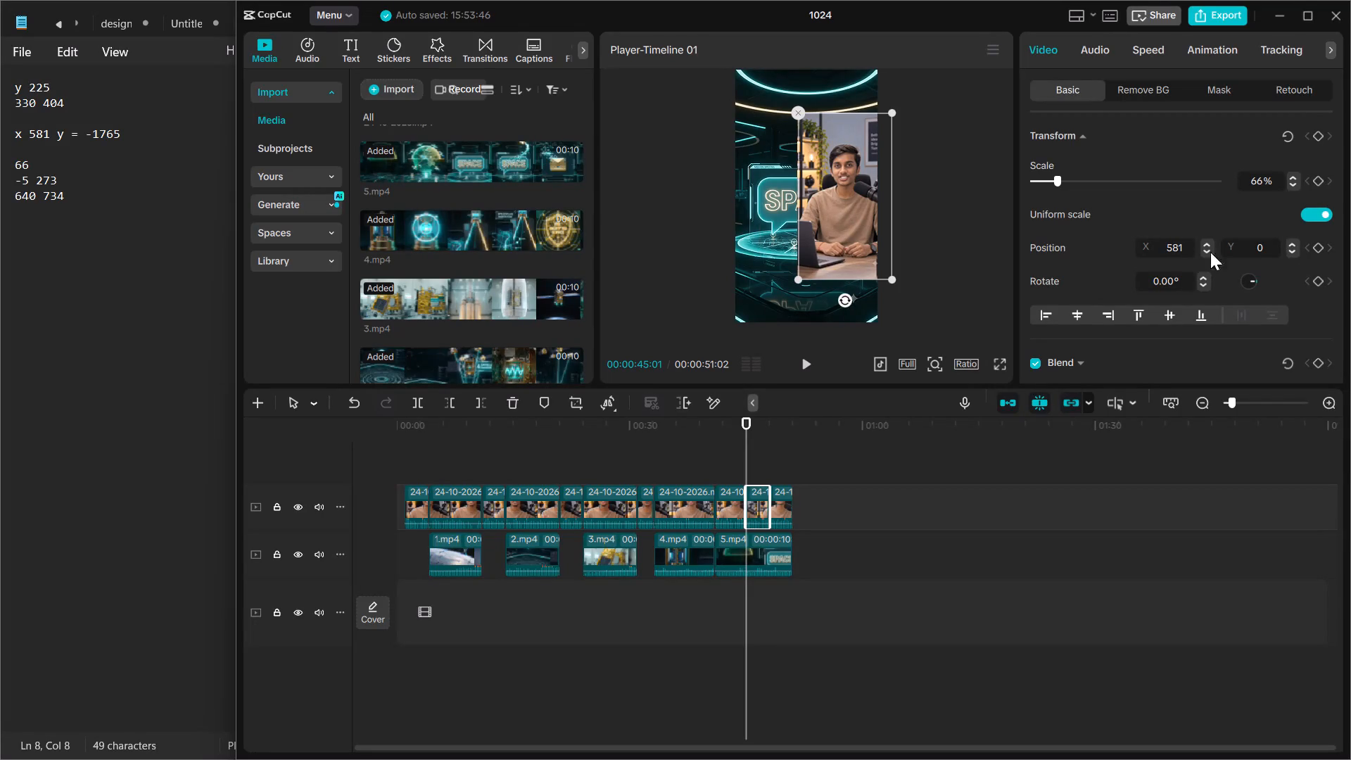
left_click(1268, 248)
key("BackSpace")
type("-1765")
key("Return")
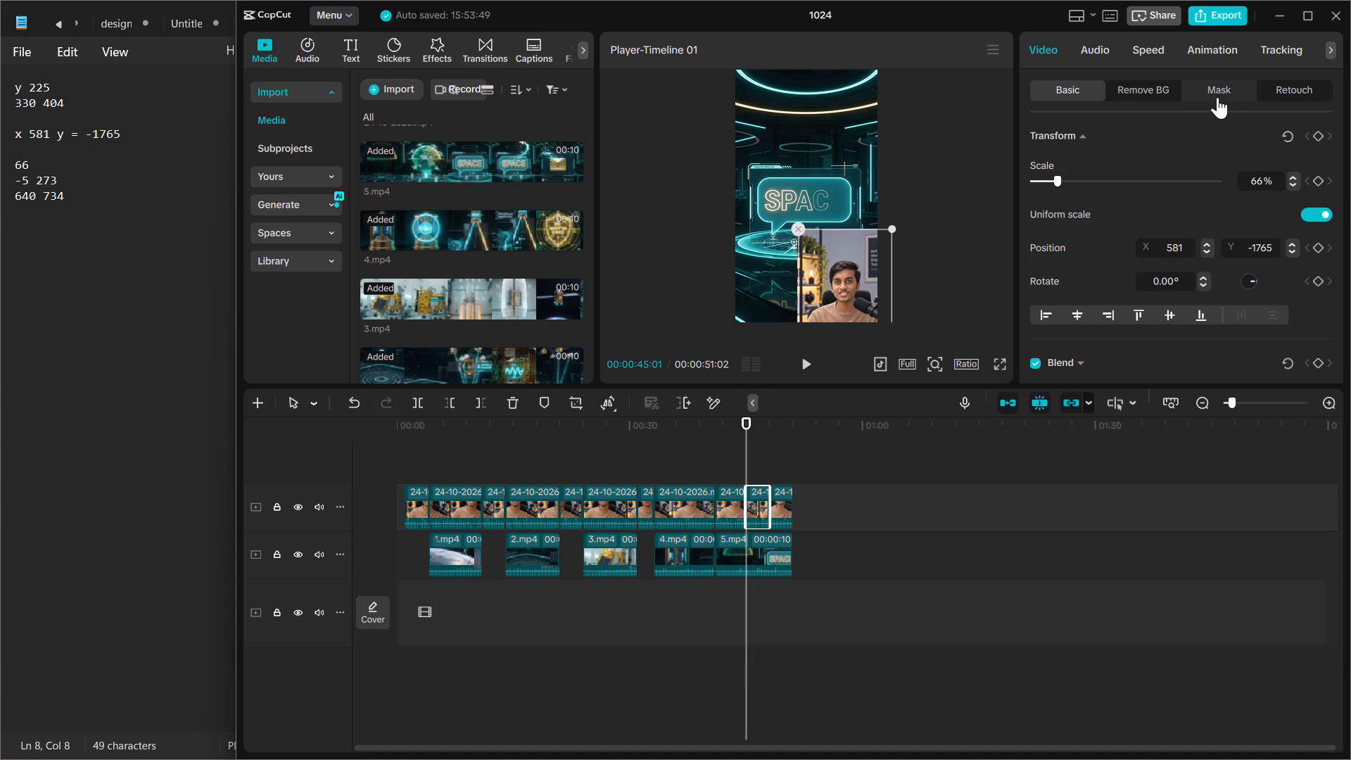
Add a circle mask to the second avatar segment above 5.mp4.
left_click(1217, 97)
left_click(1064, 169)
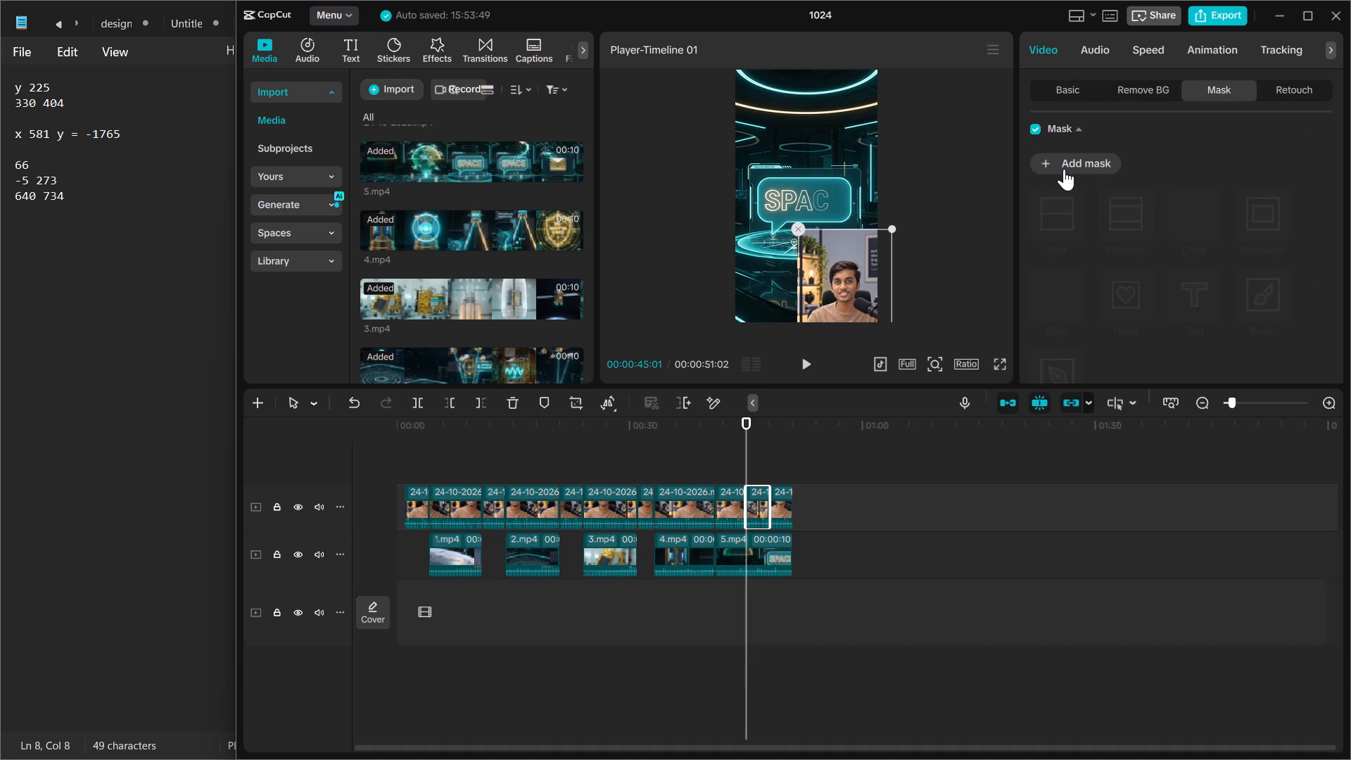
double_click(1205, 227)
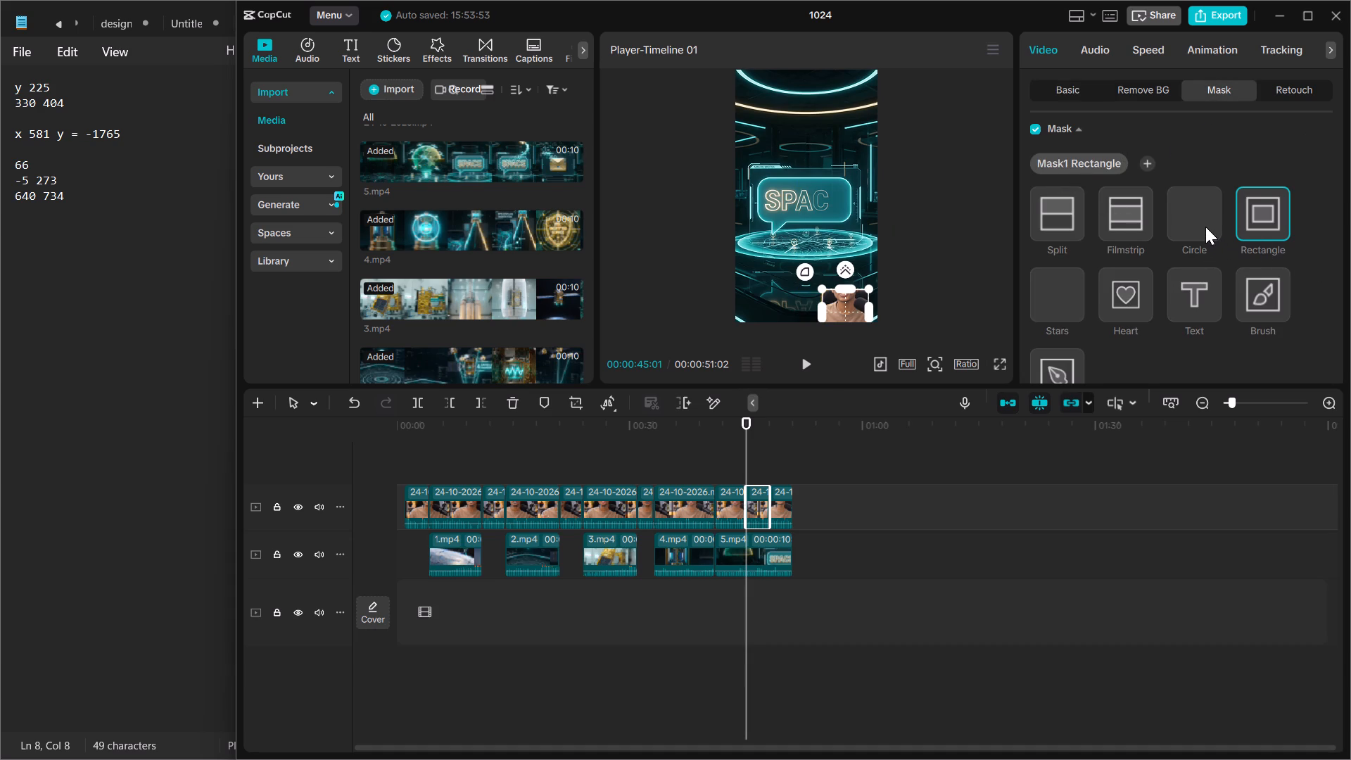
Set the circle mask position on the second avatar segment above 5.mp4 to X -5, Y 273.
scroll(1159, 247, "down", 1)
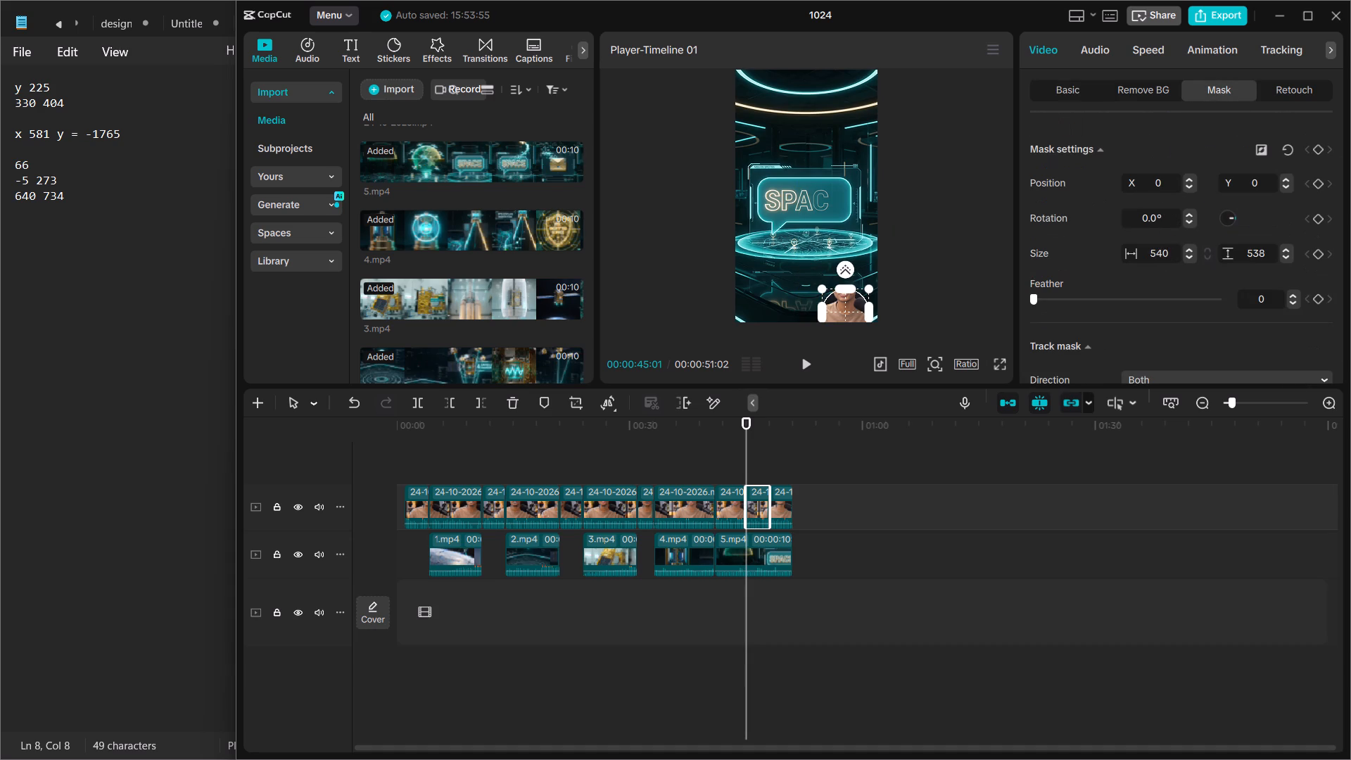
left_click(1159, 178)
key("BackSpace")
type("-5")
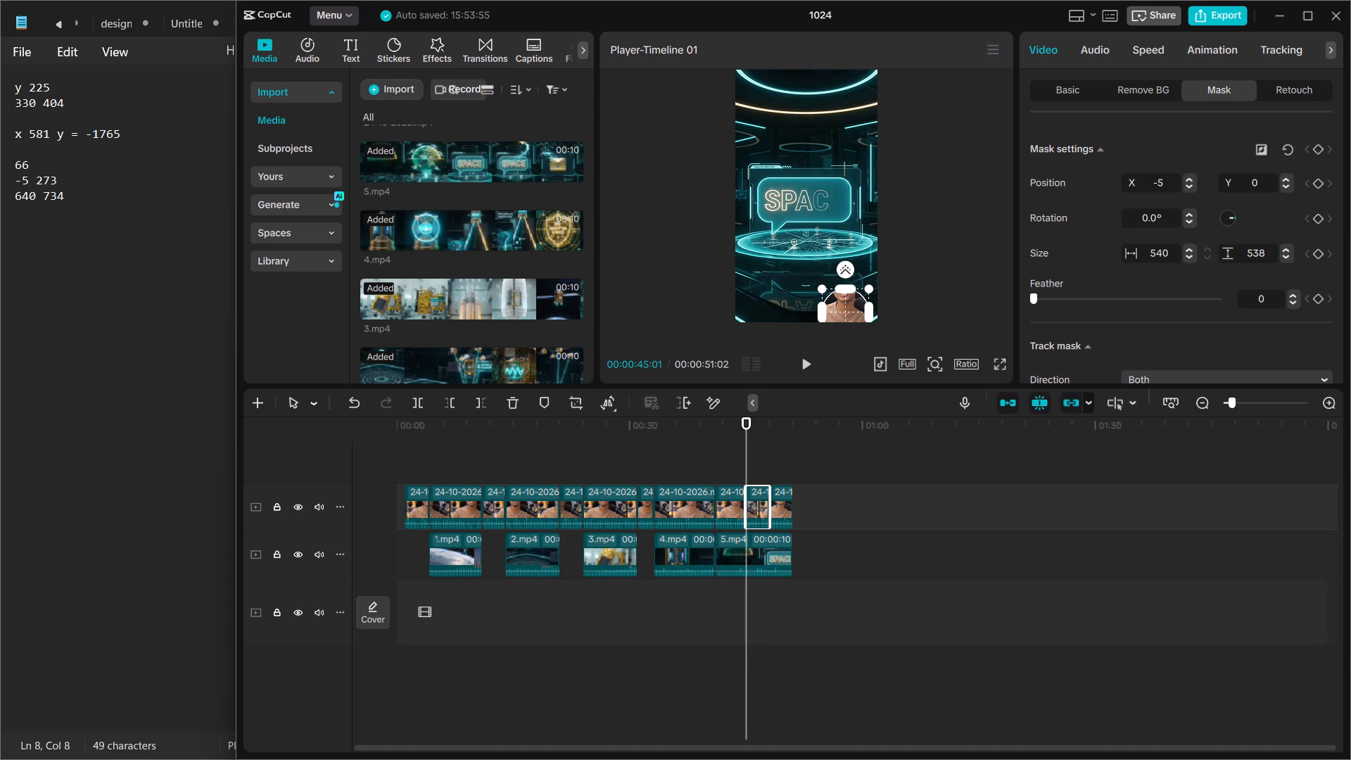
left_click(1262, 186)
key("BackSpace")
type("273")
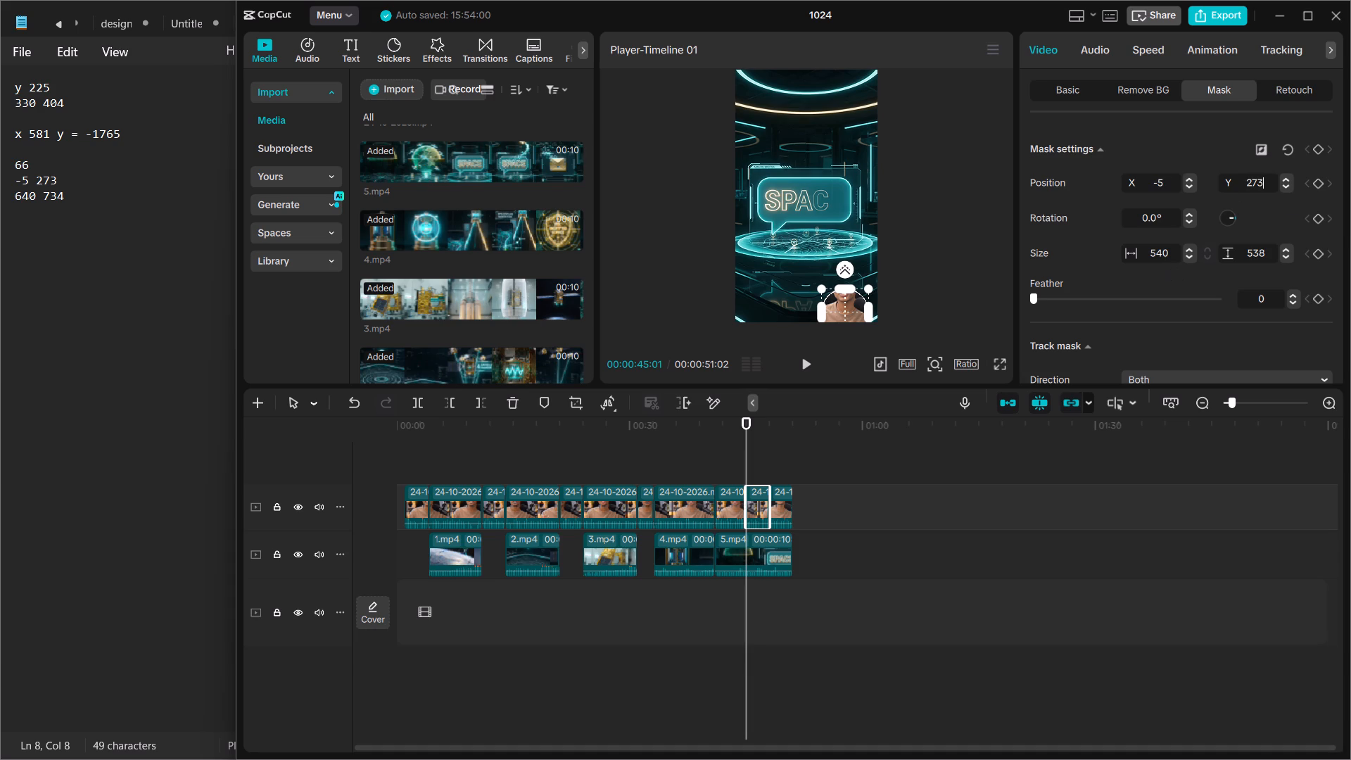
Set the size of the circle mask on the second avatar segment above 5.mp4 to 640 wide and 734 high.
left_click(1170, 251)
key("BackSpace")
key("BackSpace")
key("BackSpace")
key("BackSpace")
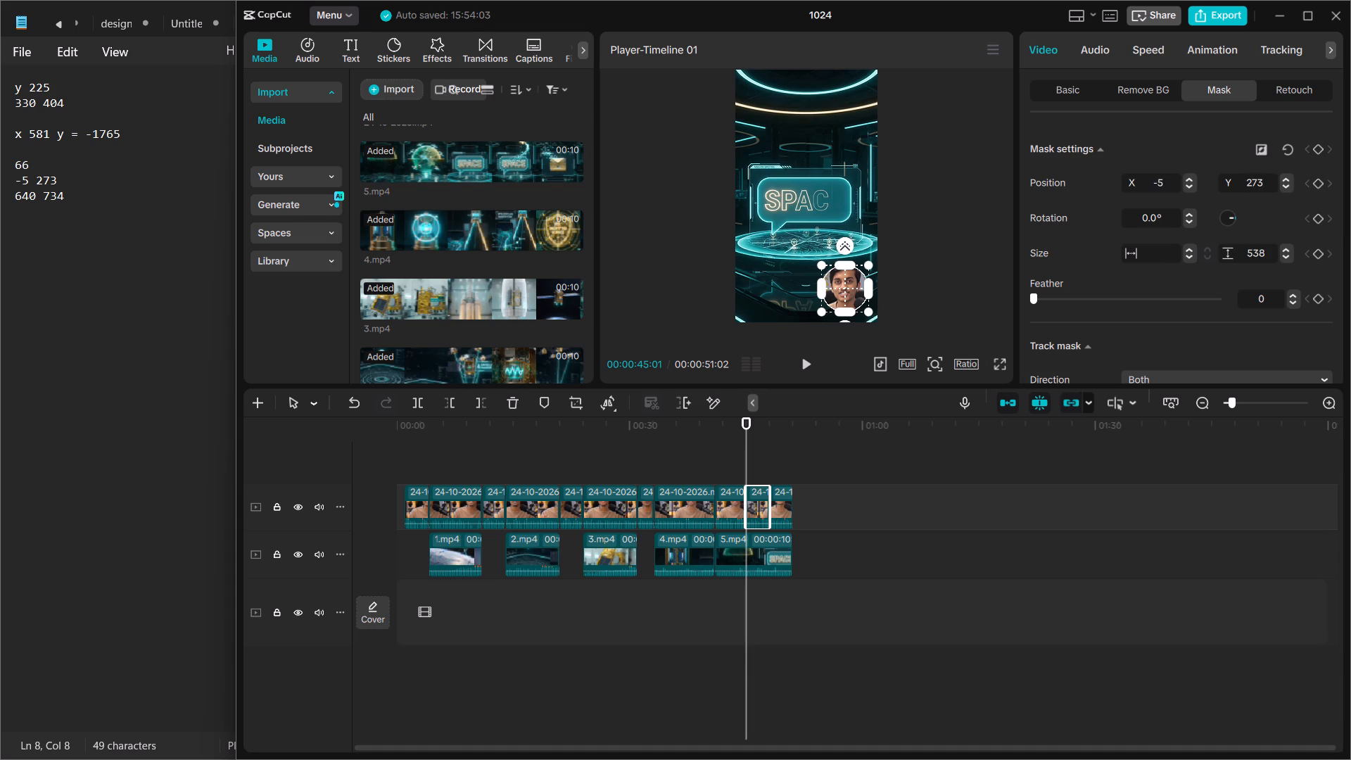
type("640")
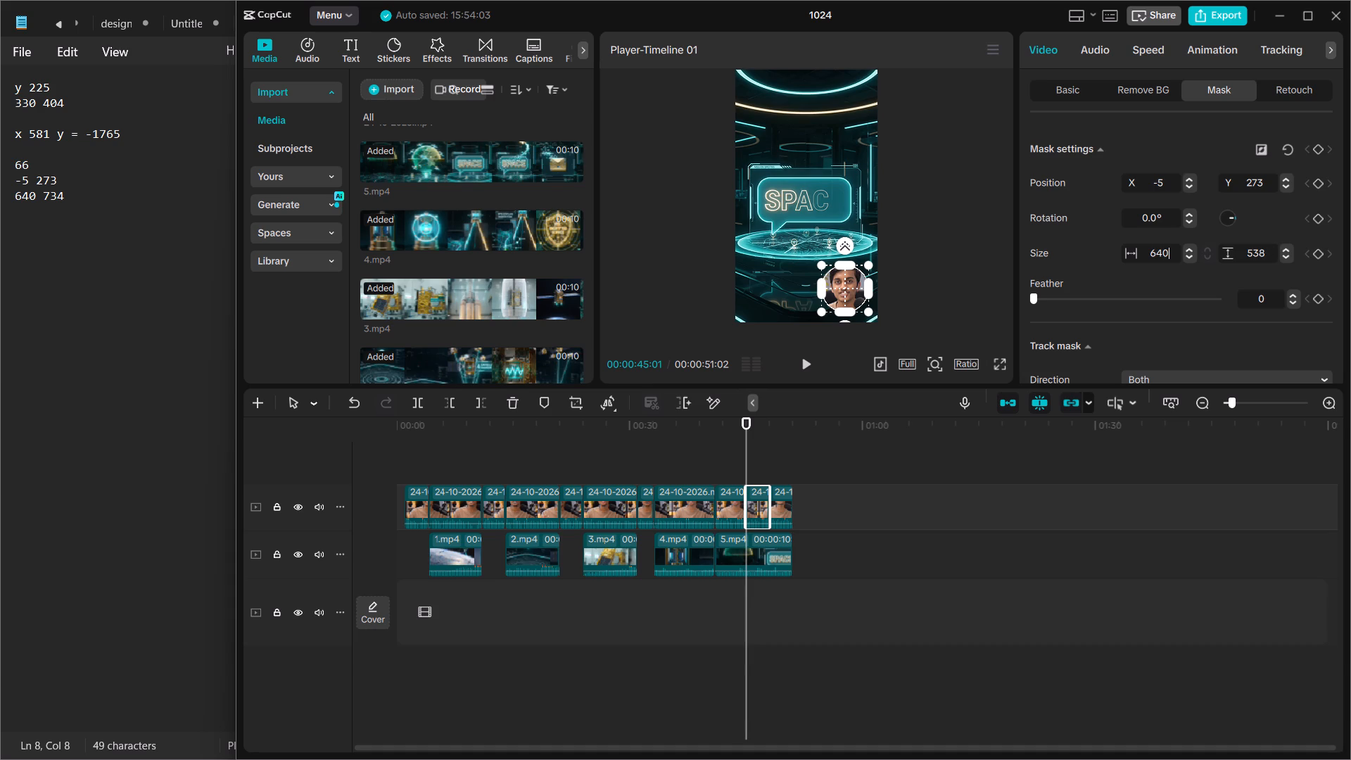
left_click(1269, 253)
key("BackSpace")
key("BackSpace")
key("BackSpace")
type("734")
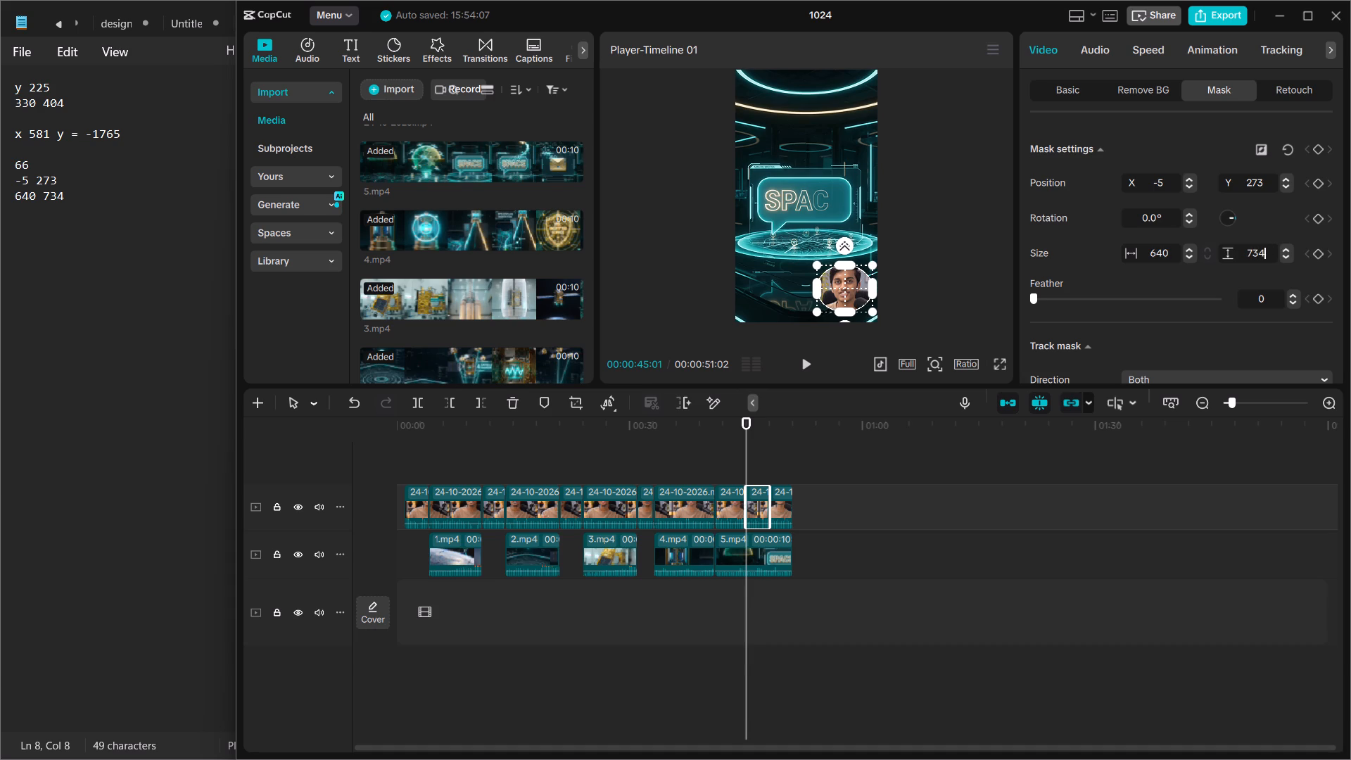
left_click(1267, 223)
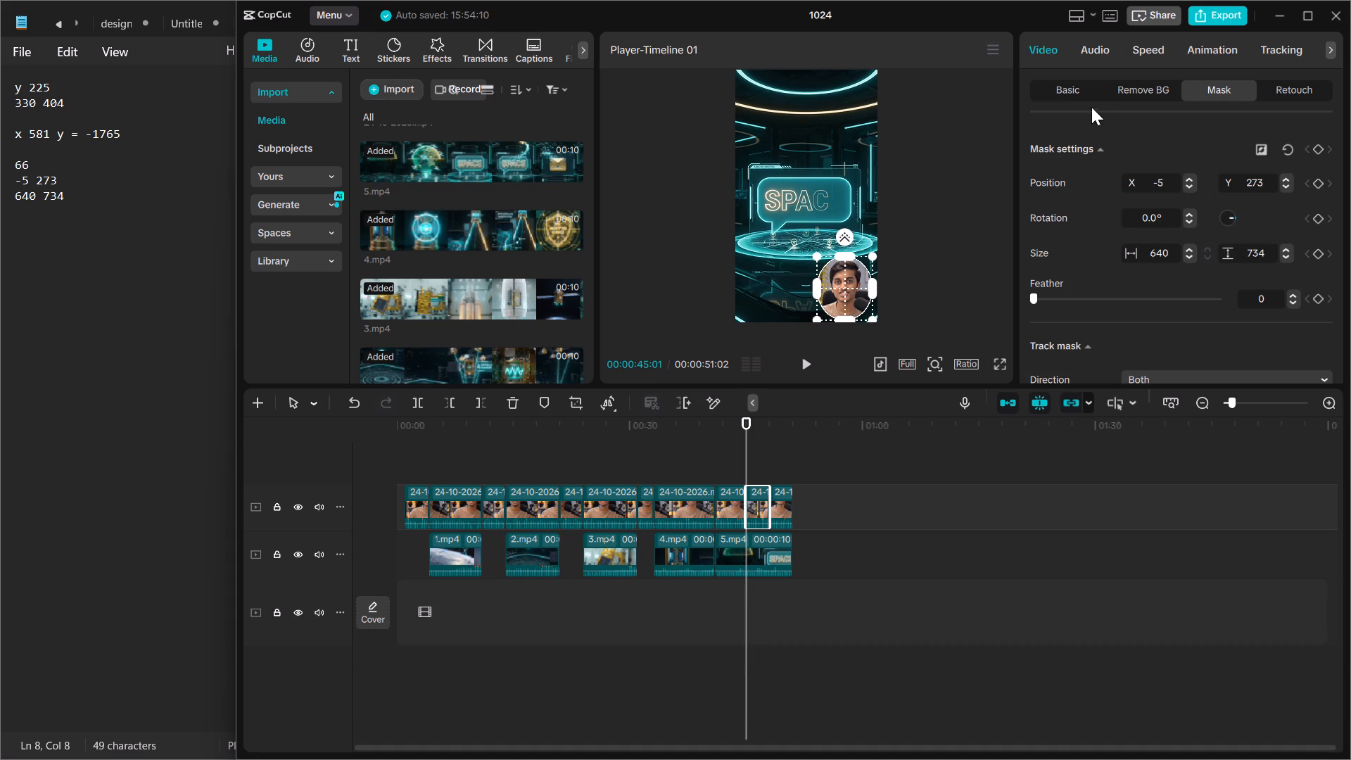
left_click(1074, 78)
left_click(1073, 92)
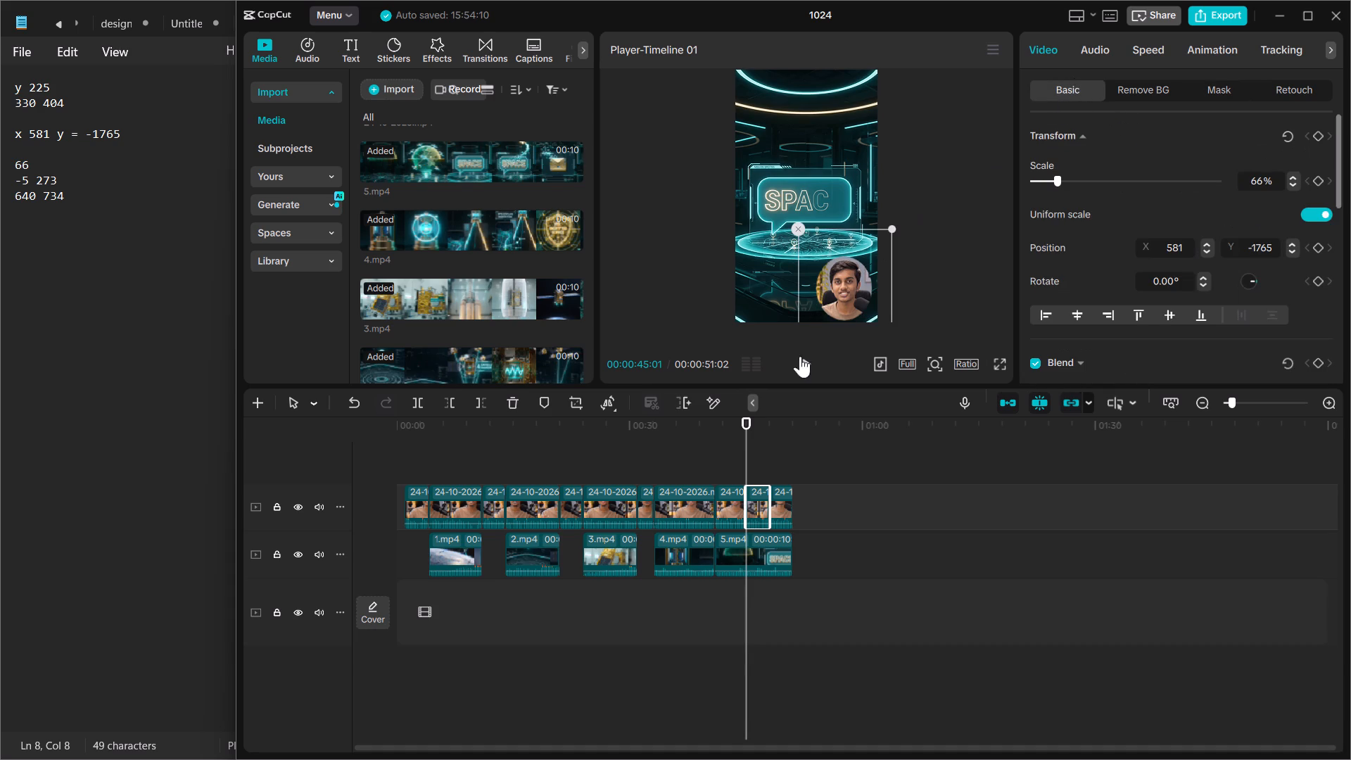
Move to 00:00:48:01 and scale the last avatar segment above 5.mp4 to 66%.
left_click_drag(742, 448, 775, 450)
left_click(775, 450)
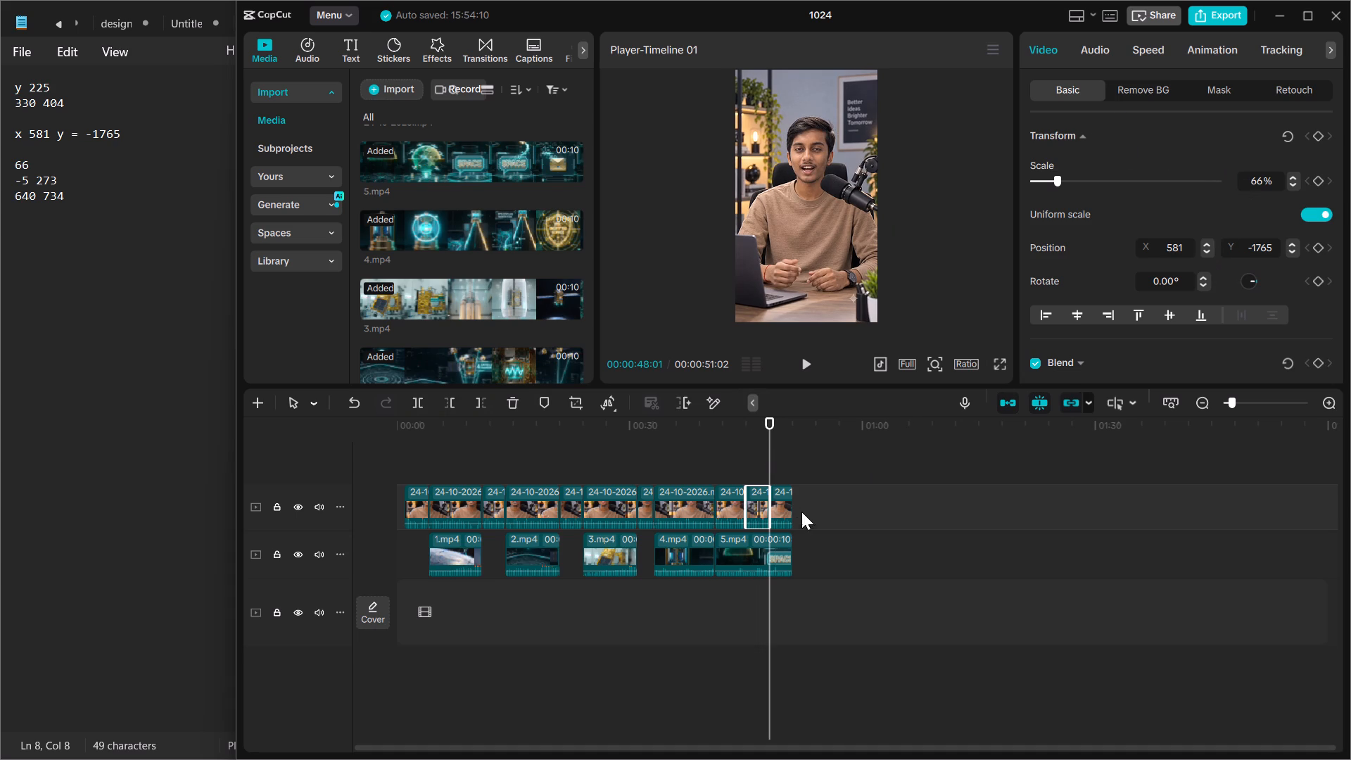
left_click(781, 510)
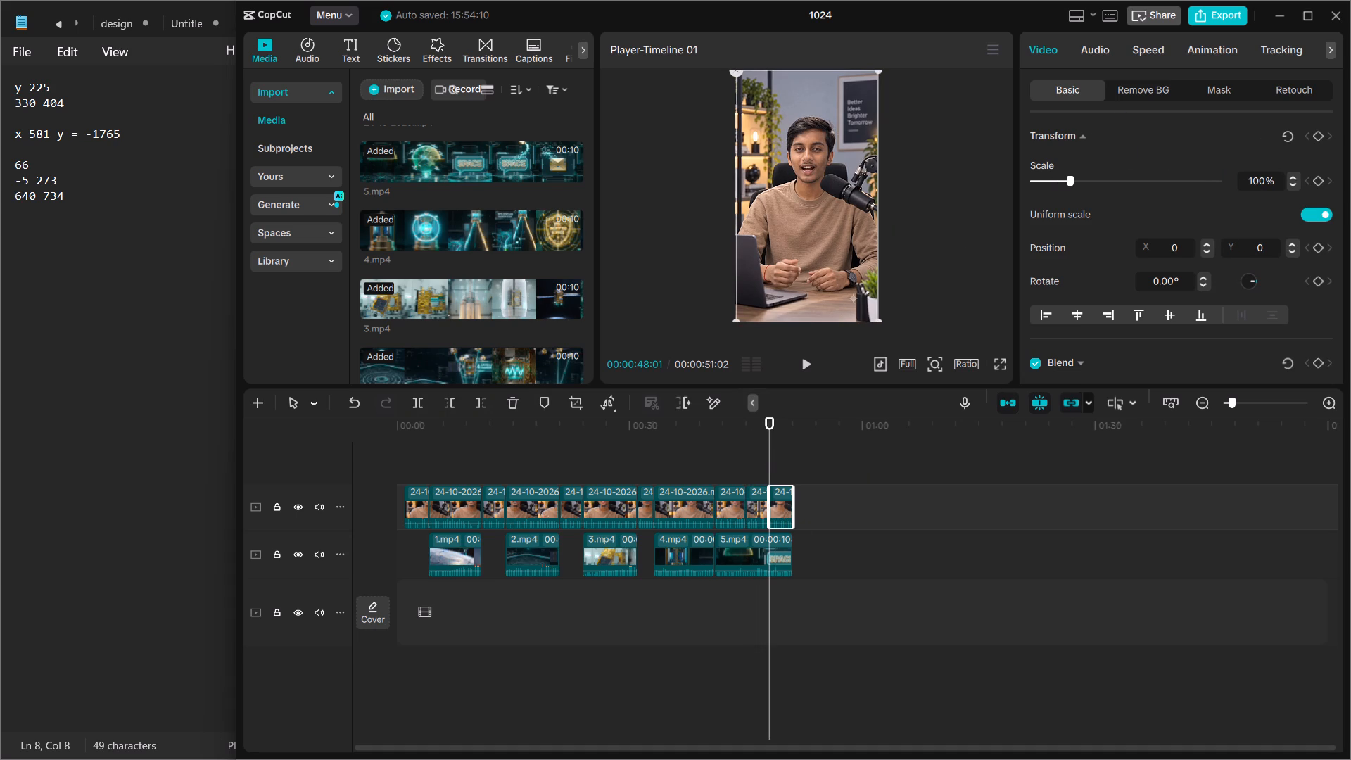
left_click(1261, 179)
key("Right")
key("BackSpace")
key("BackSpace")
key("BackSpace")
type("66")
Set the position of the last avatar segment above 5.mp4 to X 581, Y -1765.
left_click(1180, 248)
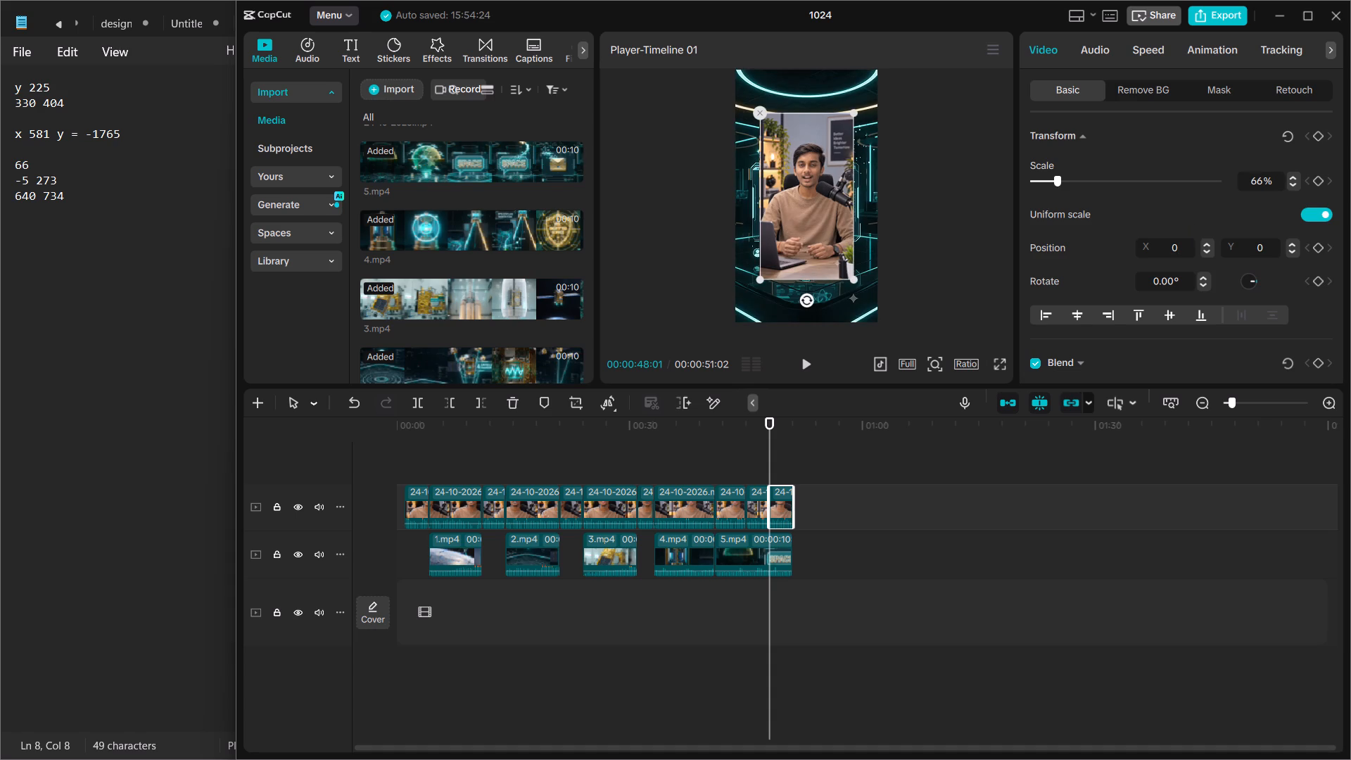
key("BackSpace")
type("581")
left_click(1269, 251)
key("BackSpace")
type("-1765")
Add a circle mask to the last avatar segment above 5.mp4.
left_click(1212, 98)
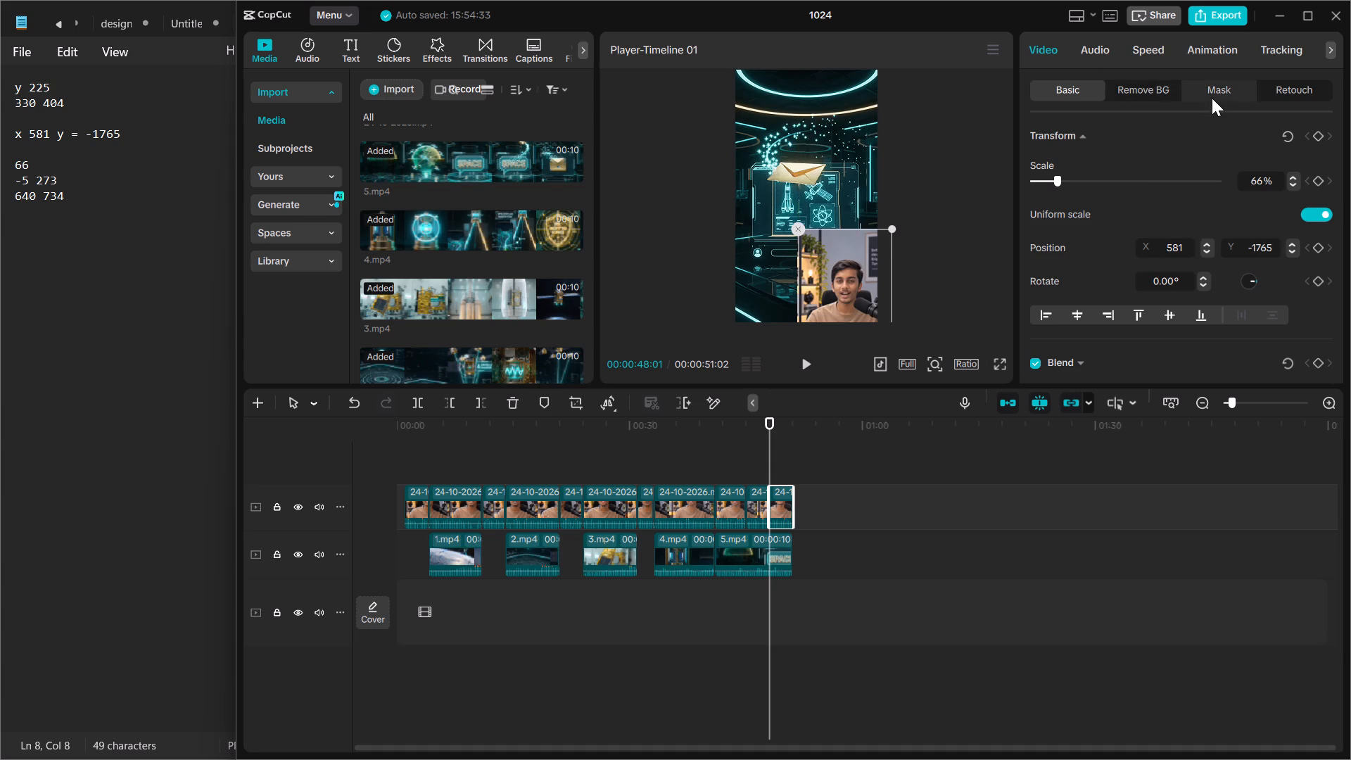
left_click(1093, 167)
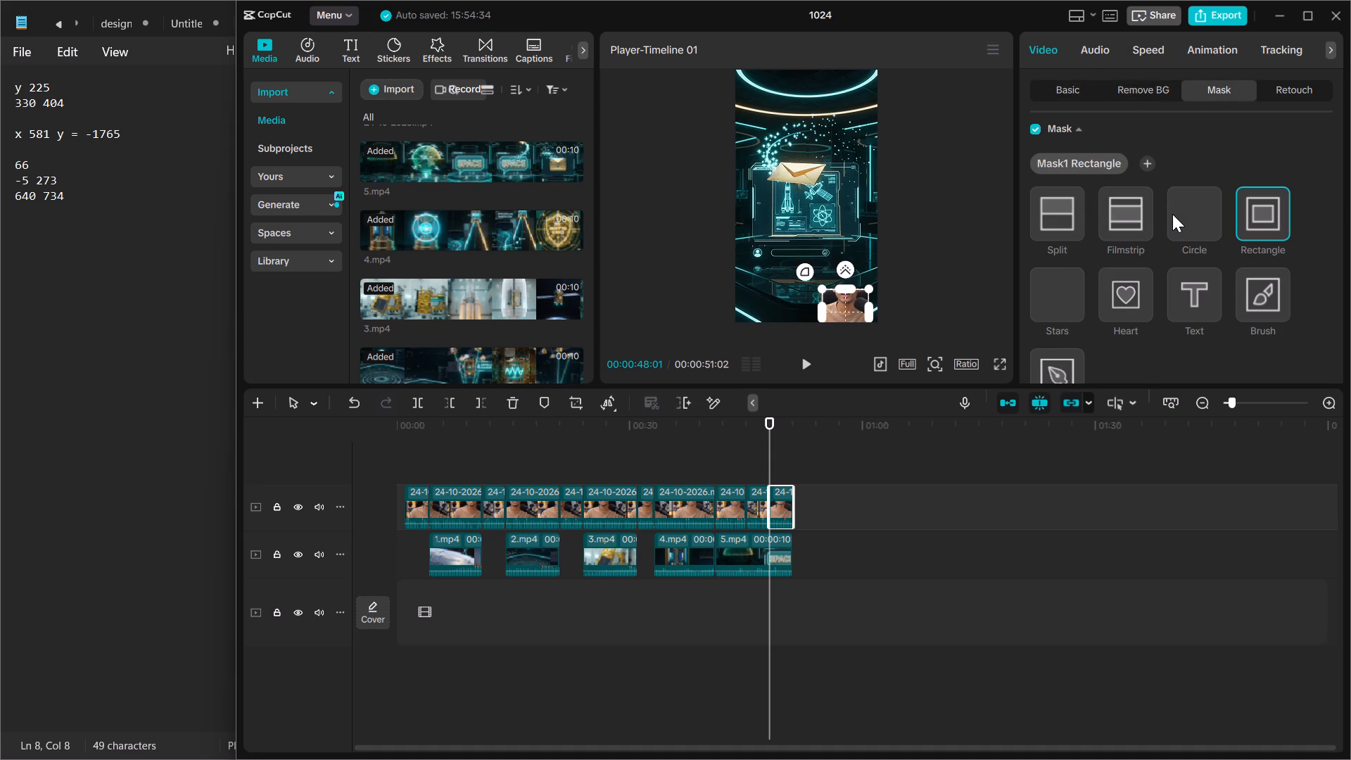
double_click(1179, 215)
Set the circle mask position on the last avatar segment above 5.mp4 to X -5, Y 273.
scroll(1179, 215, "down", 1)
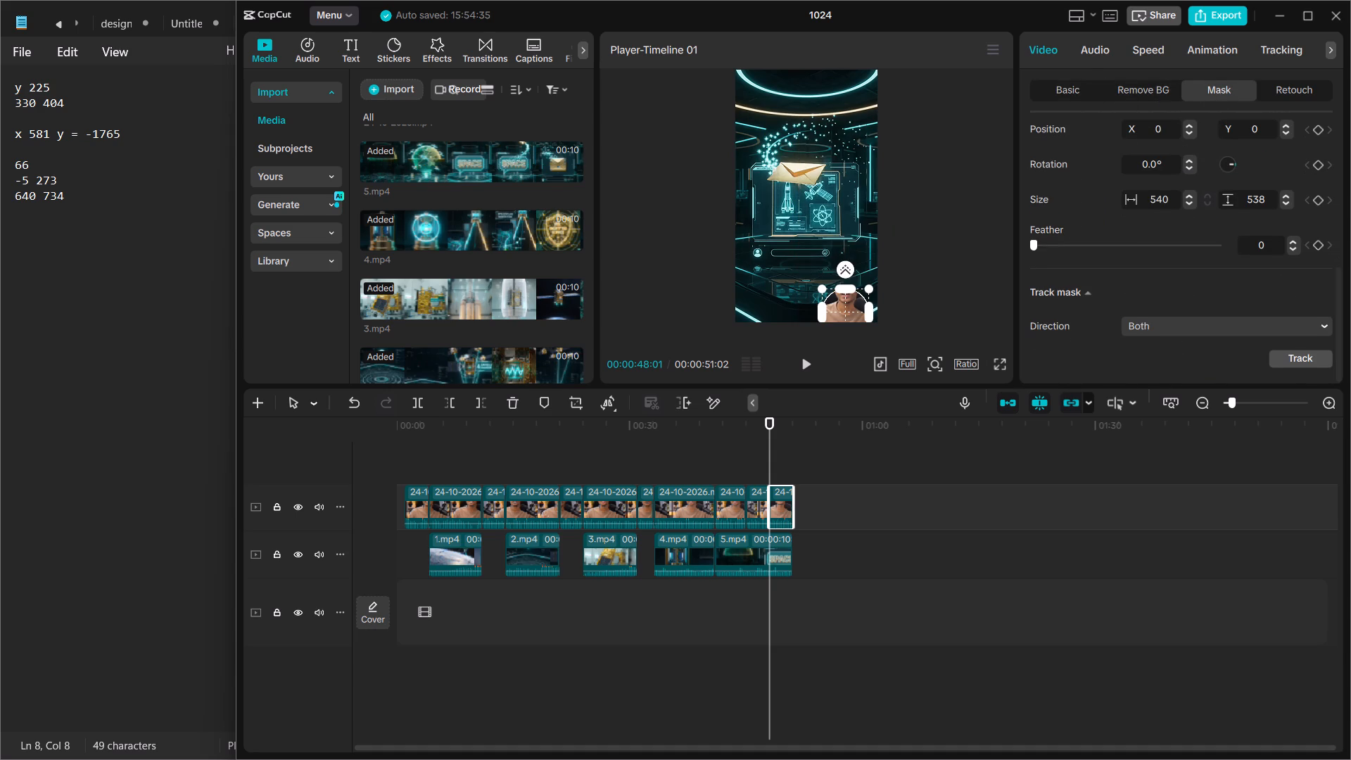
left_click(1167, 127)
key("BackSpace")
type("-5")
left_click(1271, 132)
key("BackSpace")
type("28")
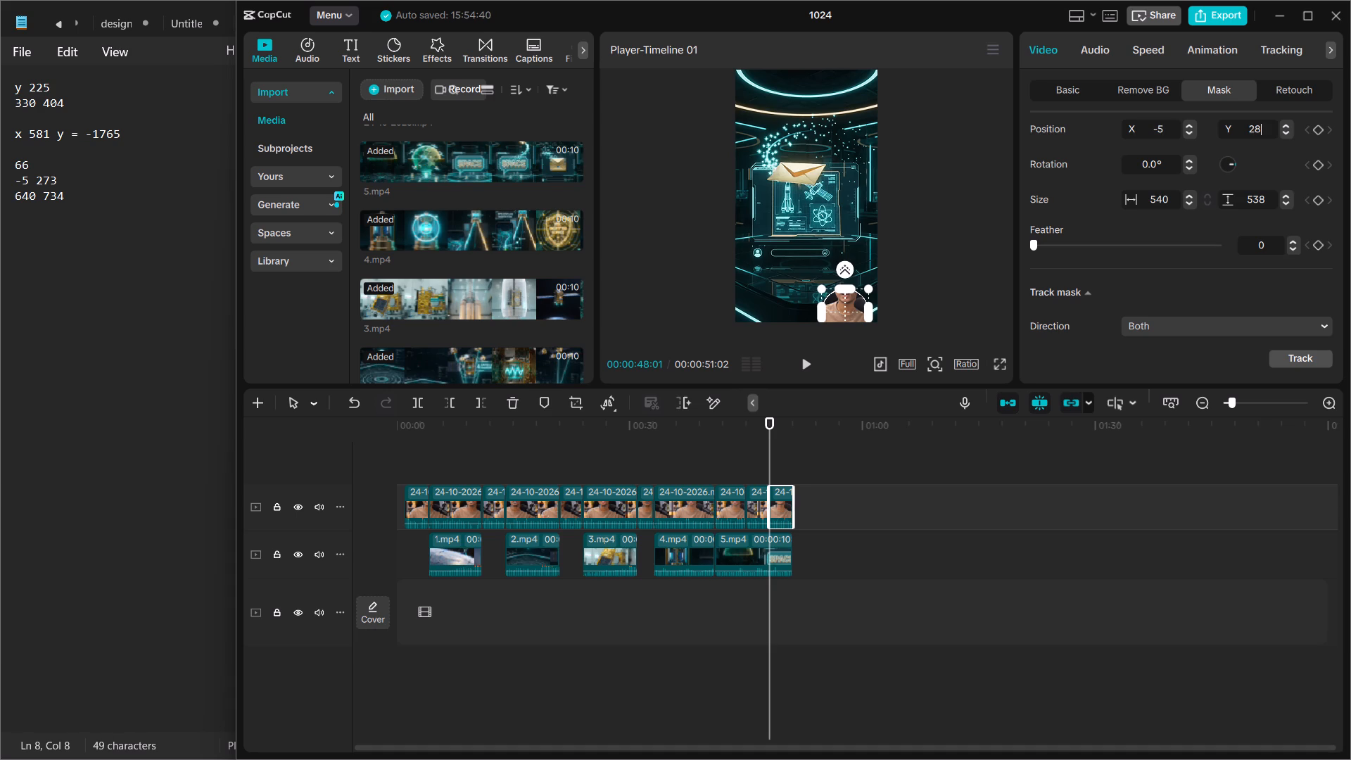
key("BackSpace")
type("73")
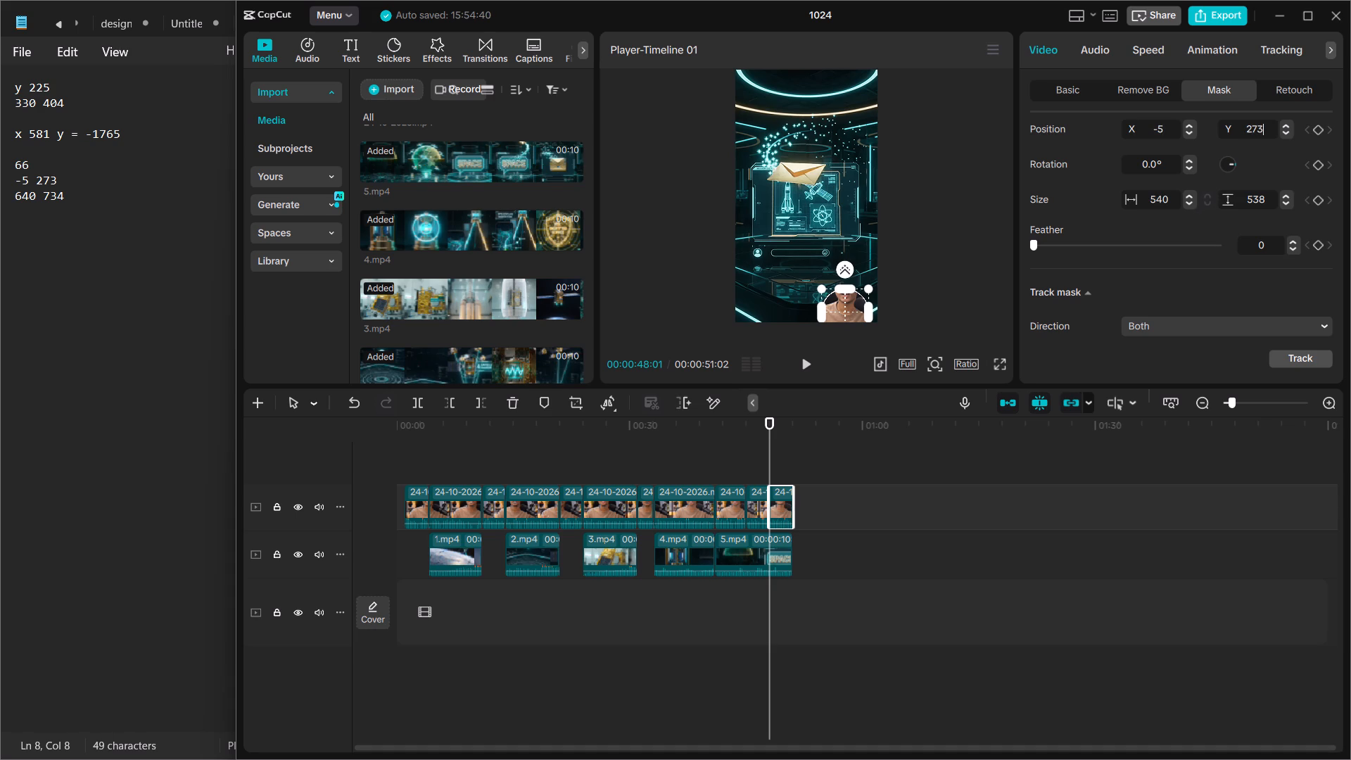
Set the size of the circle mask on the last avatar segment above 5.mp4 to 640 wide and 734 high.
left_click(1174, 197)
key("BackSpace")
key("BackSpace")
key("BackSpace")
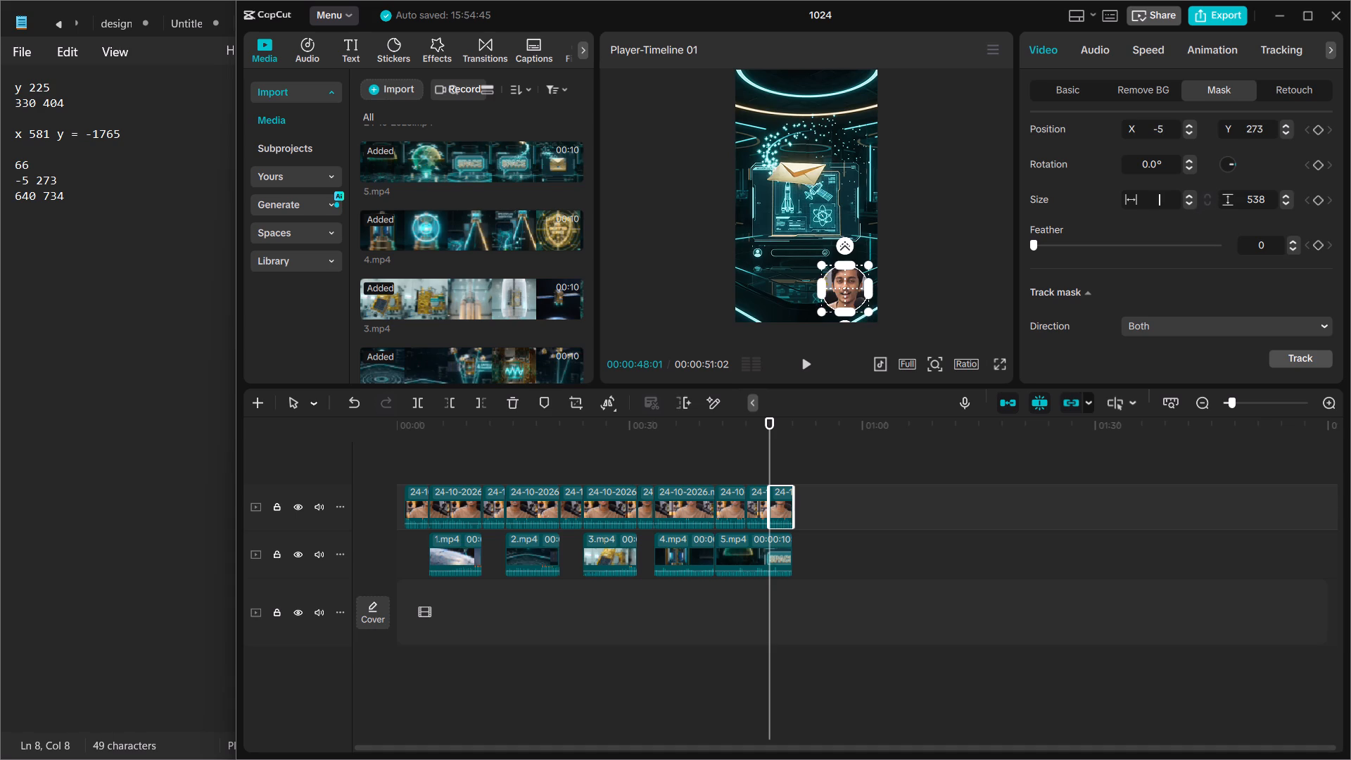
type("640")
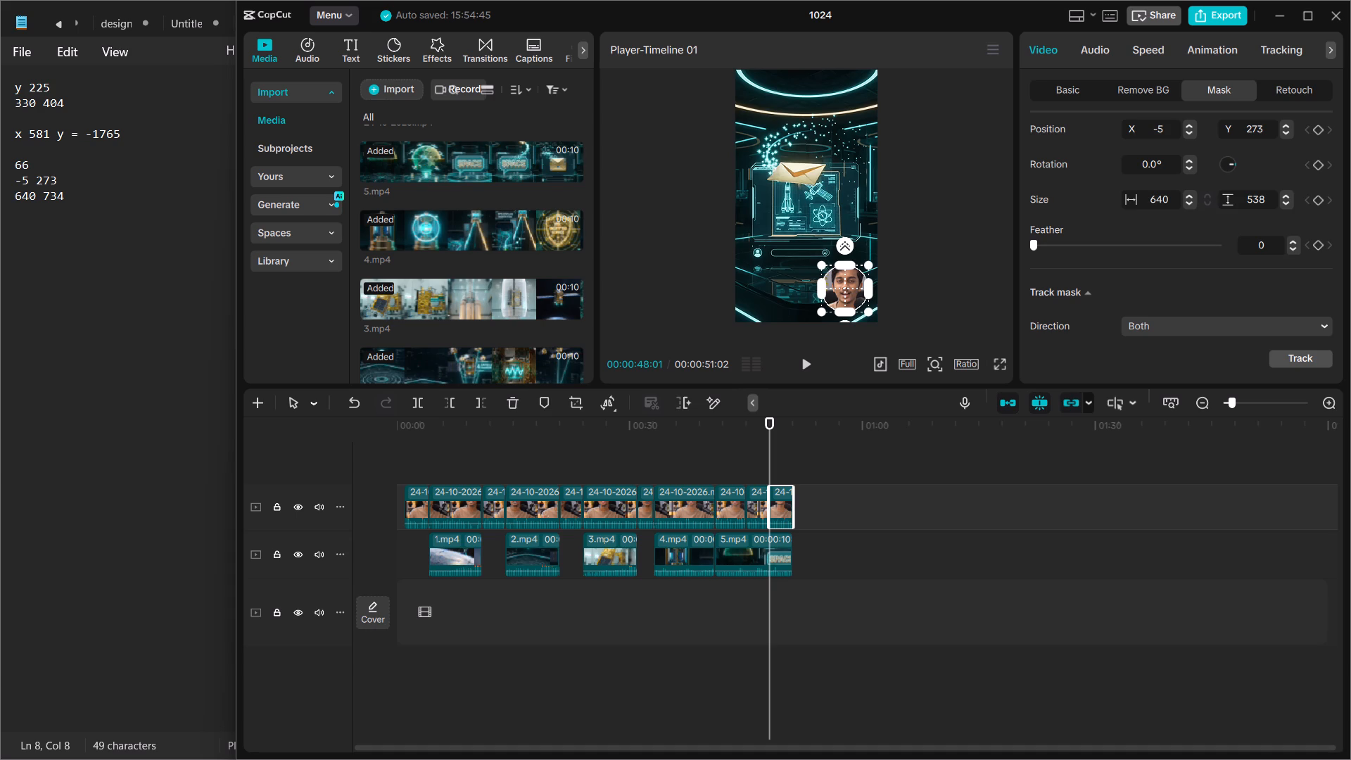
left_click(1275, 201)
key("BackSpace")
key("BackSpace")
key("BackSpace")
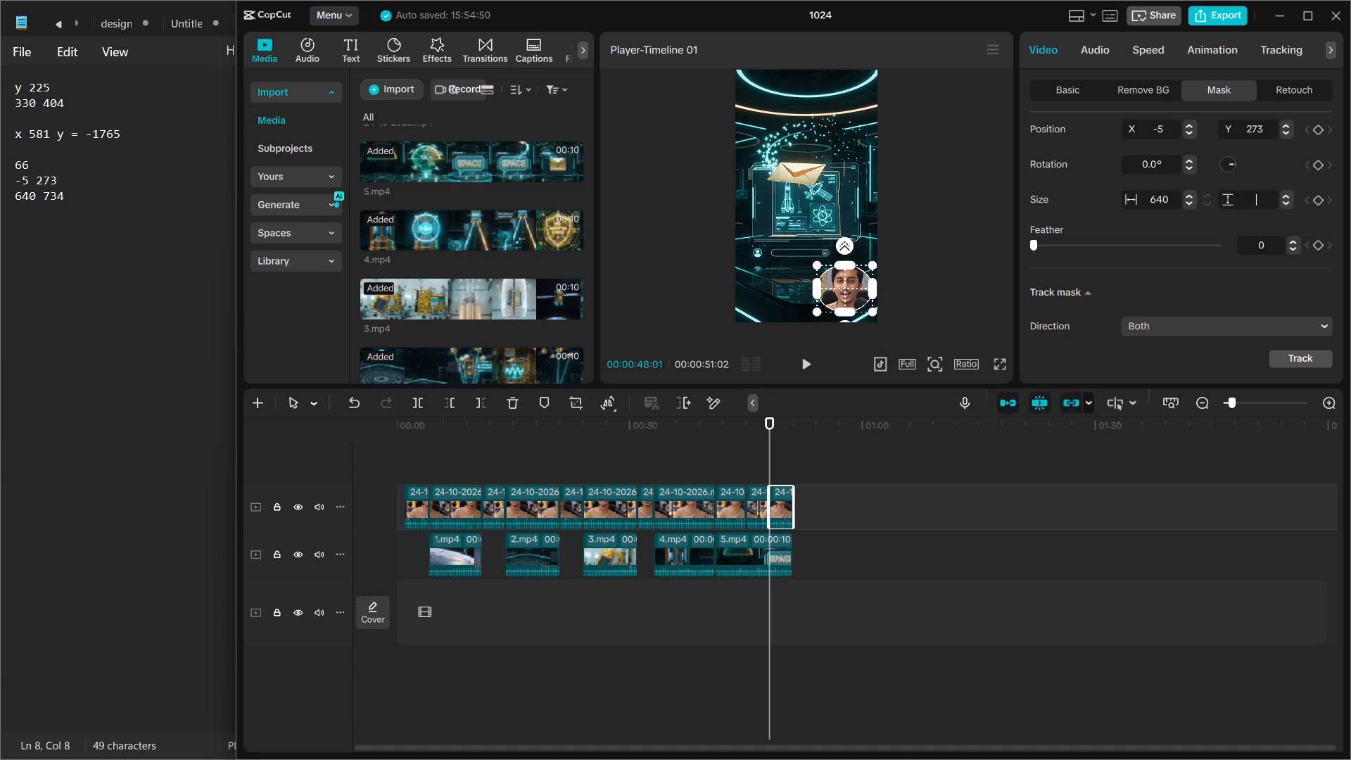
type("734")
key("Return")
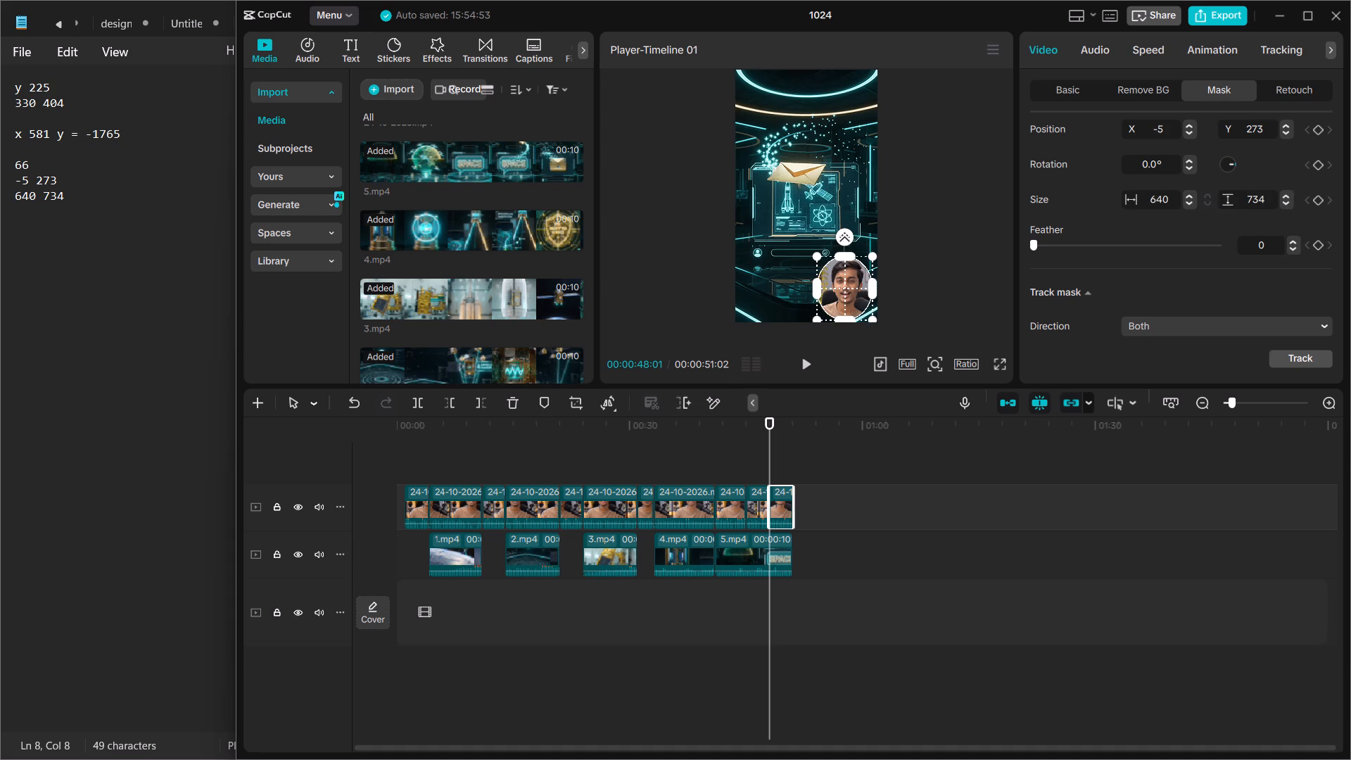
left_click(1072, 96)
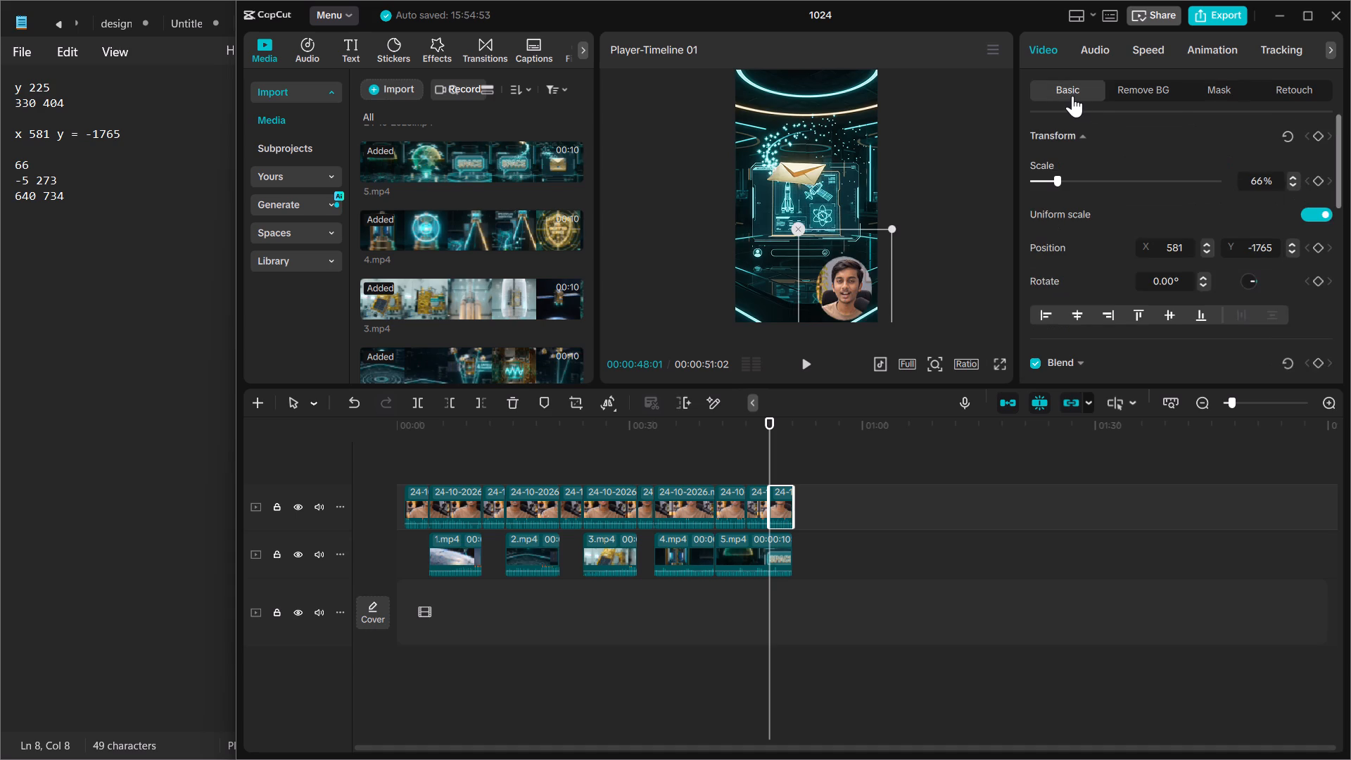
Mute the B-roll track that holds clips 1.mp4 to 5.mp4.
left_click_drag(773, 453, 372, 457)
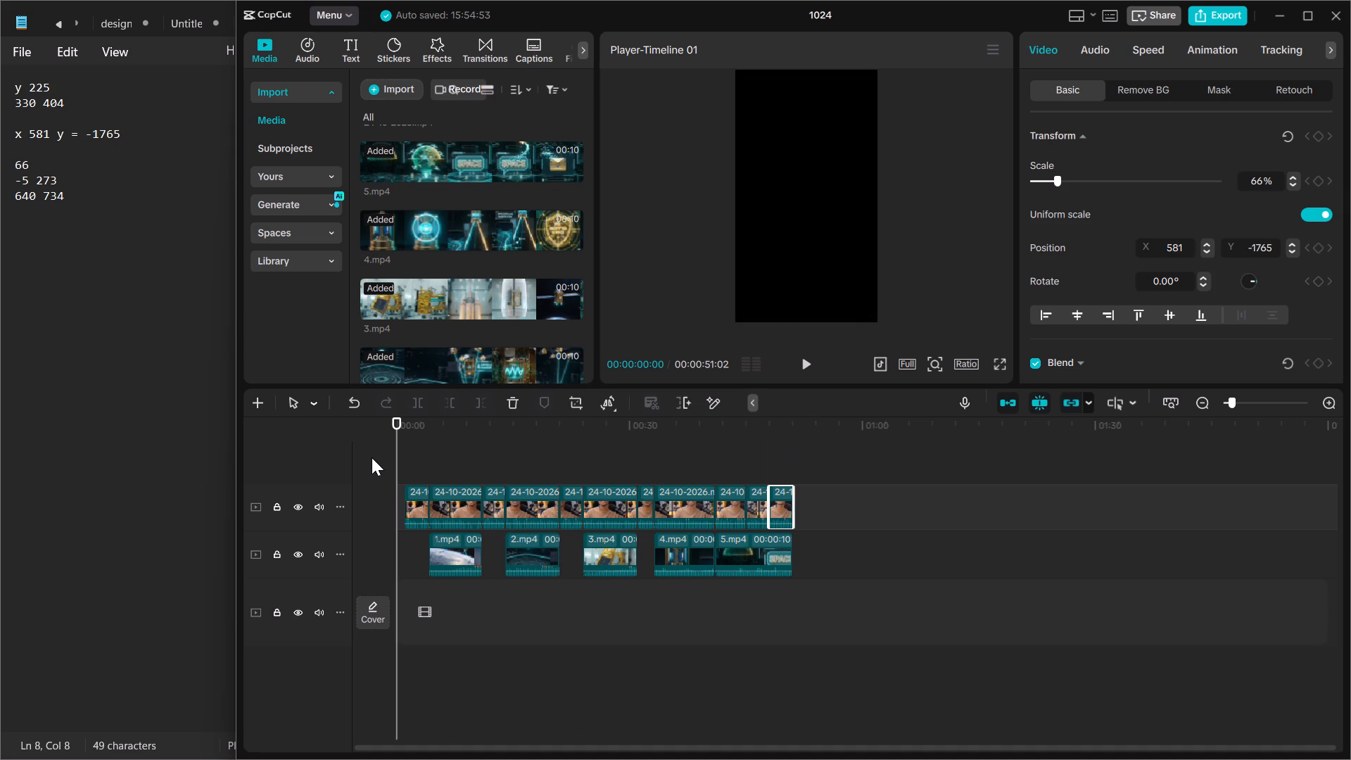
left_click_drag(395, 460, 360, 464)
left_click_drag(398, 471, 410, 474)
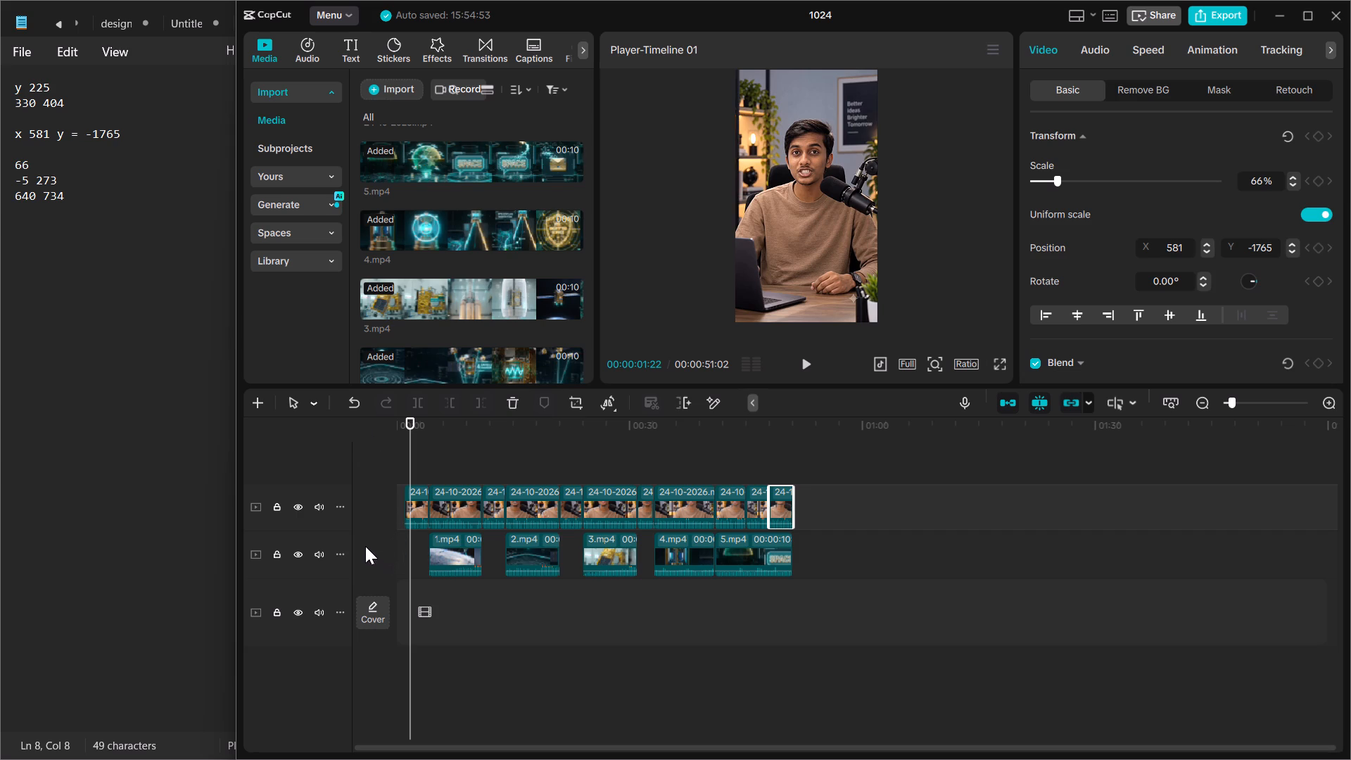
left_click(317, 556)
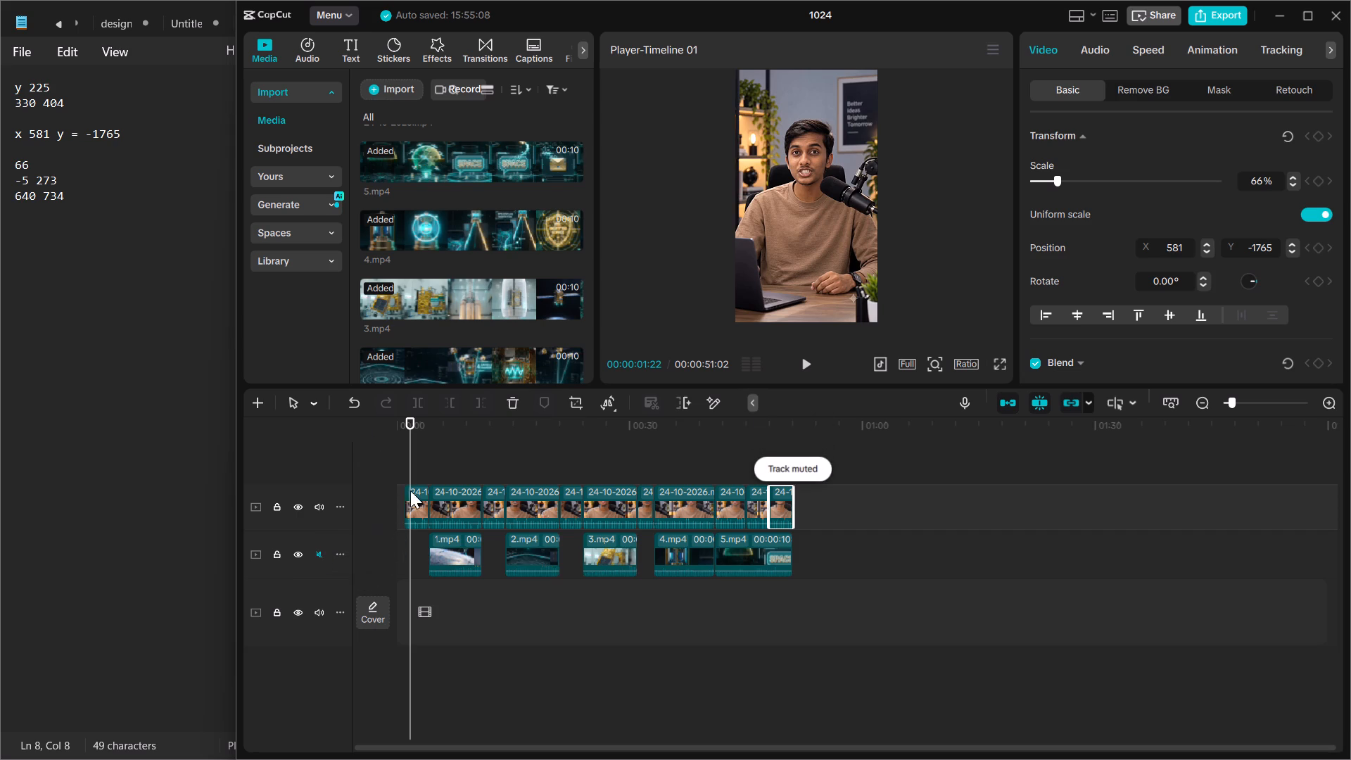
Shift the first six avatar segments earlier one by one so they start at 00:00:00:00 and sit end to end without gaps.
left_click_drag(409, 462, 393, 462)
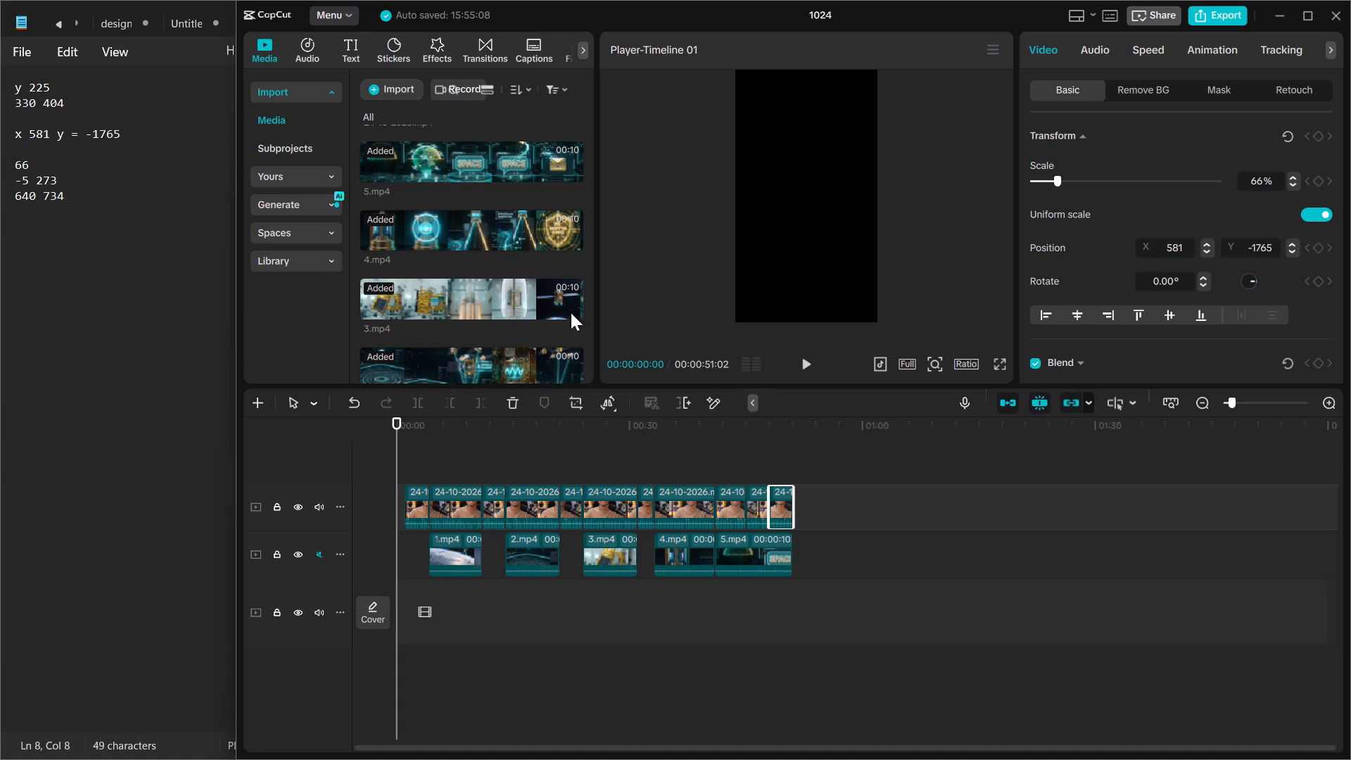
scroll(557, 305, "up", 3)
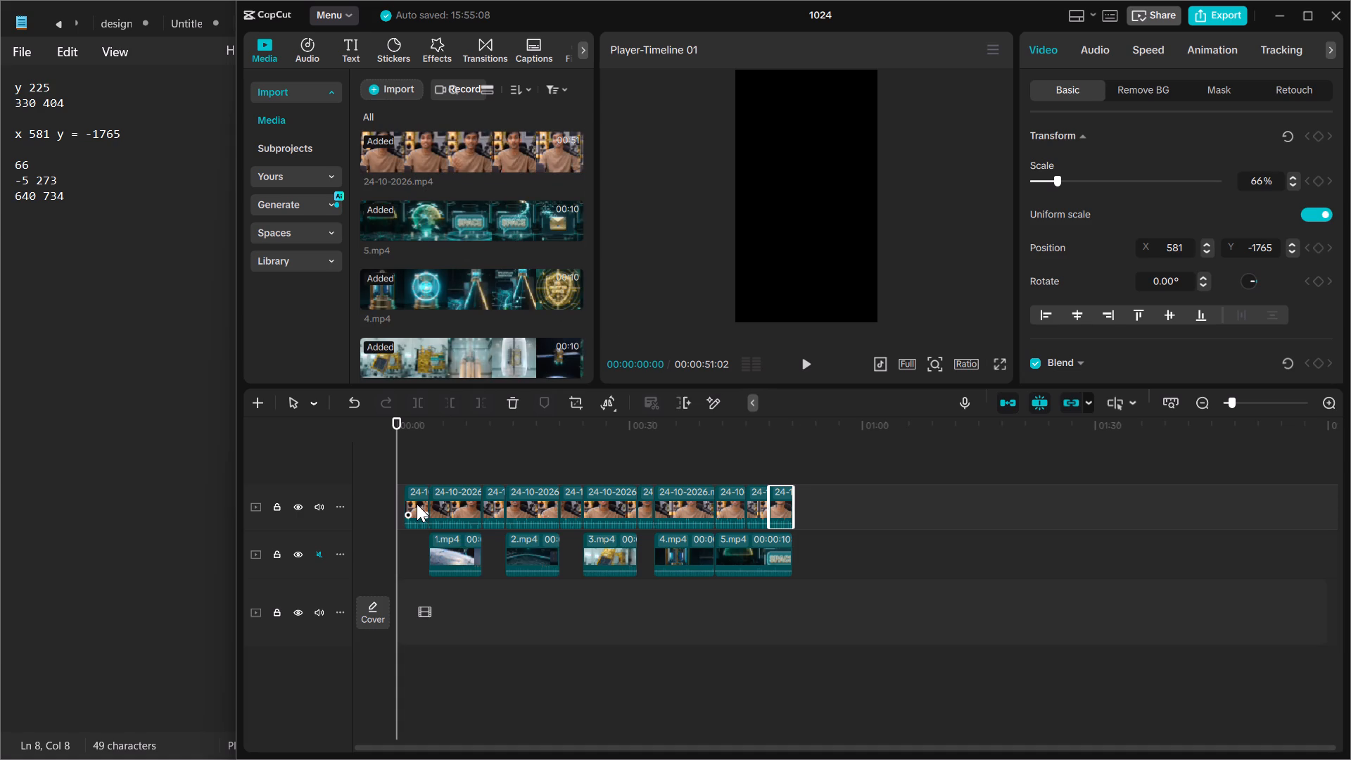
left_click_drag(417, 504, 407, 505)
left_click_drag(463, 504, 455, 505)
left_click_drag(490, 505, 479, 505)
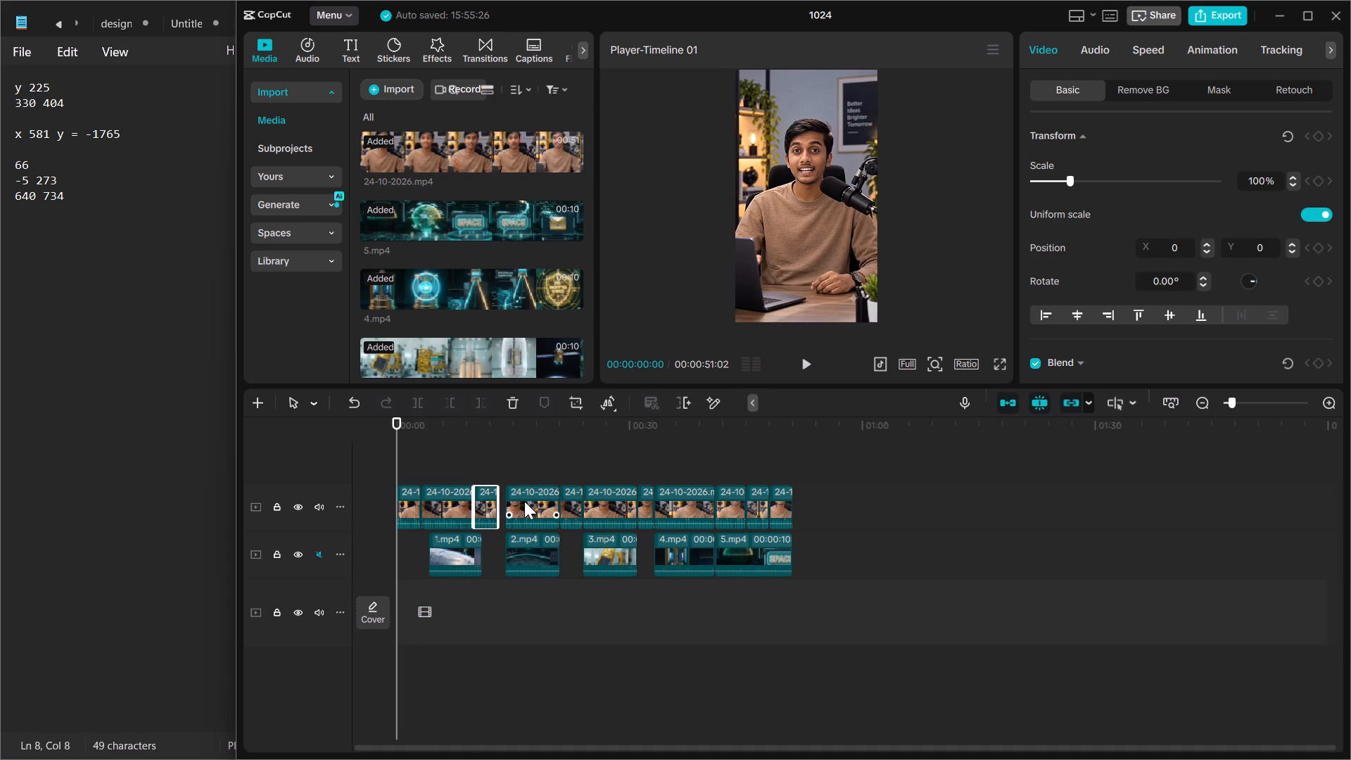
left_click_drag(524, 501, 514, 502)
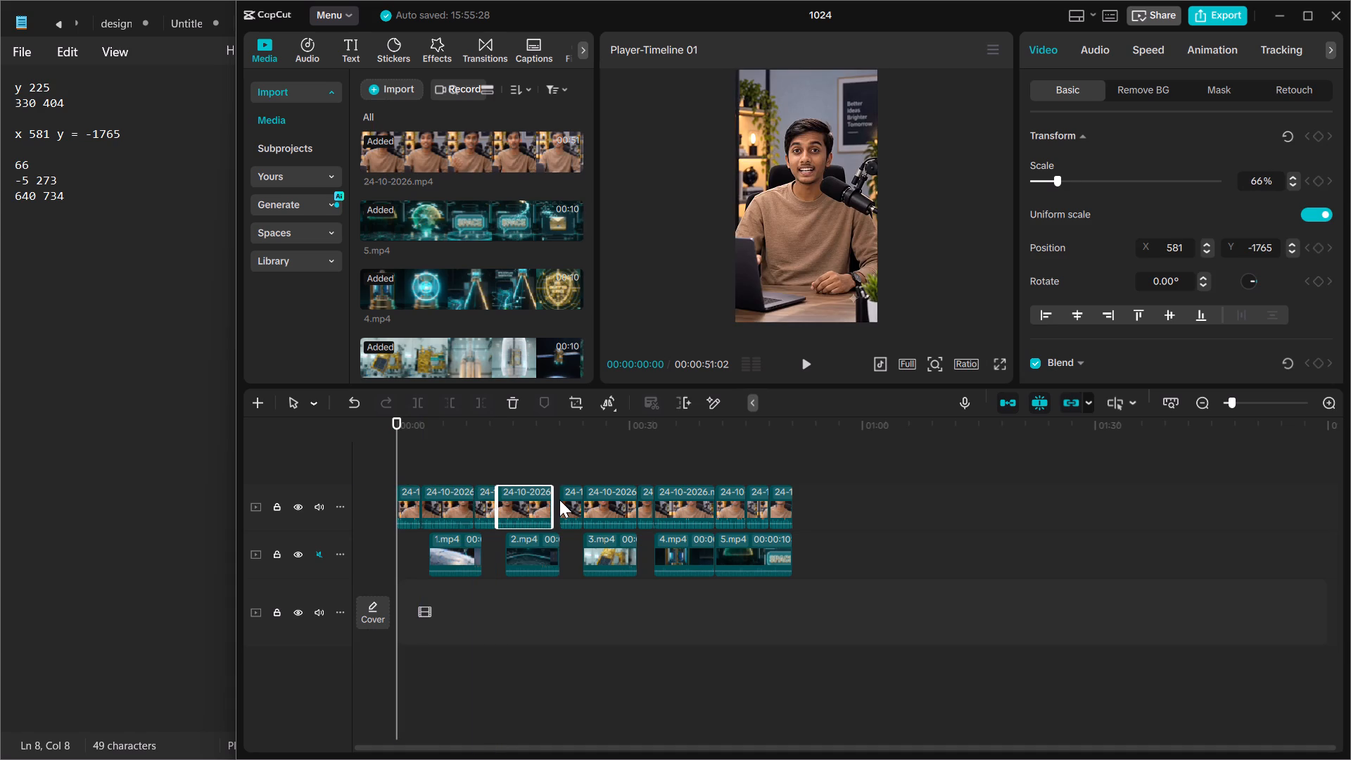
left_click(563, 500)
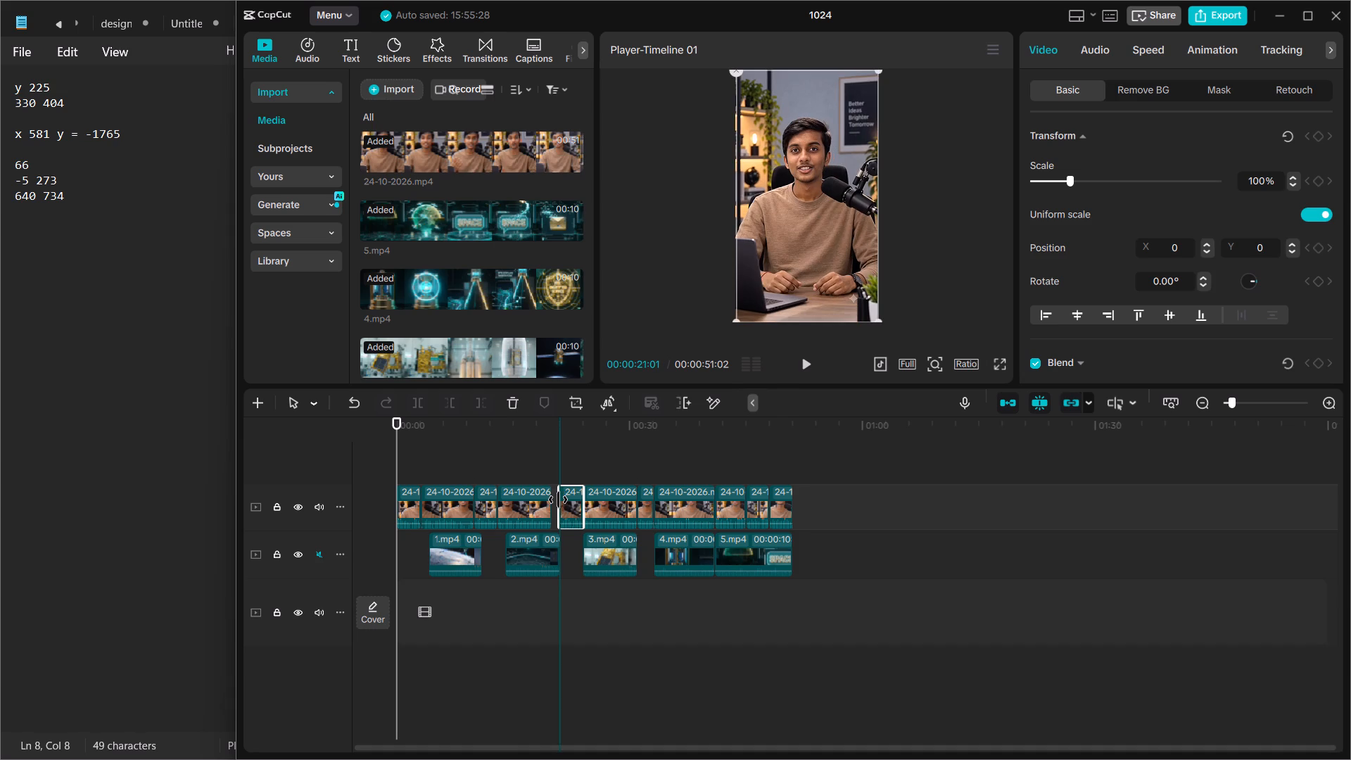
left_click_drag(568, 502, 562, 502)
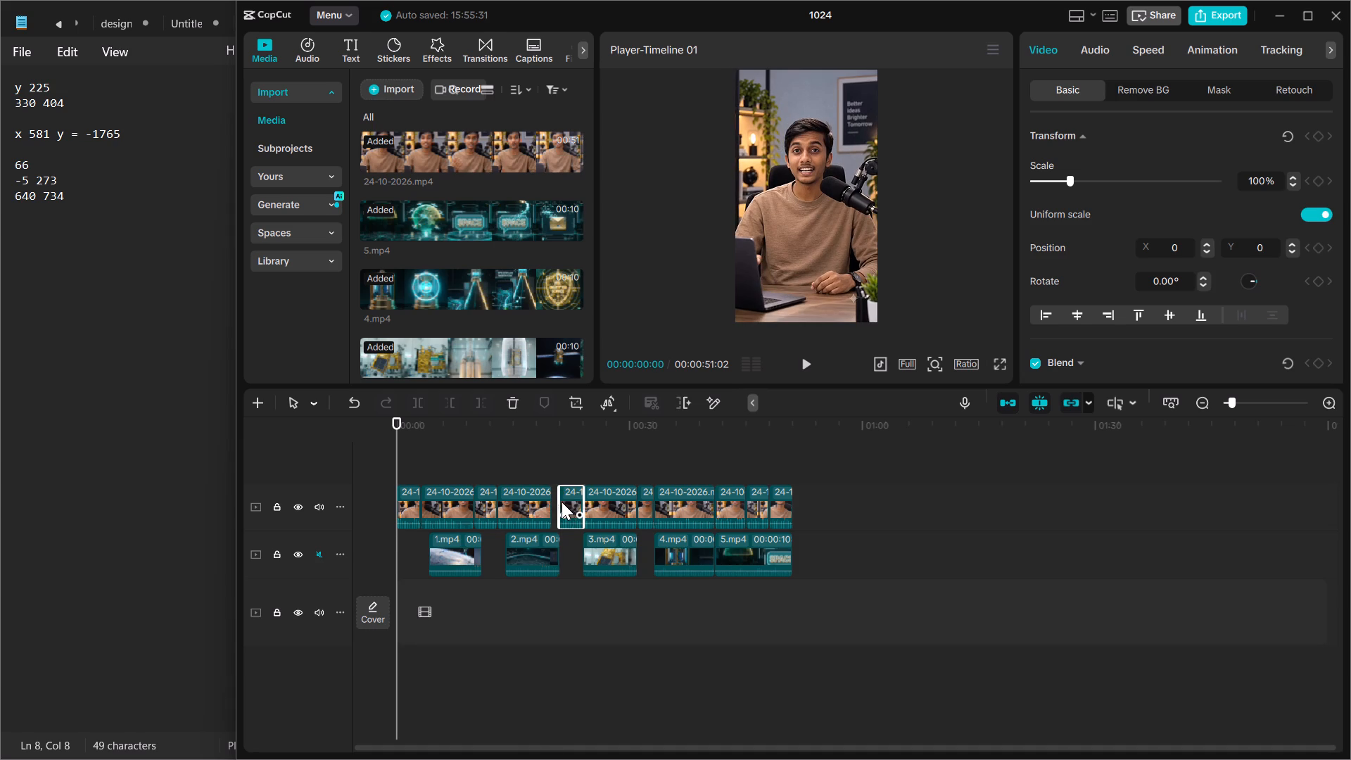
left_click_drag(562, 502, 561, 502)
left_click(561, 502)
left_click_drag(602, 506, 585, 507)
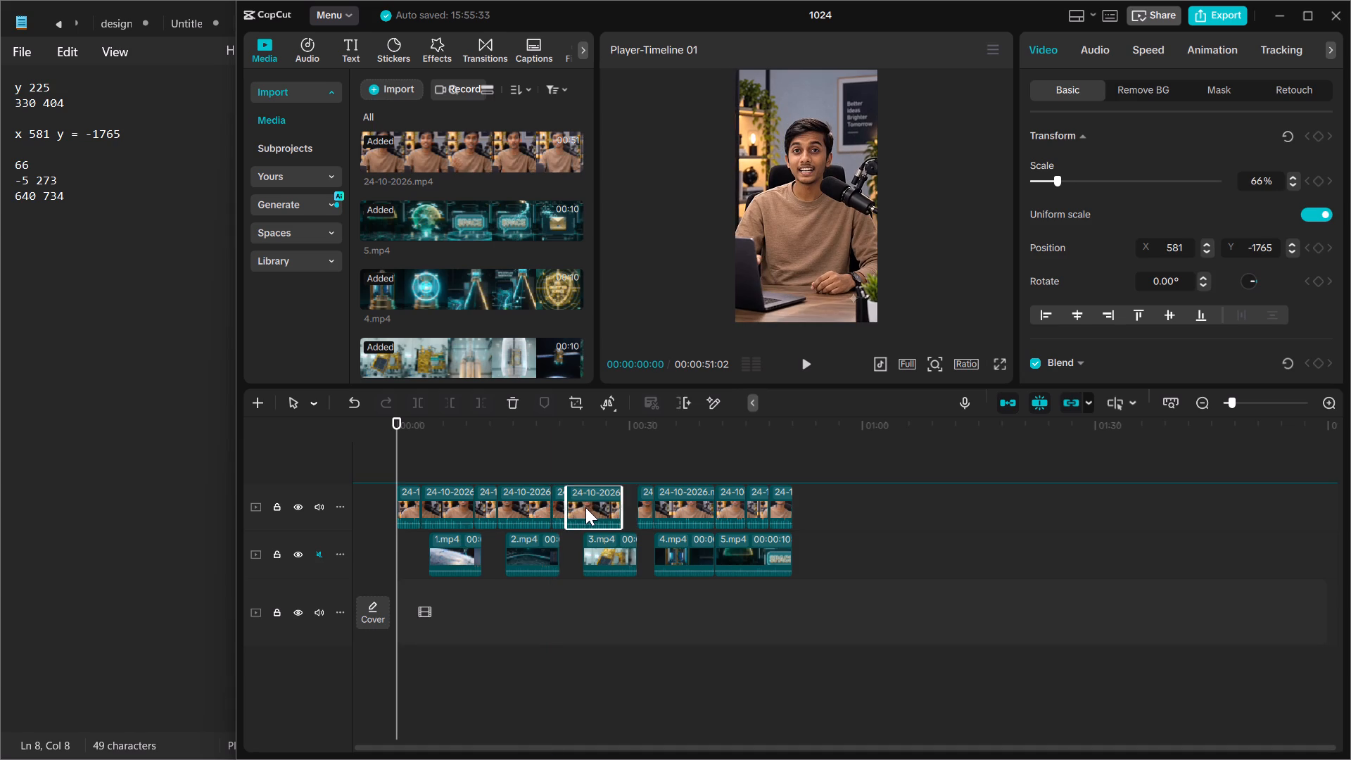
left_click_drag(585, 507, 592, 507)
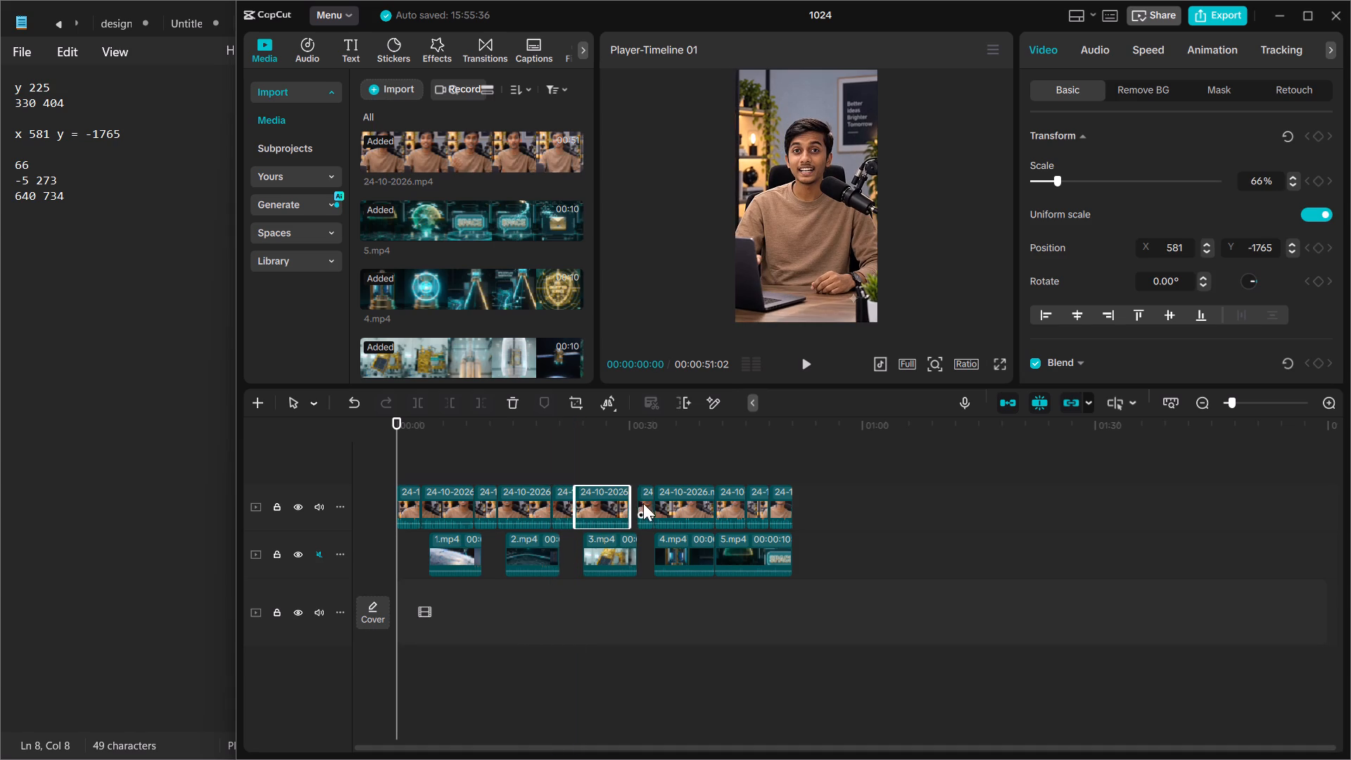
Shift the remaining five avatar segments earlier one by one, each butted against the segment before it.
left_click(649, 505)
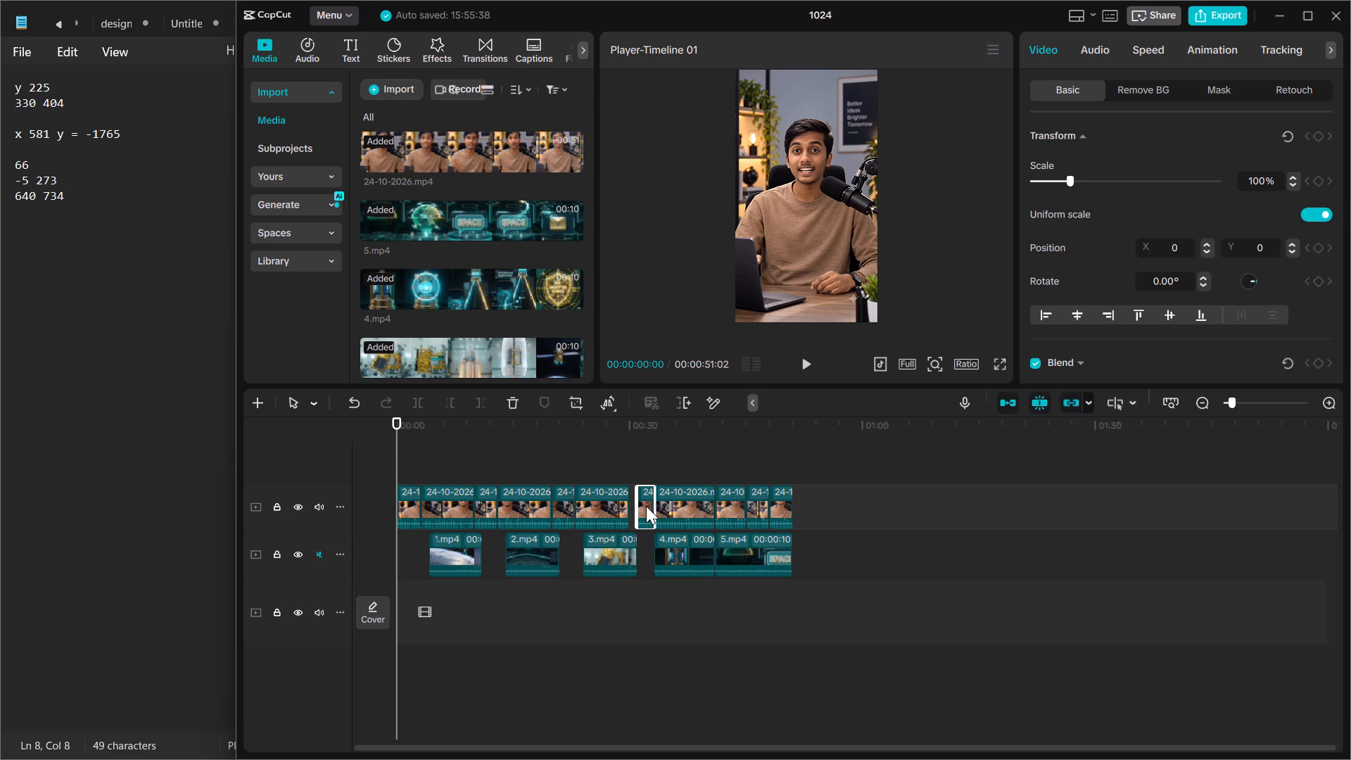
left_click_drag(646, 506, 638, 506)
left_click(679, 505)
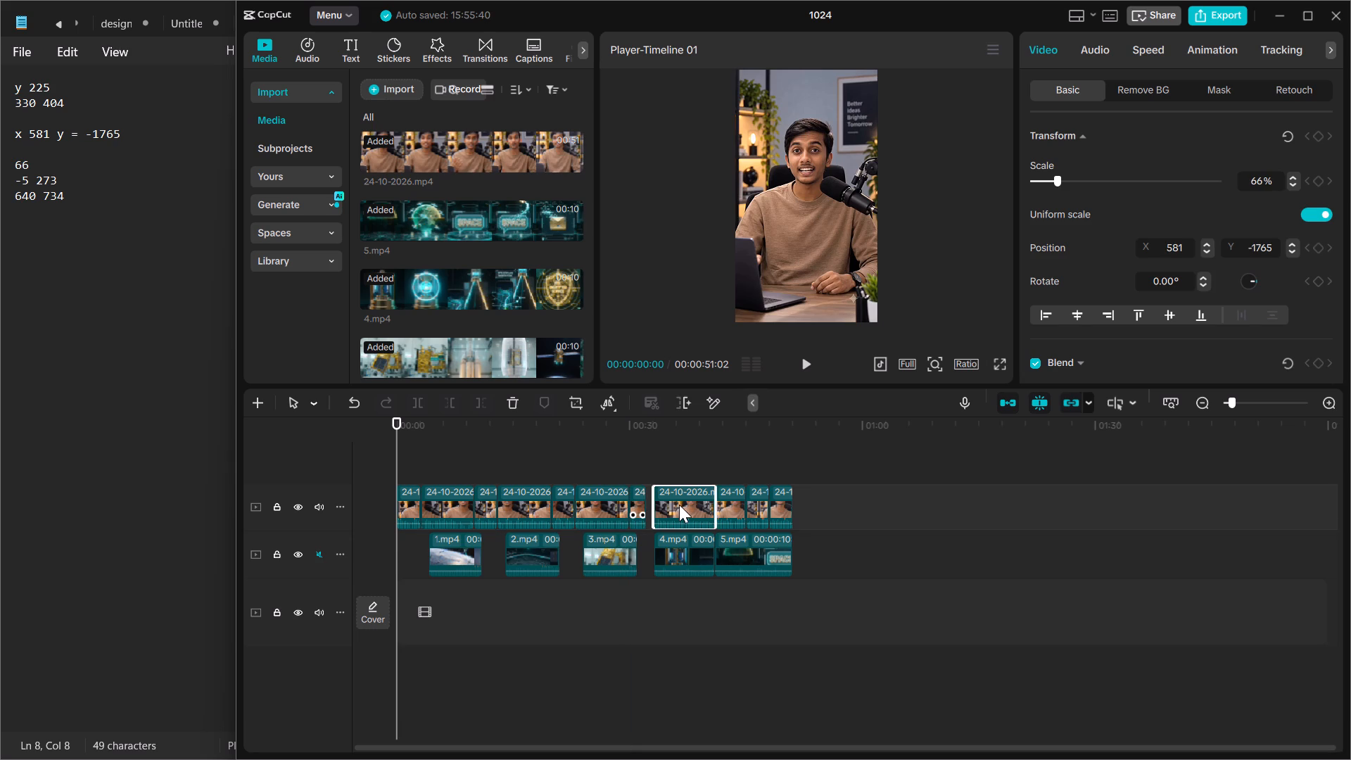
left_click_drag(679, 505, 671, 505)
left_click(731, 507)
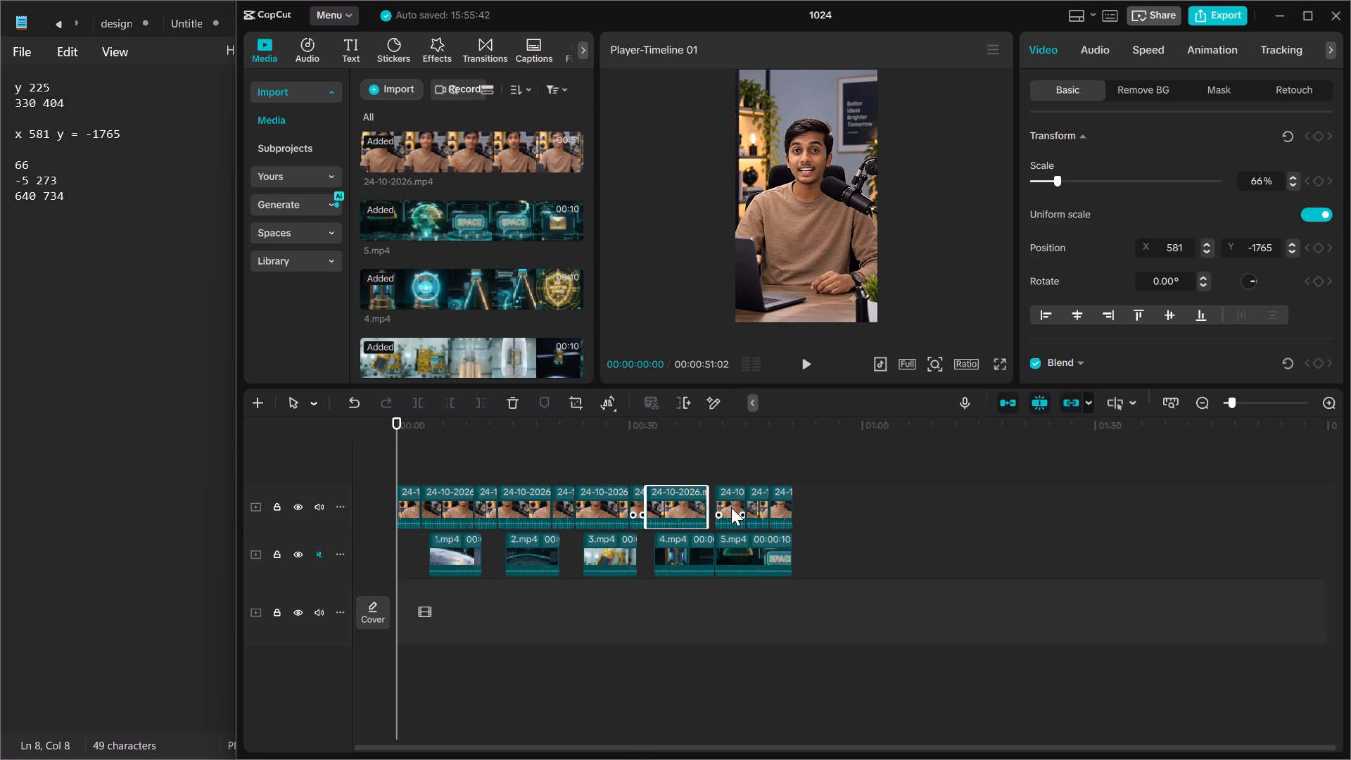
left_click_drag(731, 507, 721, 509)
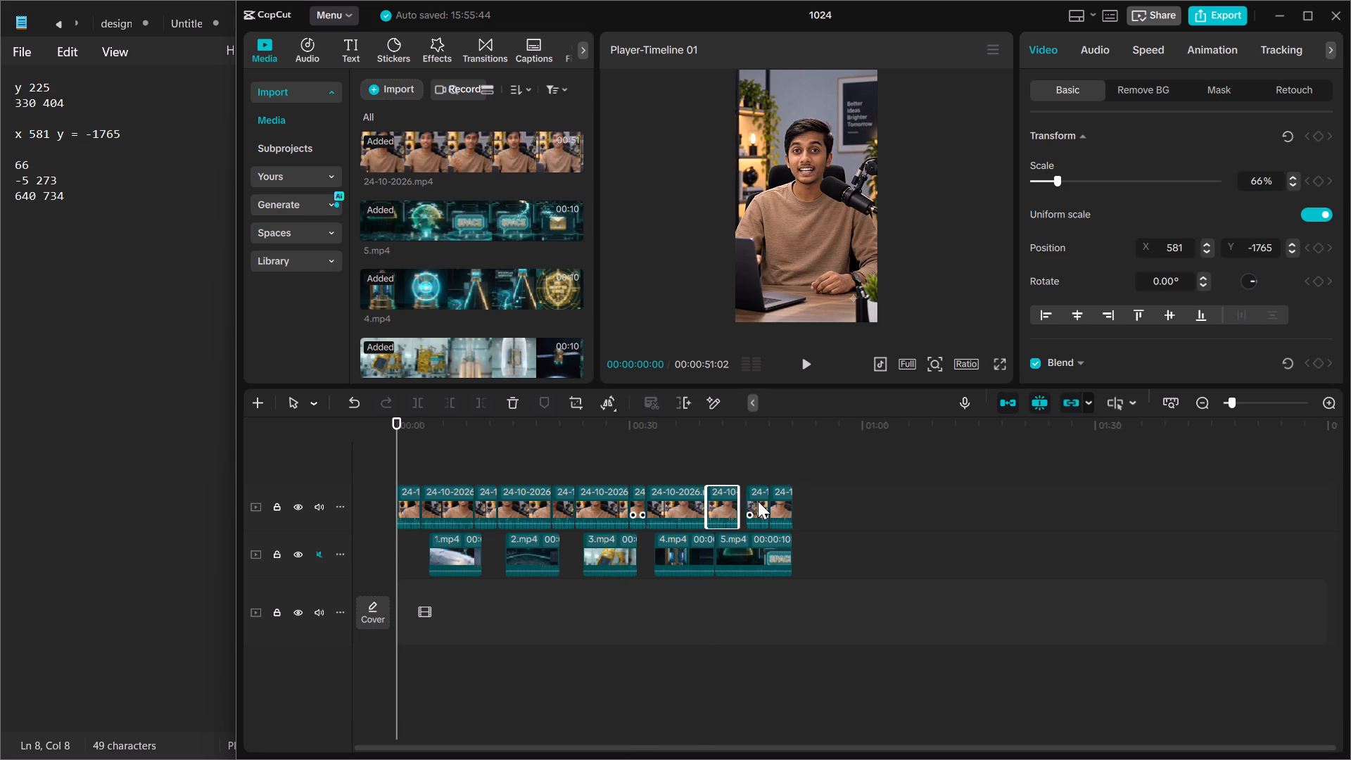
left_click(758, 501)
left_click_drag(758, 501, 749, 502)
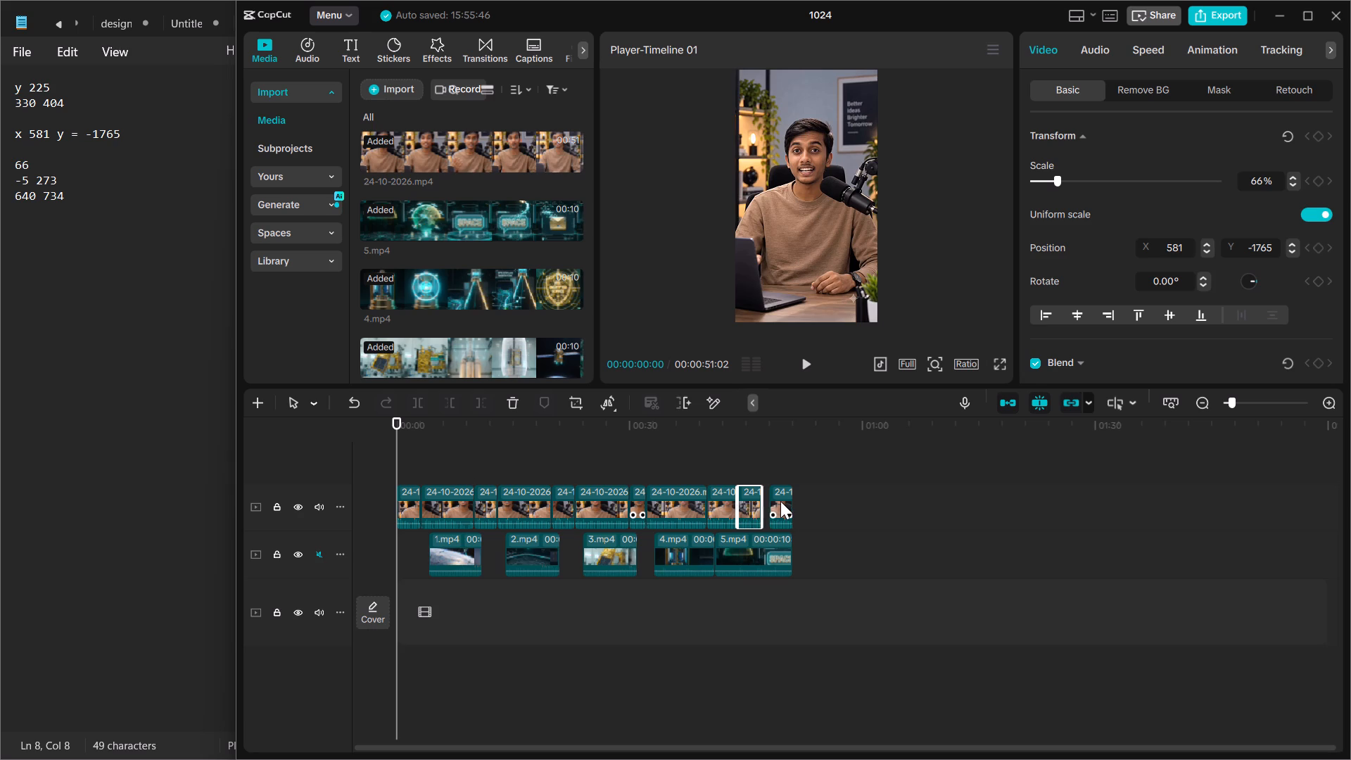
left_click(780, 501)
left_click_drag(780, 501, 775, 503)
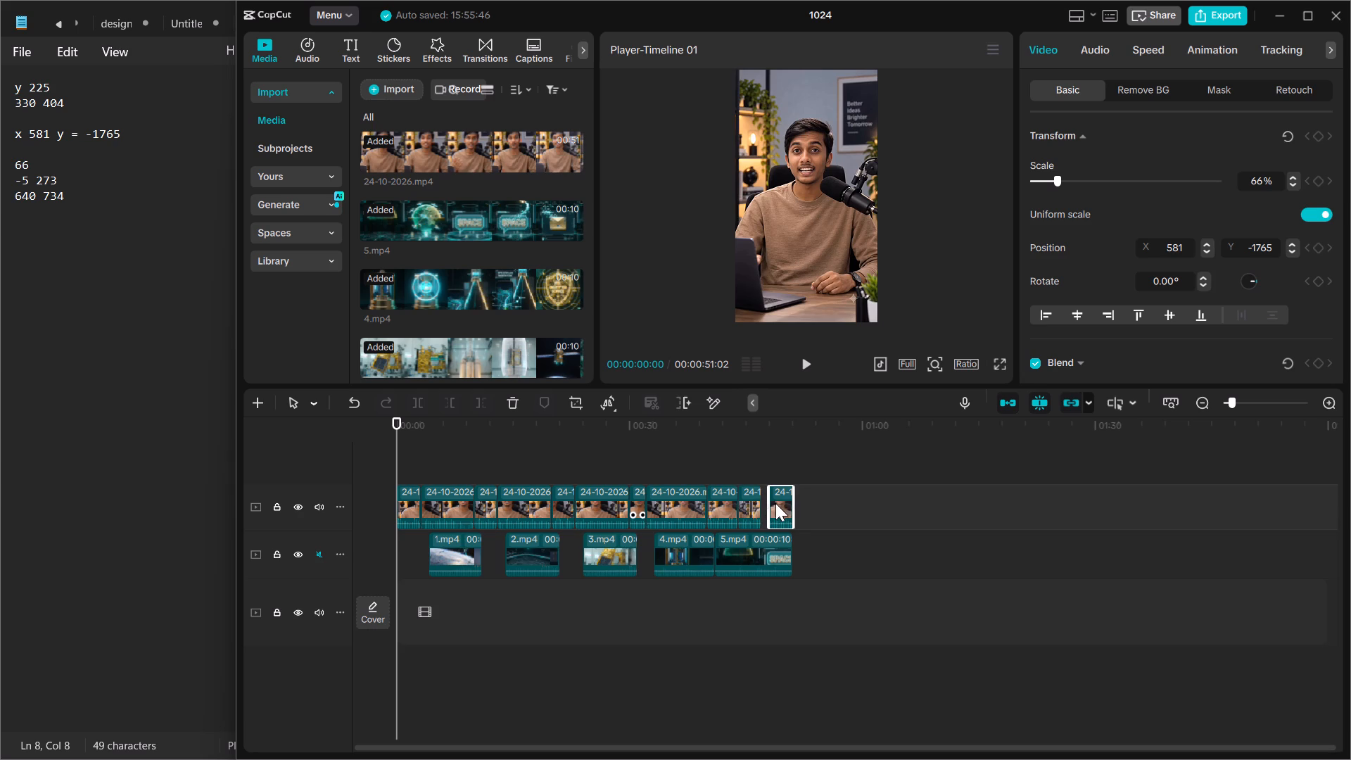
left_click_drag(775, 503, 772, 504)
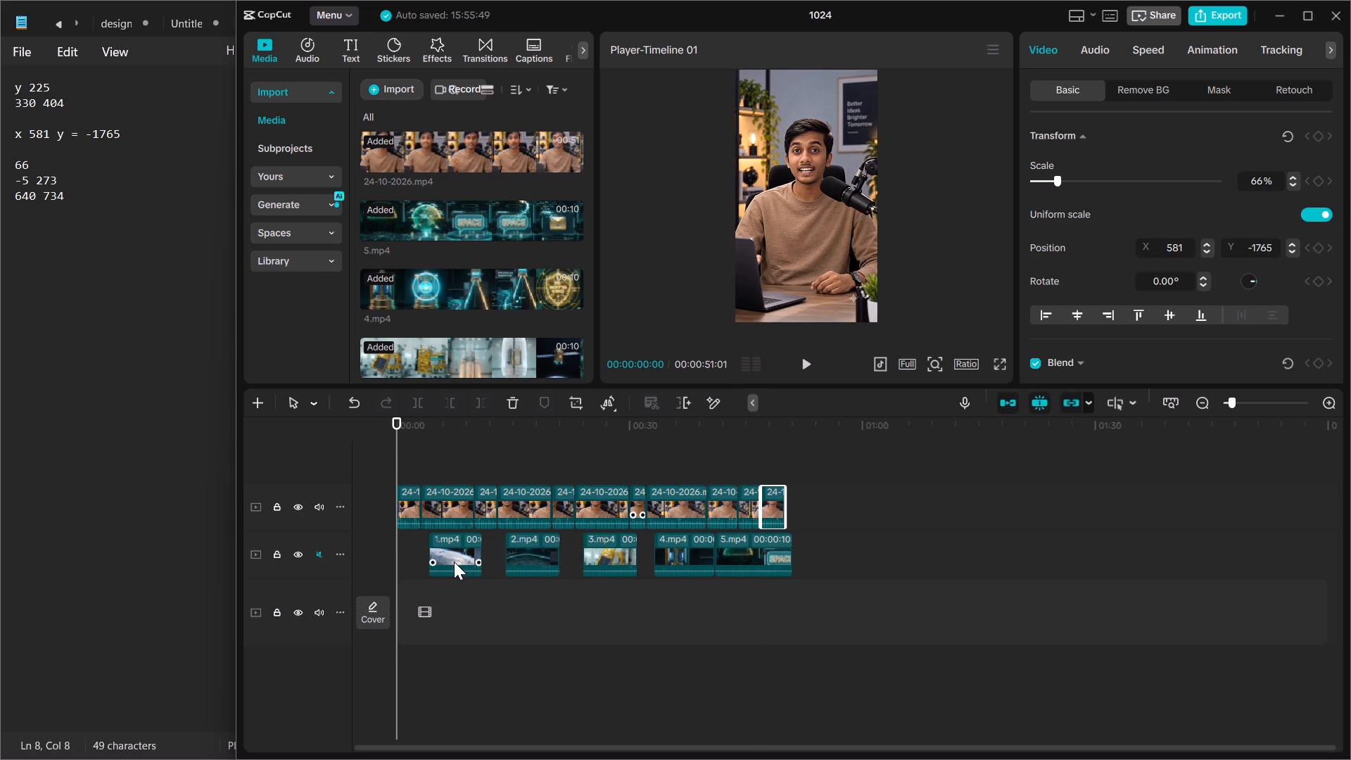
Move B-roll clips 1.mp4, 2.mp4 and 3.mp4 earlier to line up with the second, fourth and sixth avatar segments.
left_click(452, 562)
left_click(452, 562)
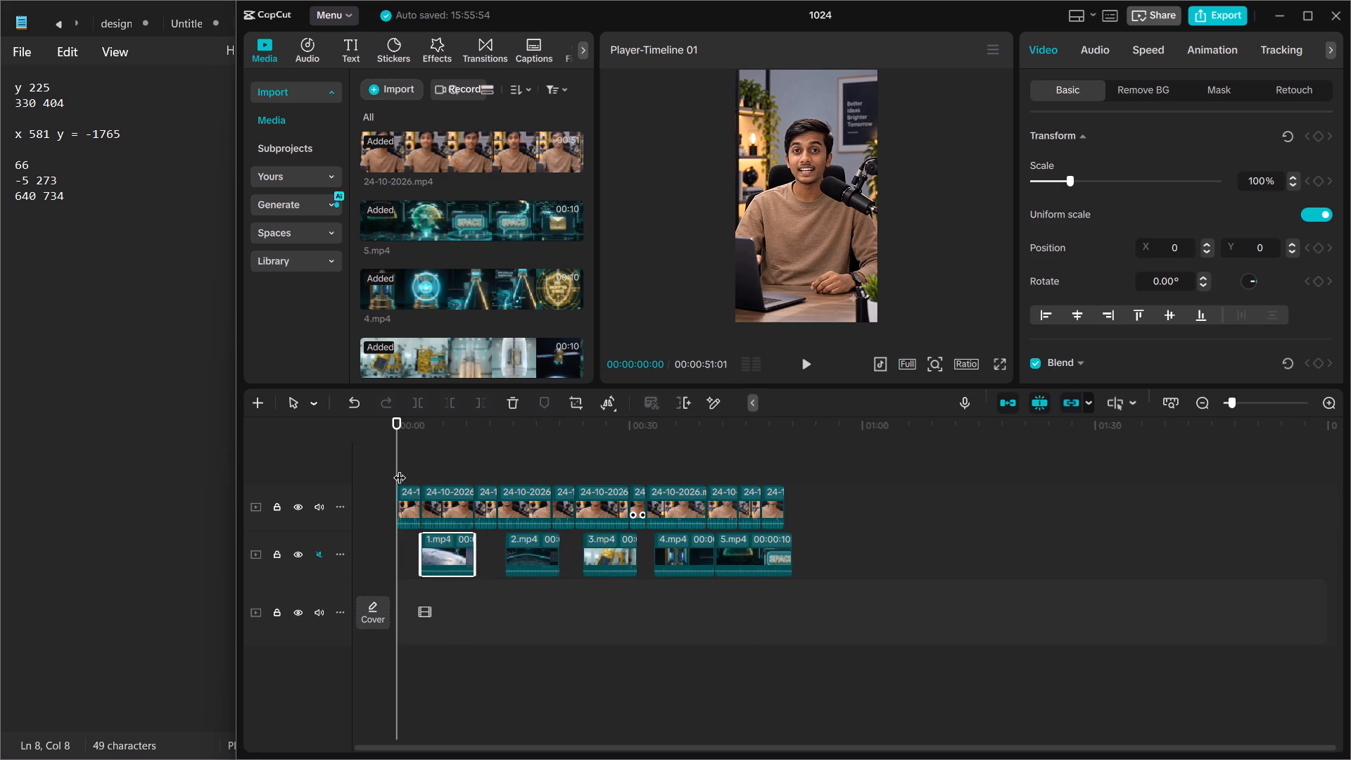
left_click_drag(400, 469, 421, 469)
left_click(439, 560)
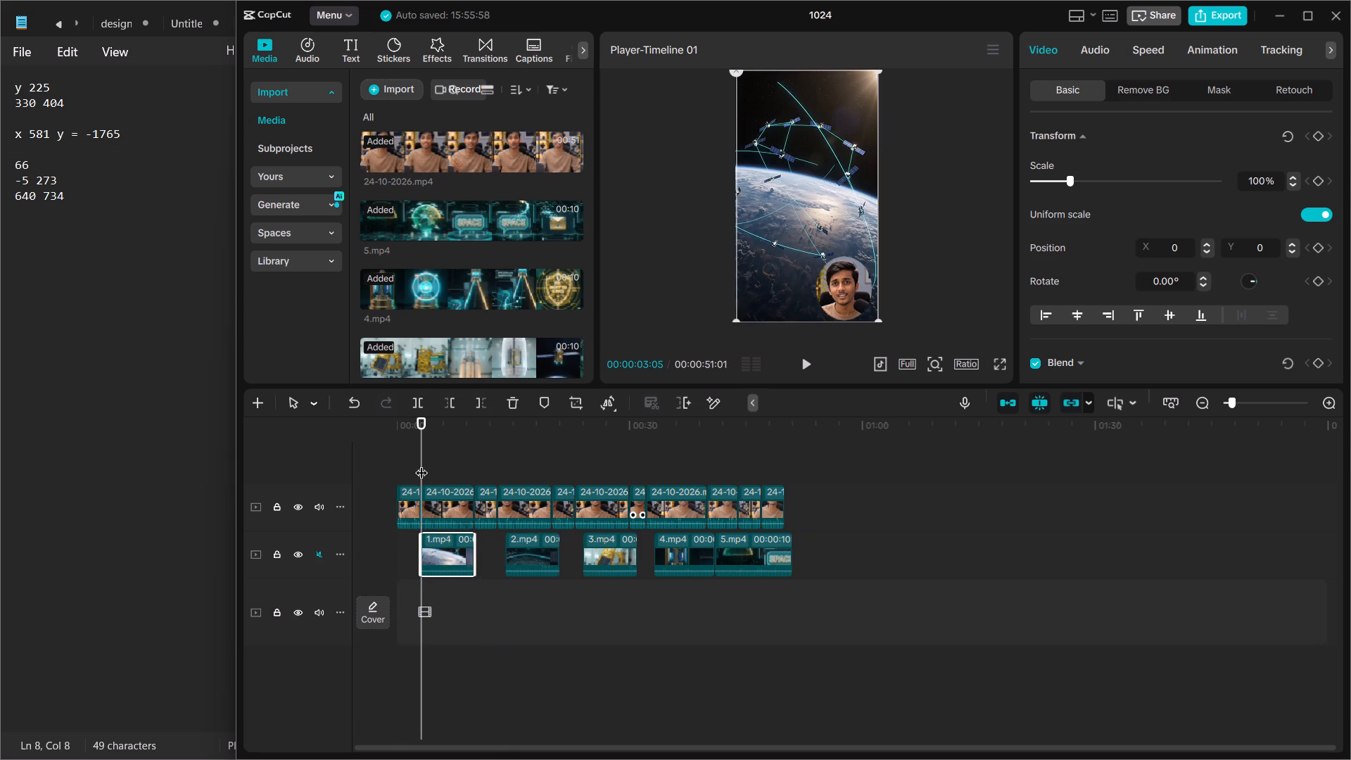
left_click_drag(420, 462, 497, 473)
left_click_drag(521, 544, 512, 544)
left_click_drag(498, 463, 576, 467)
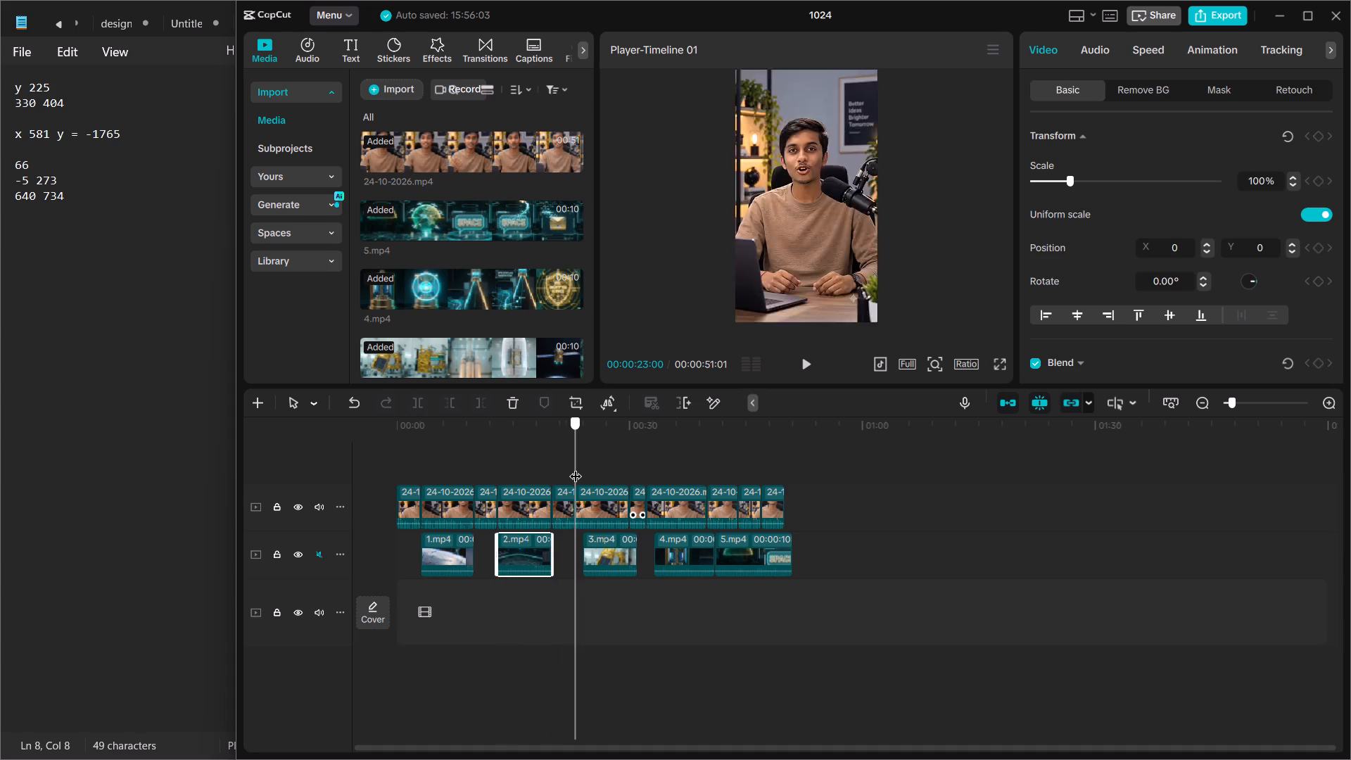
left_click_drag(576, 467, 577, 468)
left_click_drag(599, 545, 589, 545)
Move 4.mp4 earlier to align with the eighth avatar segment, and 5.mp4 to start right after it at 00:00:40:00.
left_click_drag(571, 443, 639, 448)
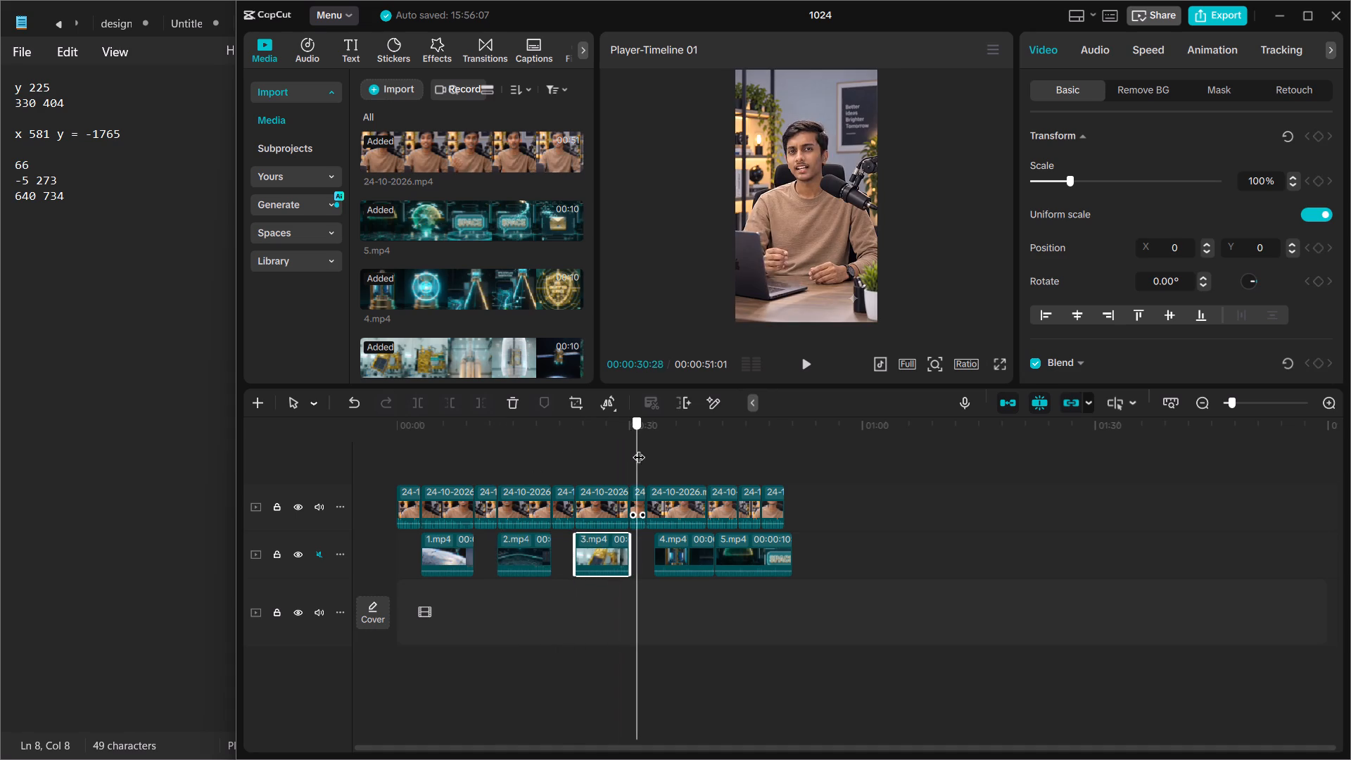
left_click_drag(639, 448, 647, 450)
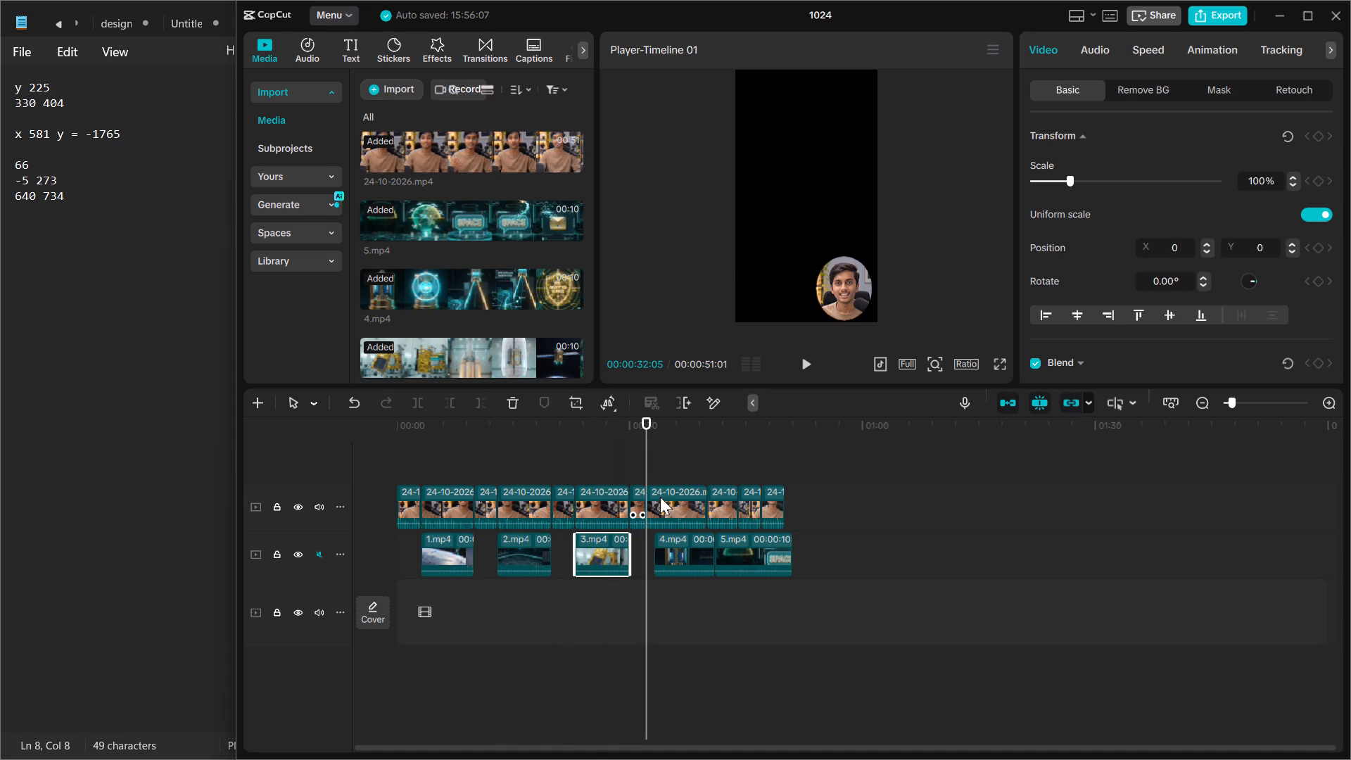
left_click_drag(680, 562, 670, 562)
left_click_drag(643, 452, 700, 455)
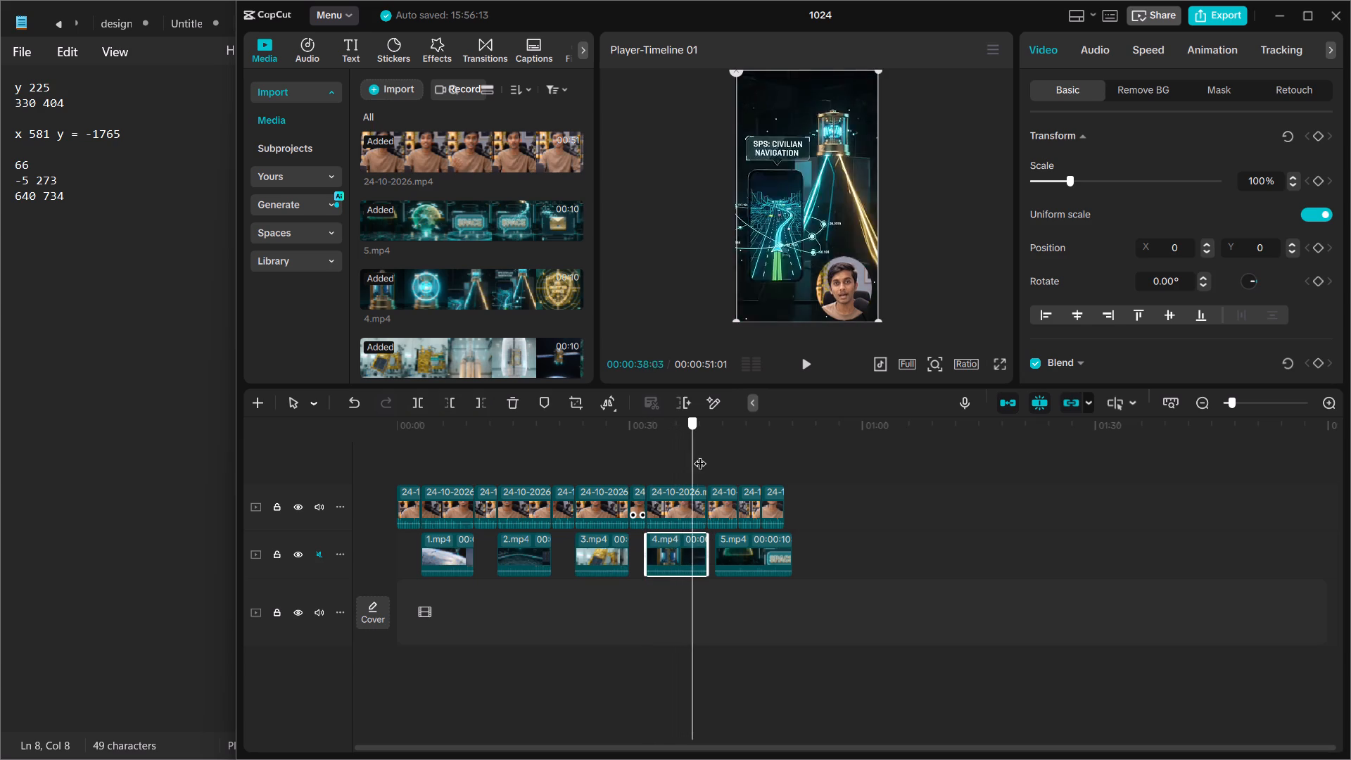
left_click_drag(700, 455, 711, 457)
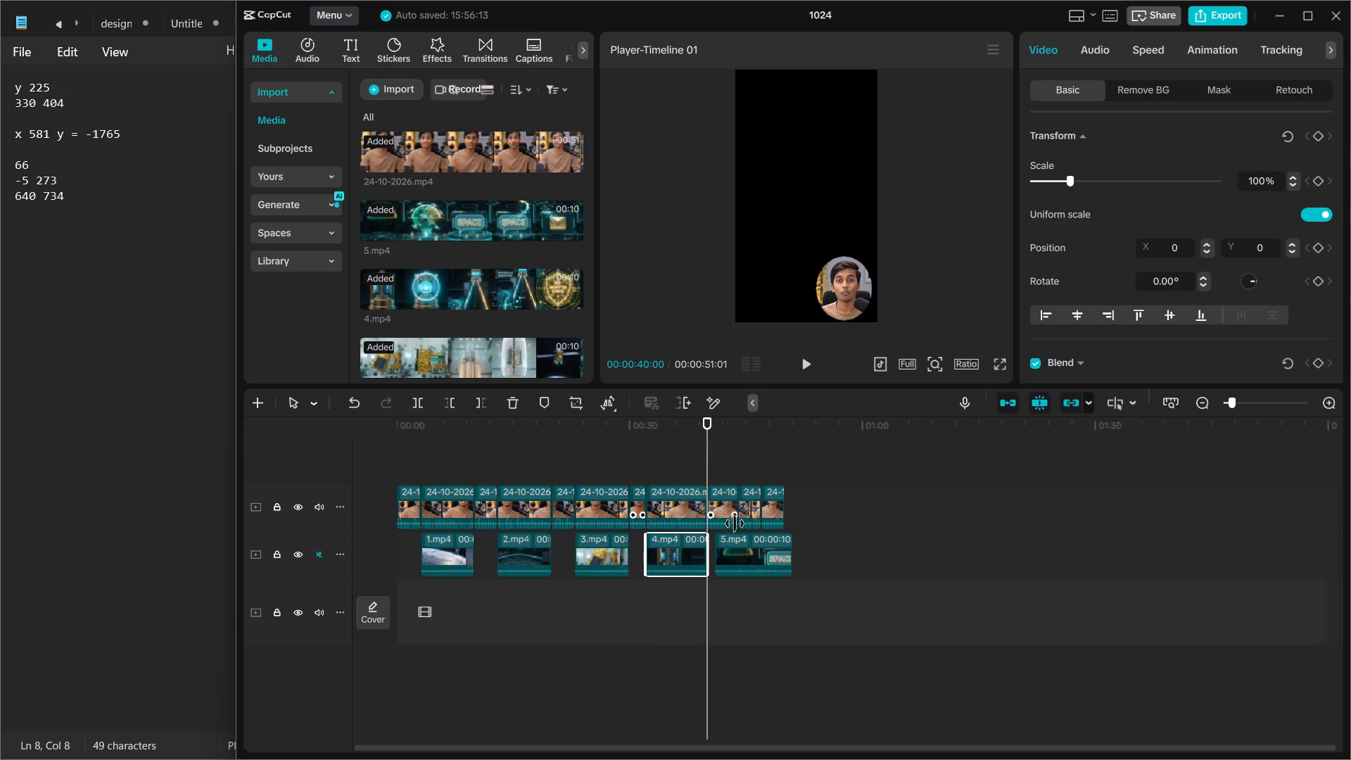
left_click_drag(741, 541, 732, 541)
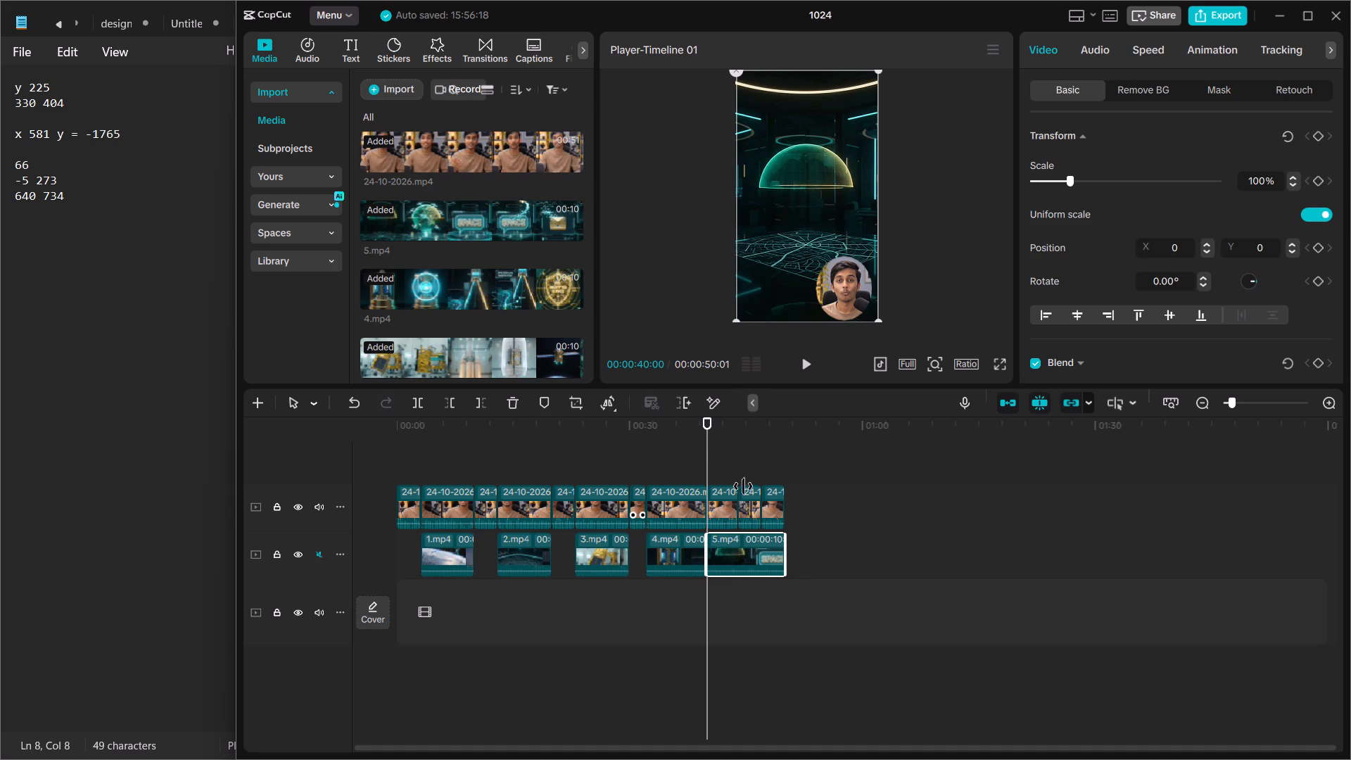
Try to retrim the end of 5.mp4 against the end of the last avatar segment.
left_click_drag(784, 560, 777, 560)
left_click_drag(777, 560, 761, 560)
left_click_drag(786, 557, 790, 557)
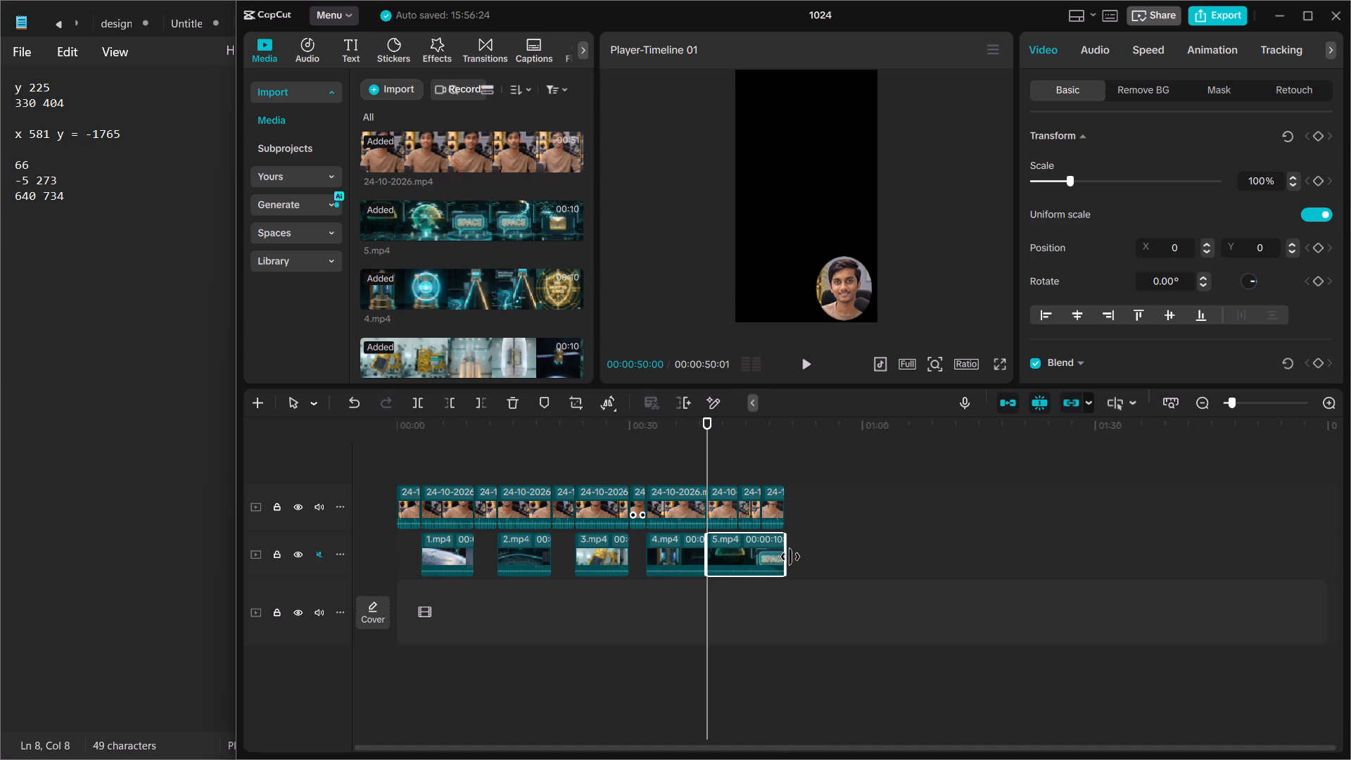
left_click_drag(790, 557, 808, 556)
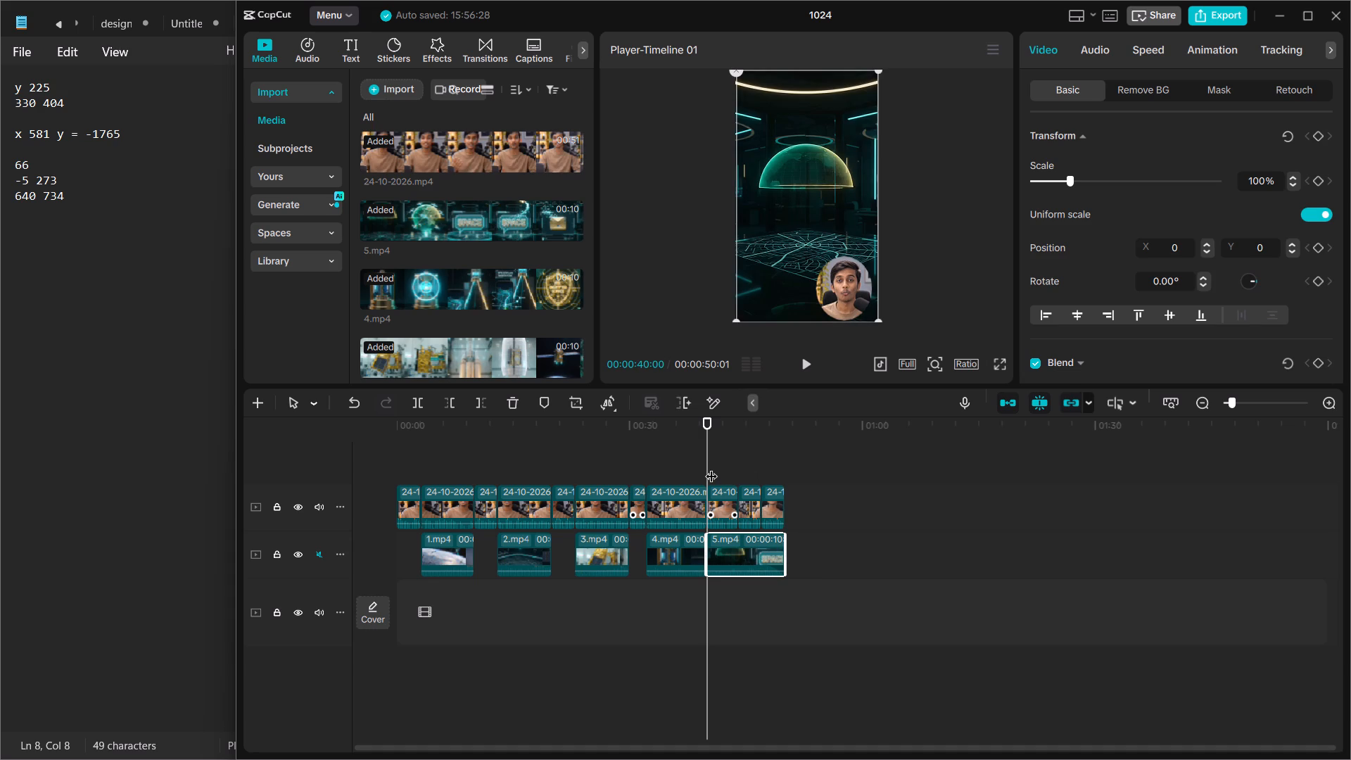
Scrub through the 5.mp4 section to the end of the timeline to check the last avatar inset against the B-roll.
left_click_drag(710, 457, 747, 463)
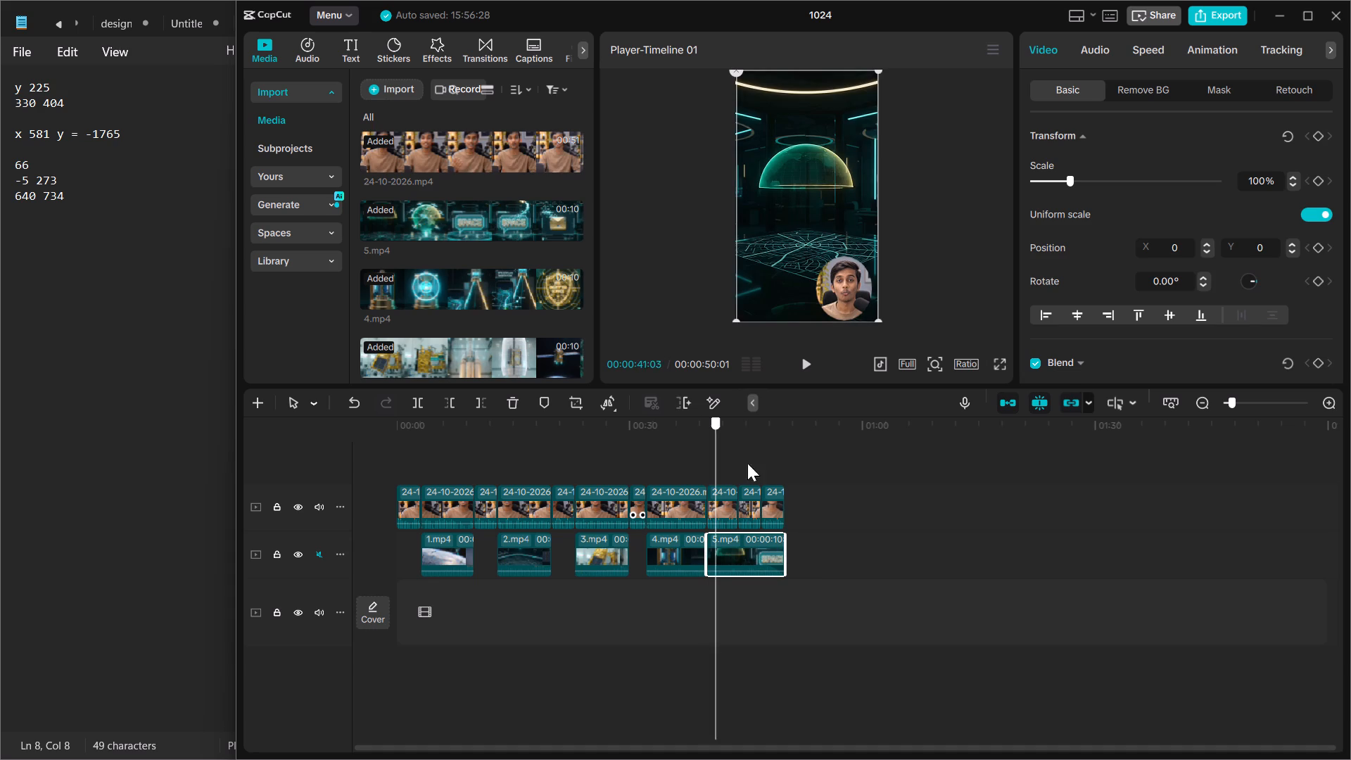
left_click_drag(747, 463, 798, 474)
left_click_drag(788, 466, 768, 466)
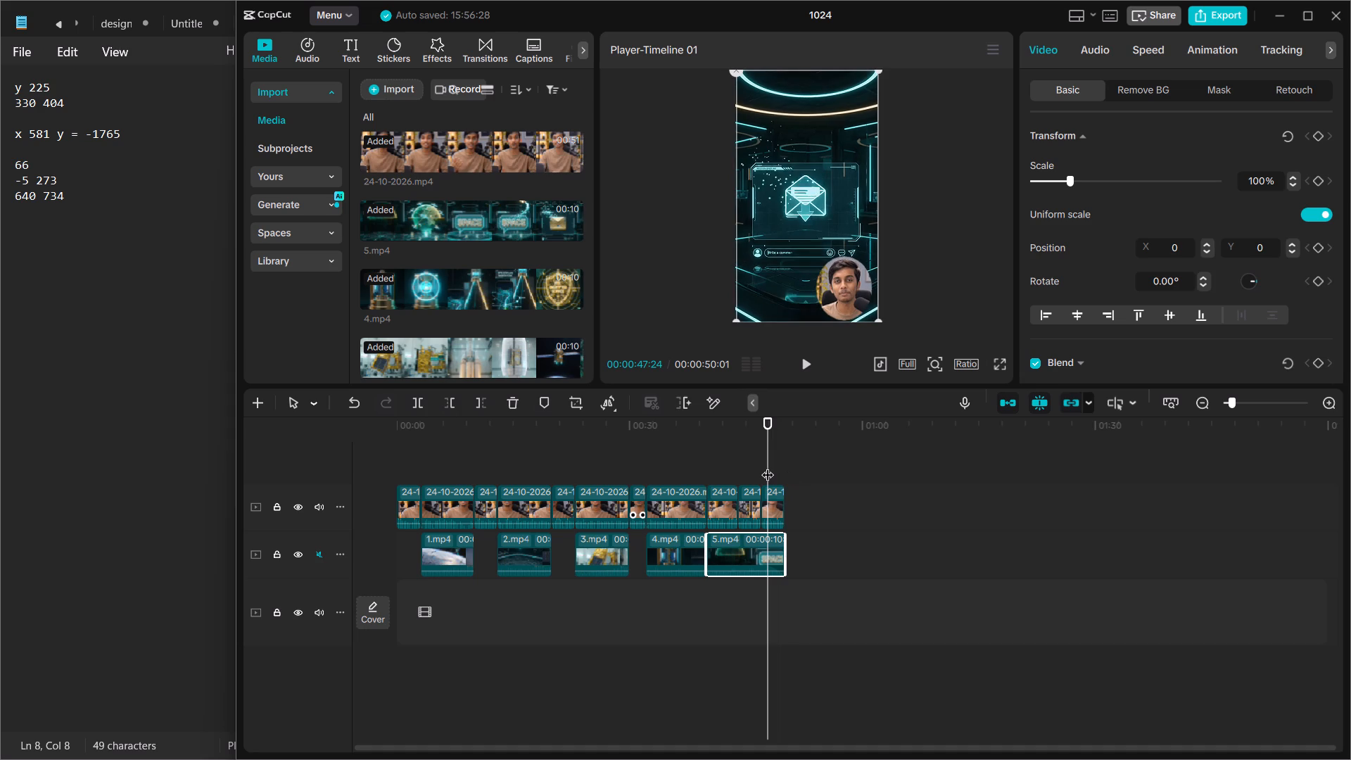
left_click(780, 507)
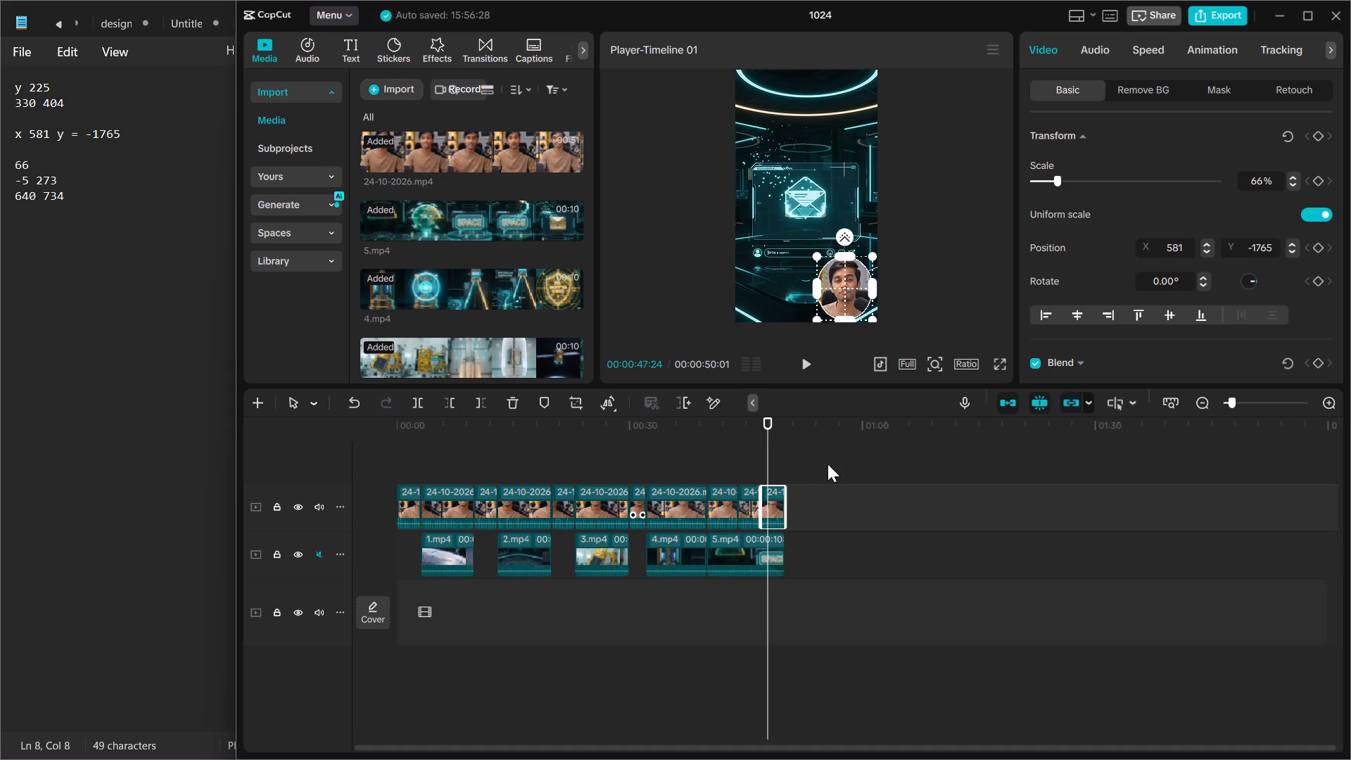
key("Left")
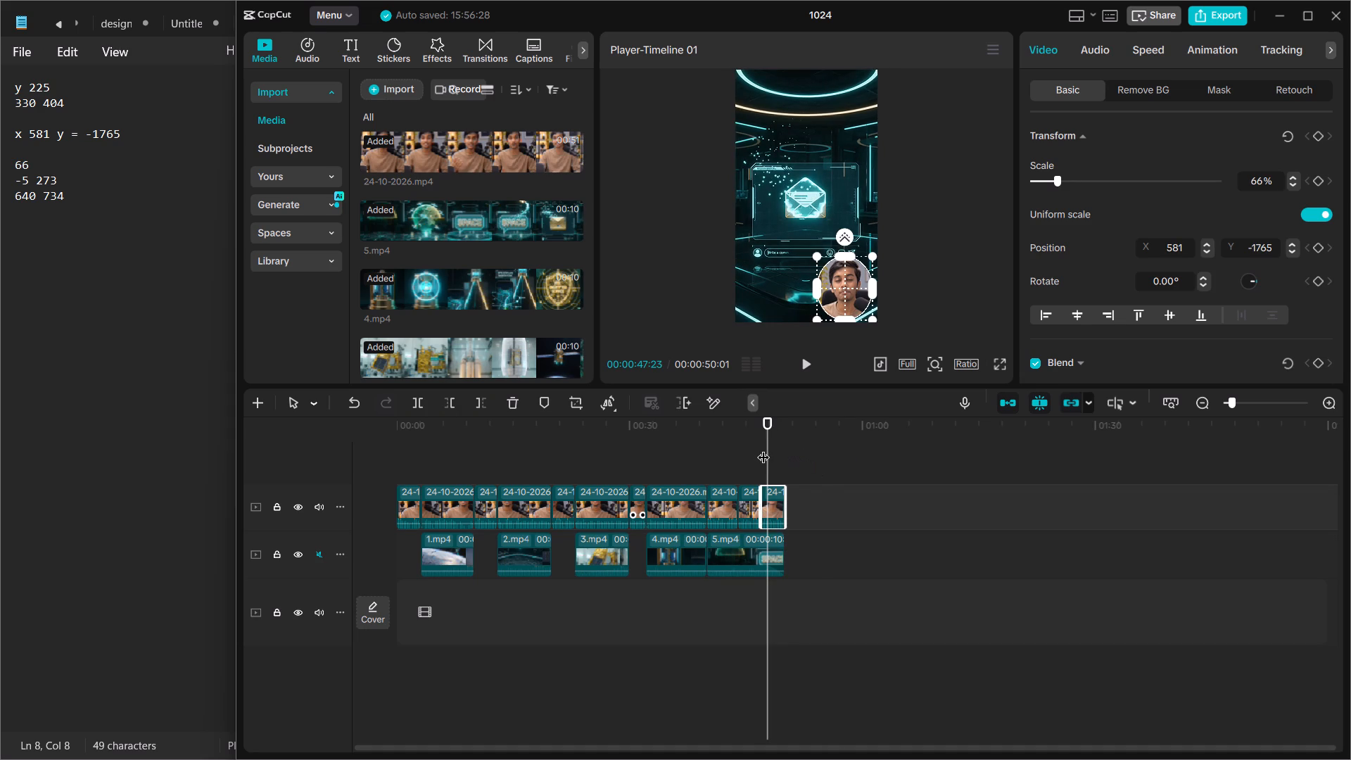
left_click_drag(767, 448, 770, 448)
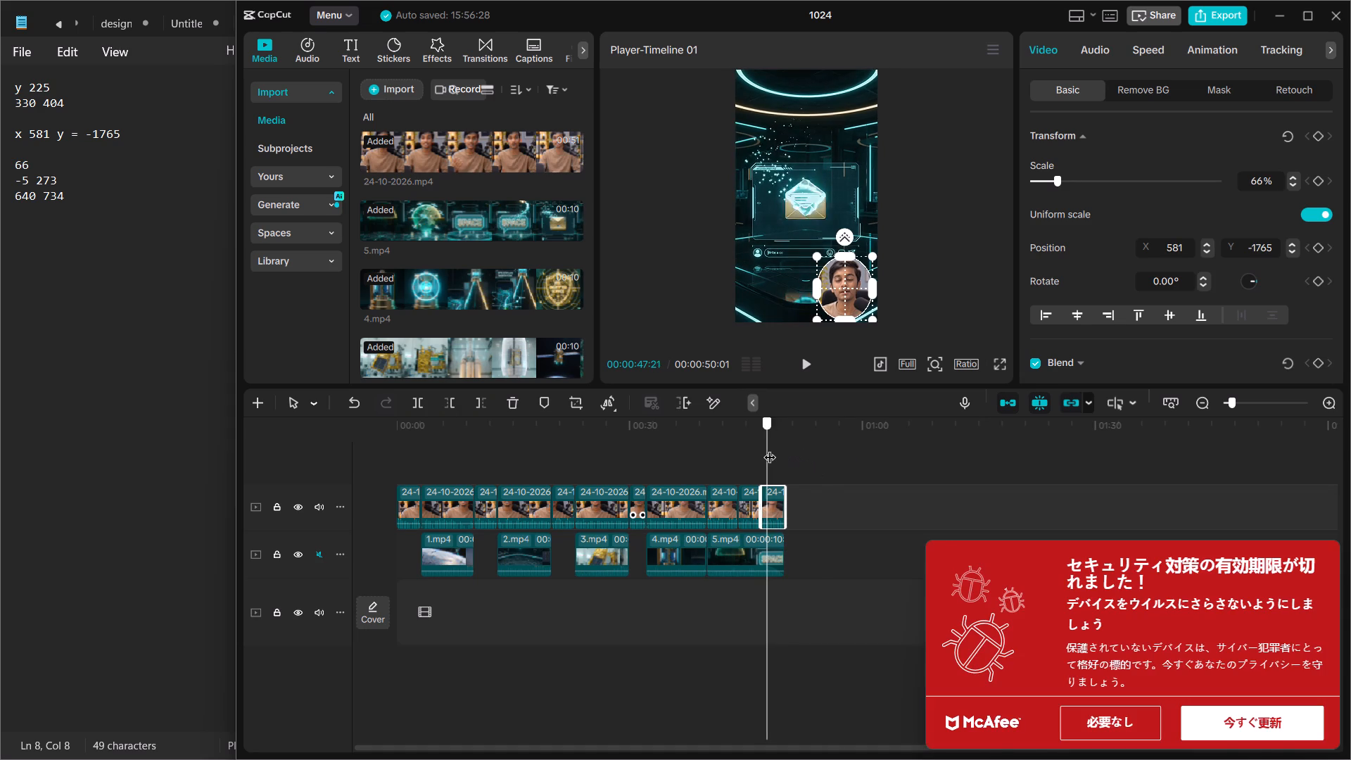
left_click_drag(770, 448, 787, 448)
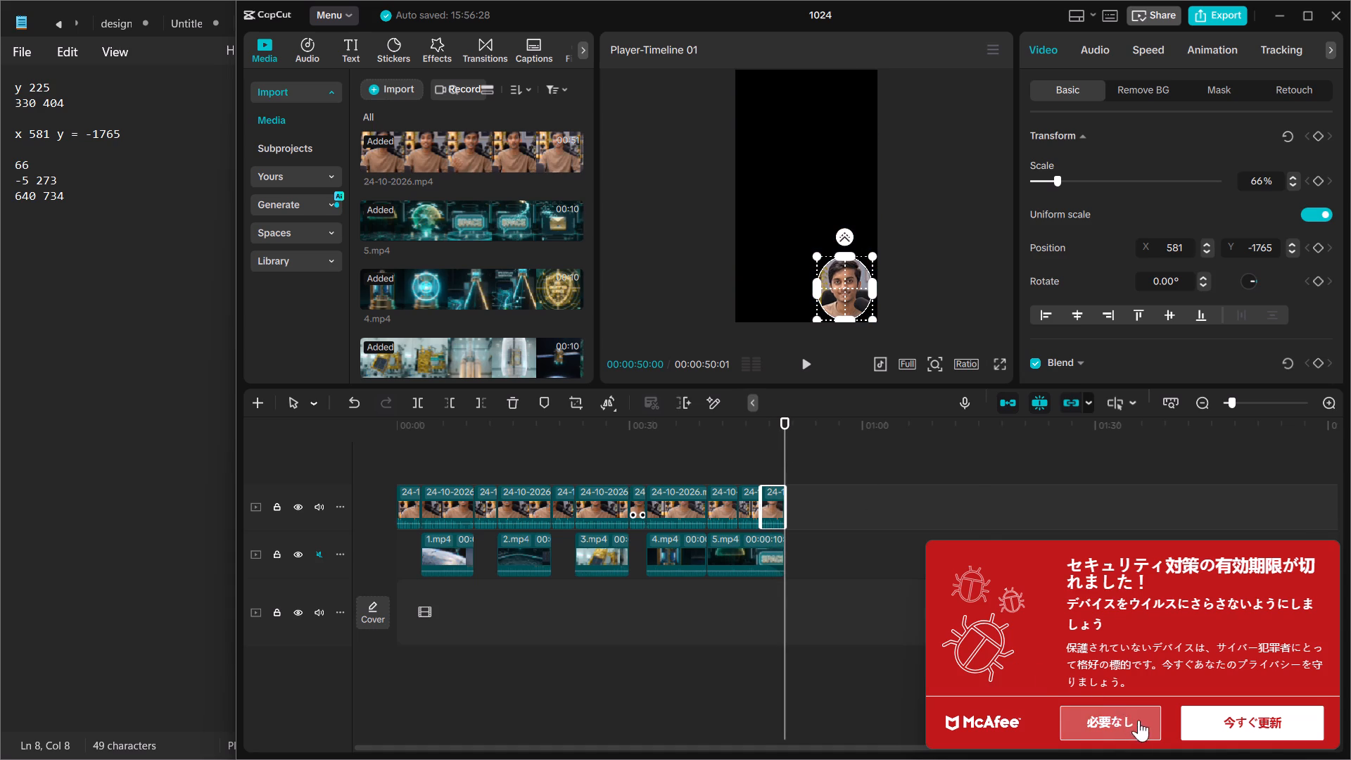
Dismiss the McAfee security notification.
left_click(1106, 730)
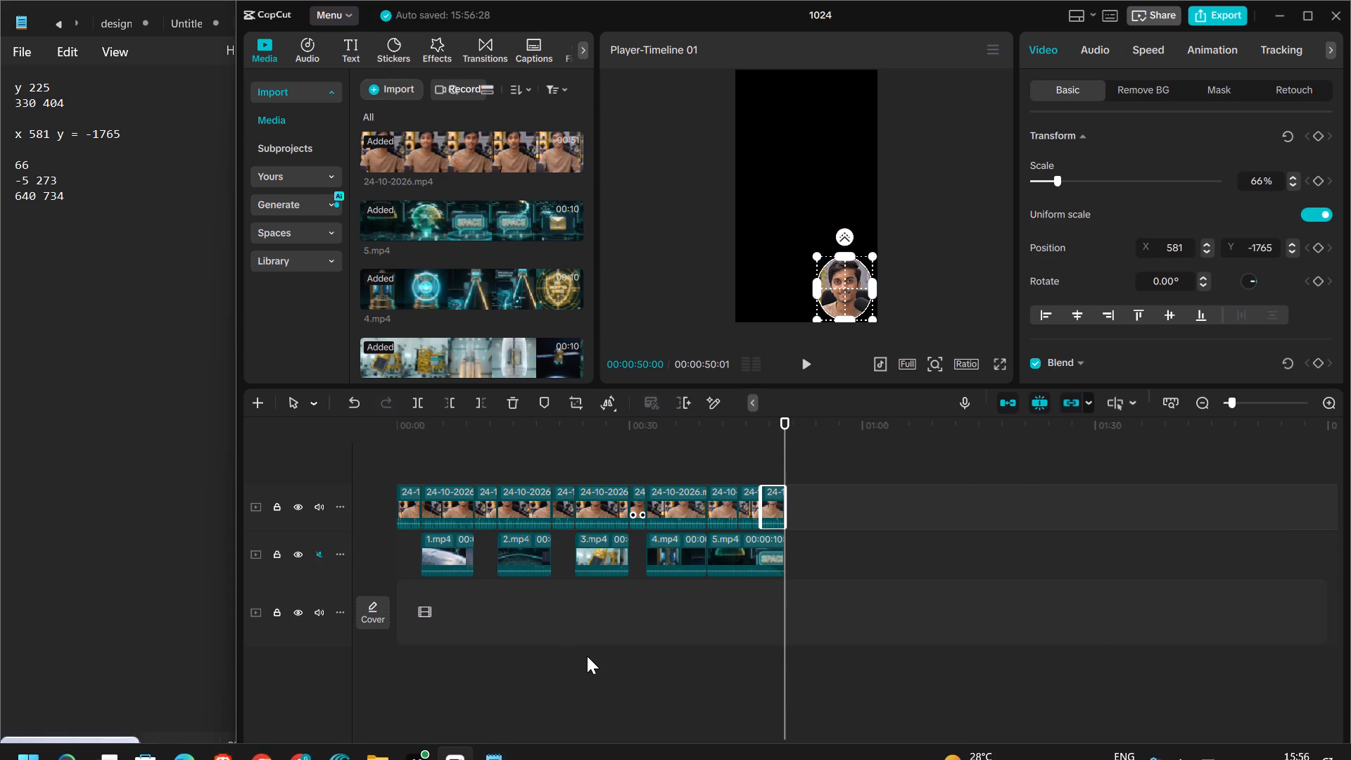
Play the reel from the start and place Screenshot 2026-10-24 153316.png on a new track above the avatar segments at 00:00:04:12.
left_click_drag(784, 436, 348, 473)
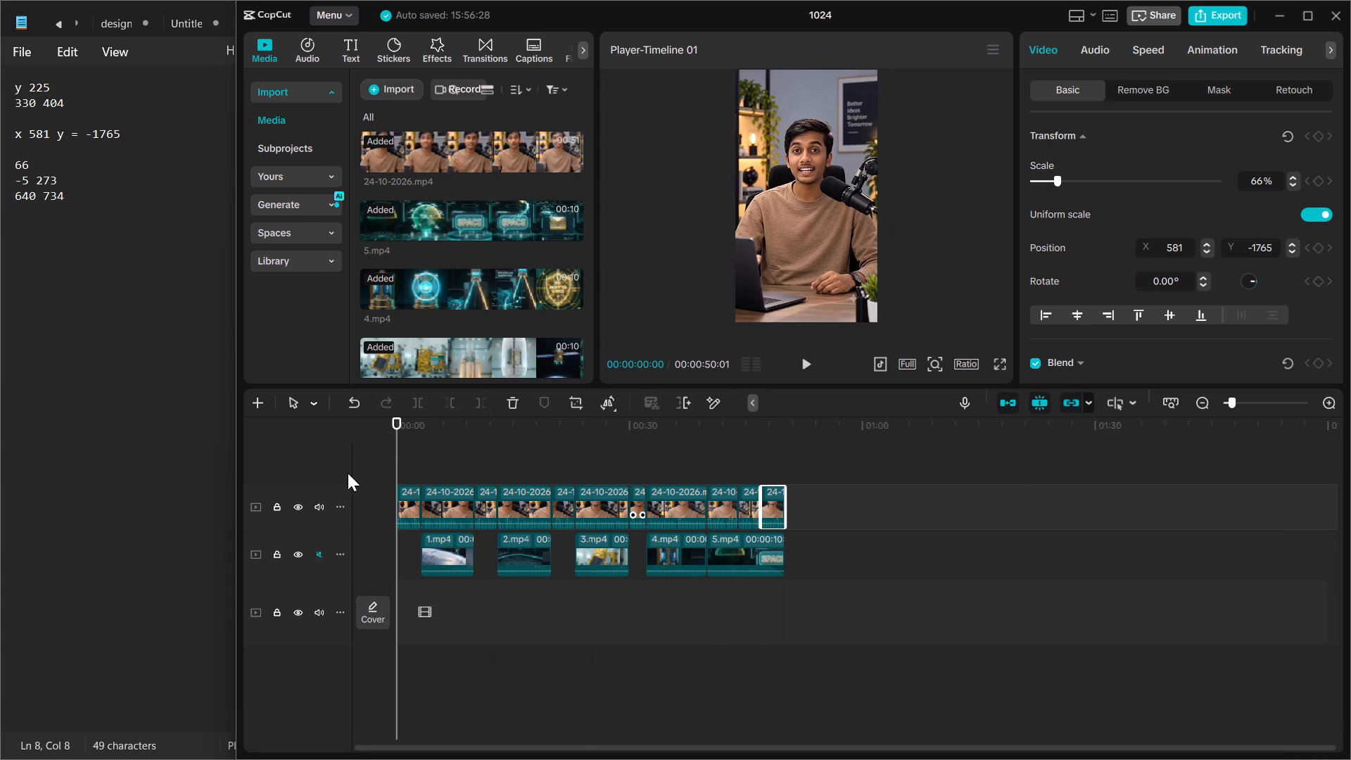
left_click(804, 367)
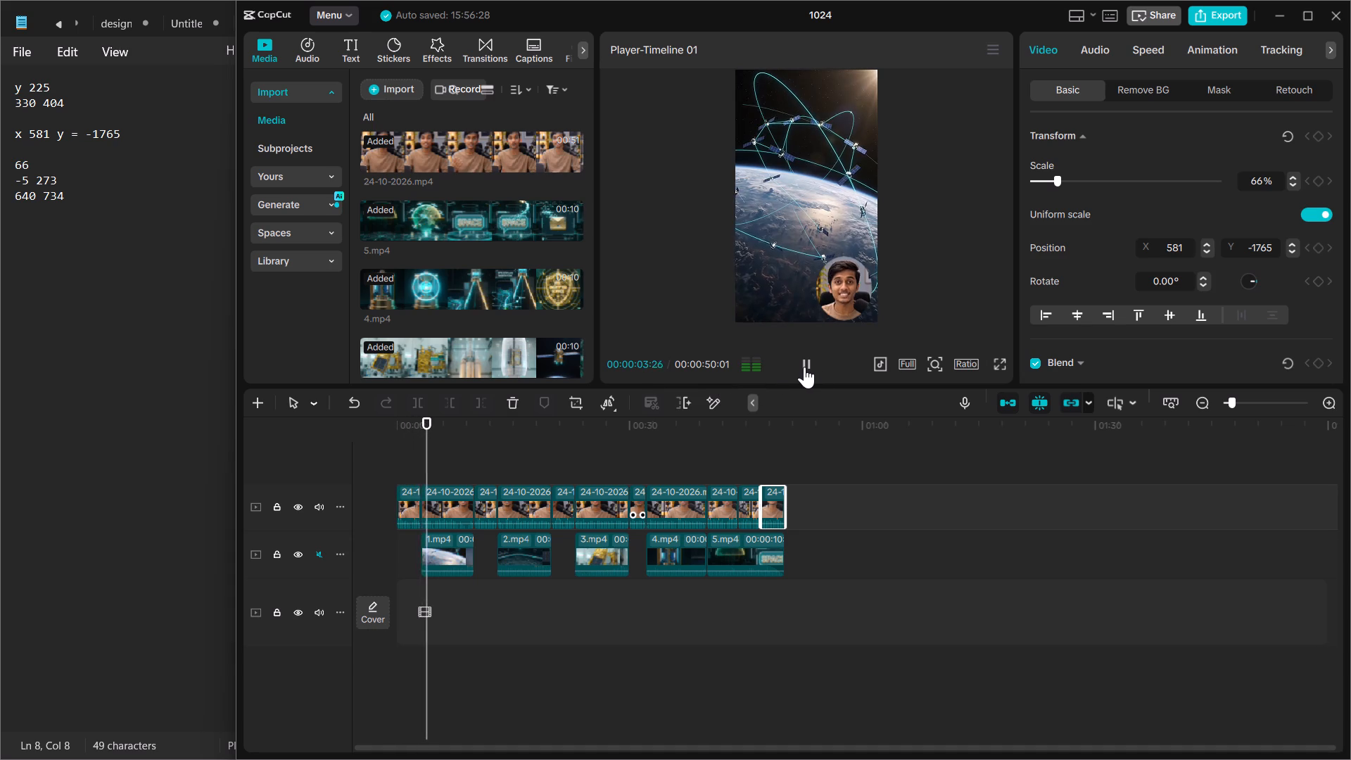
left_click(804, 367)
scroll(471, 308, "down", 1)
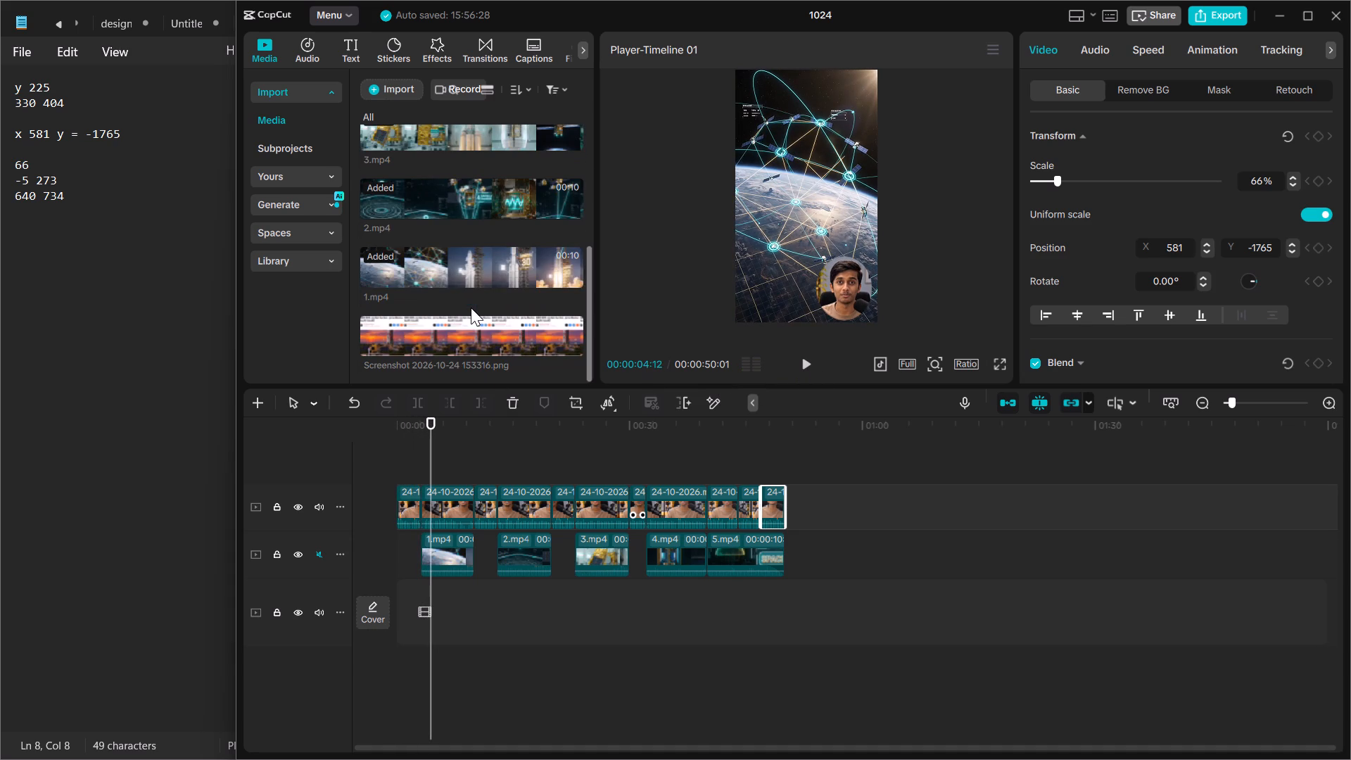
scroll(471, 308, "down", 1)
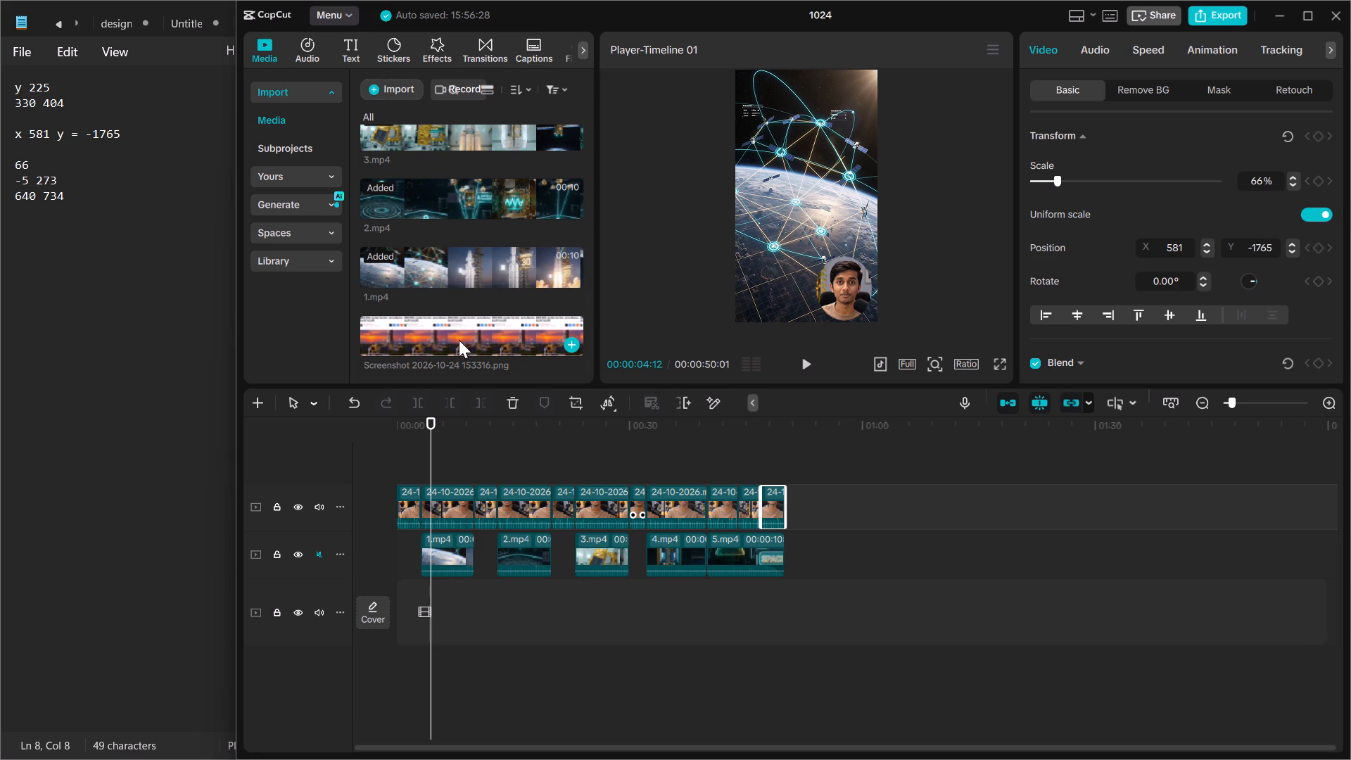
left_click_drag(459, 340, 437, 463)
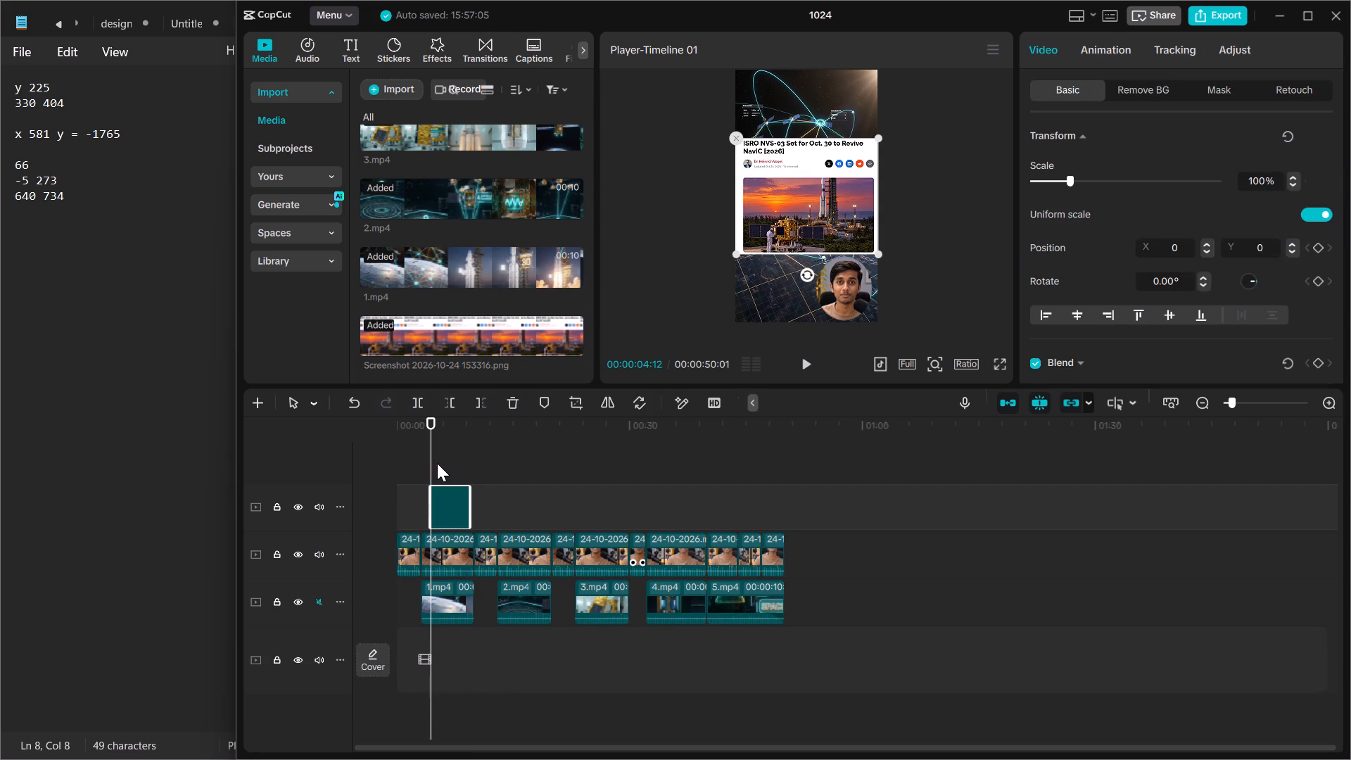
Trim the end of the news screenshot overlay to about the 6-second mark, playing the opening to judge its timing.
left_click_drag(467, 503, 459, 507)
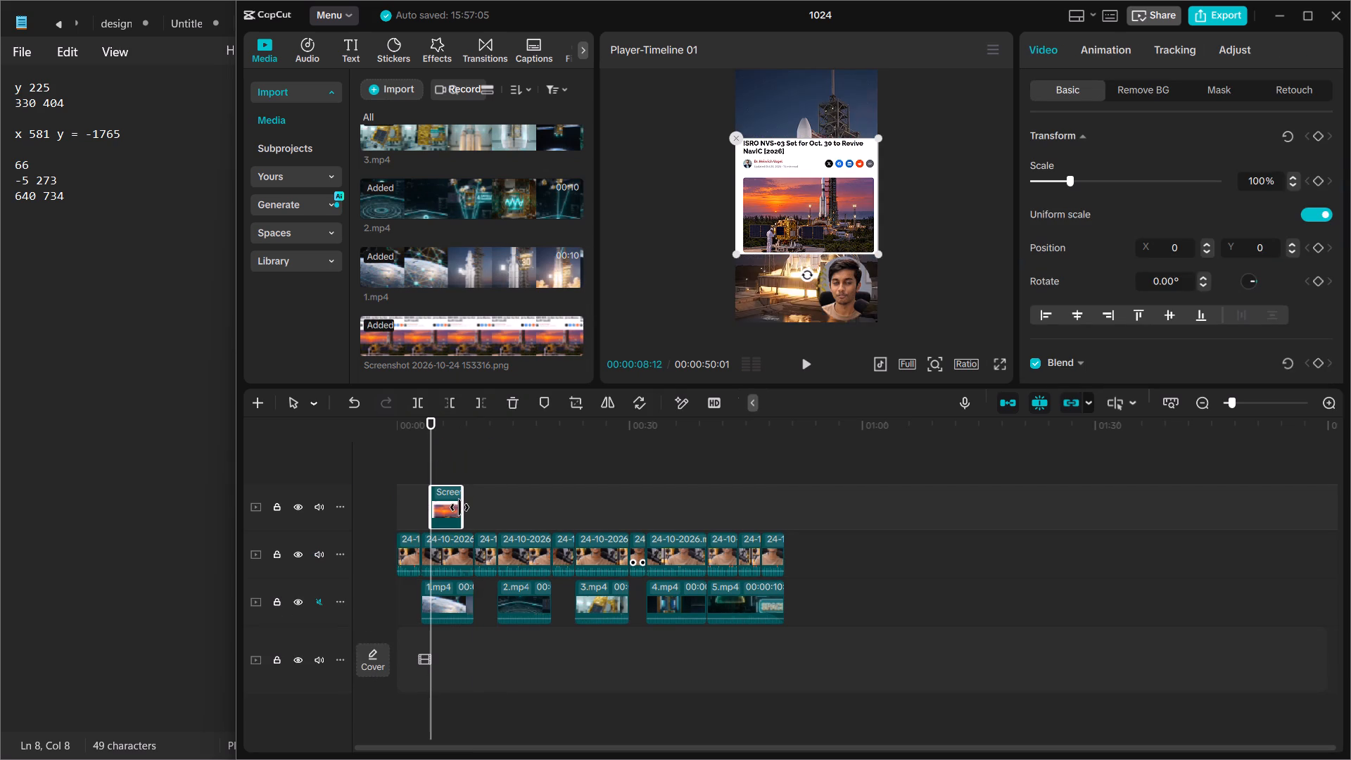
left_click_drag(459, 507, 455, 508)
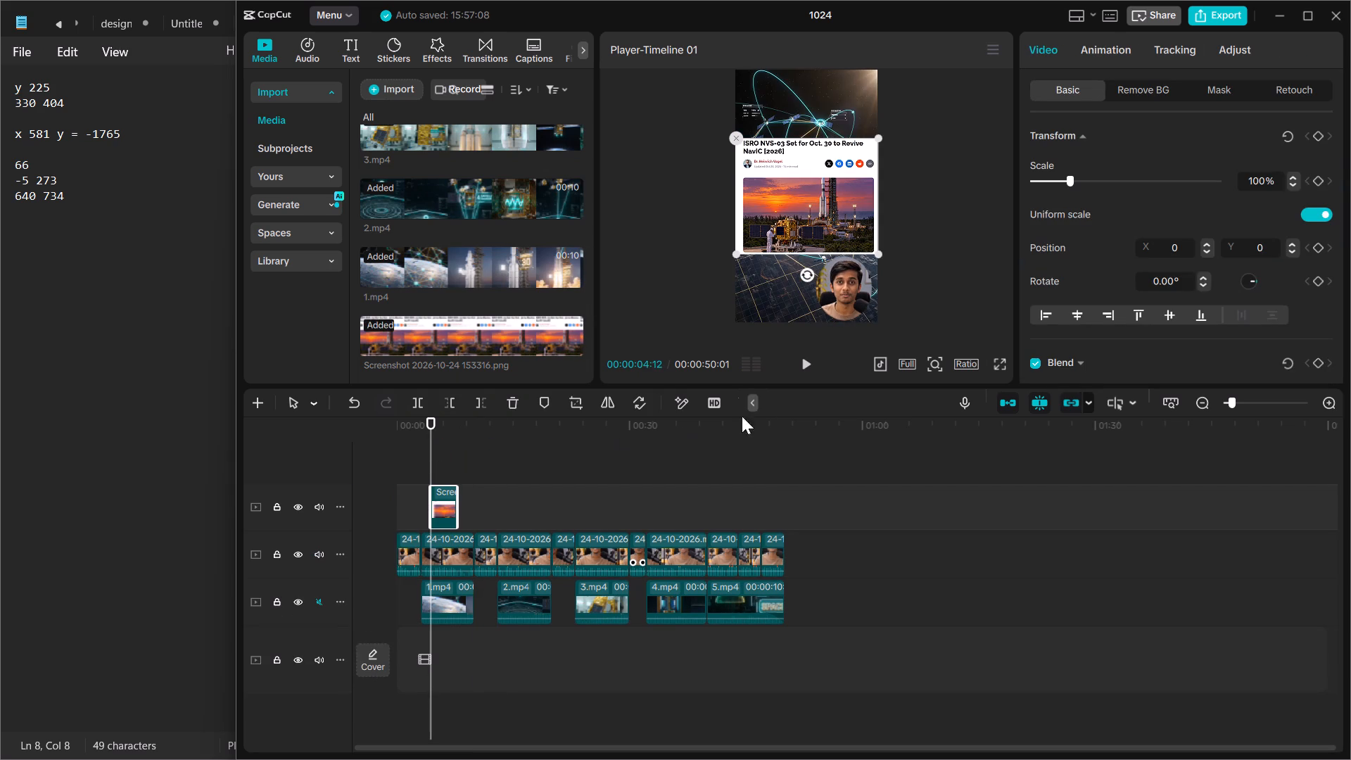
left_click_drag(428, 448, 412, 457)
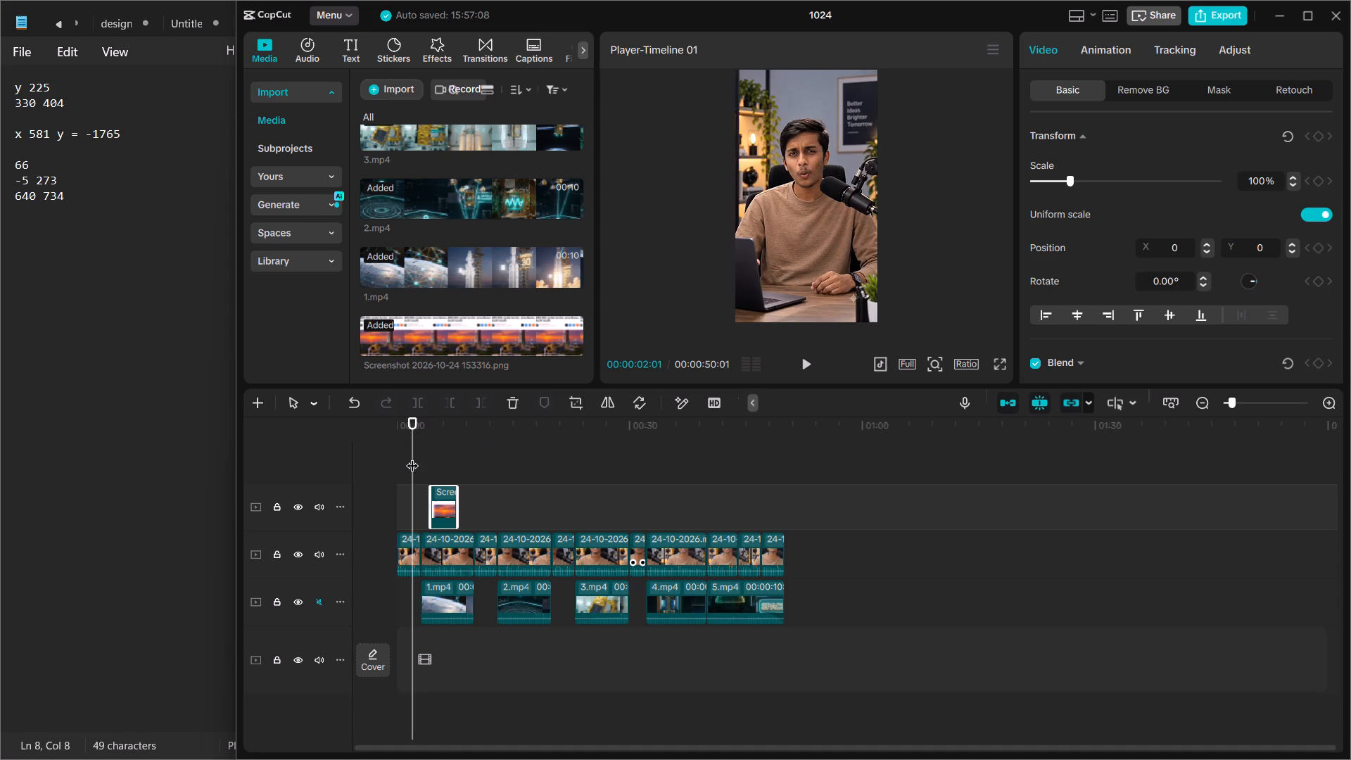
left_click_drag(412, 457, 372, 471)
left_click(812, 361)
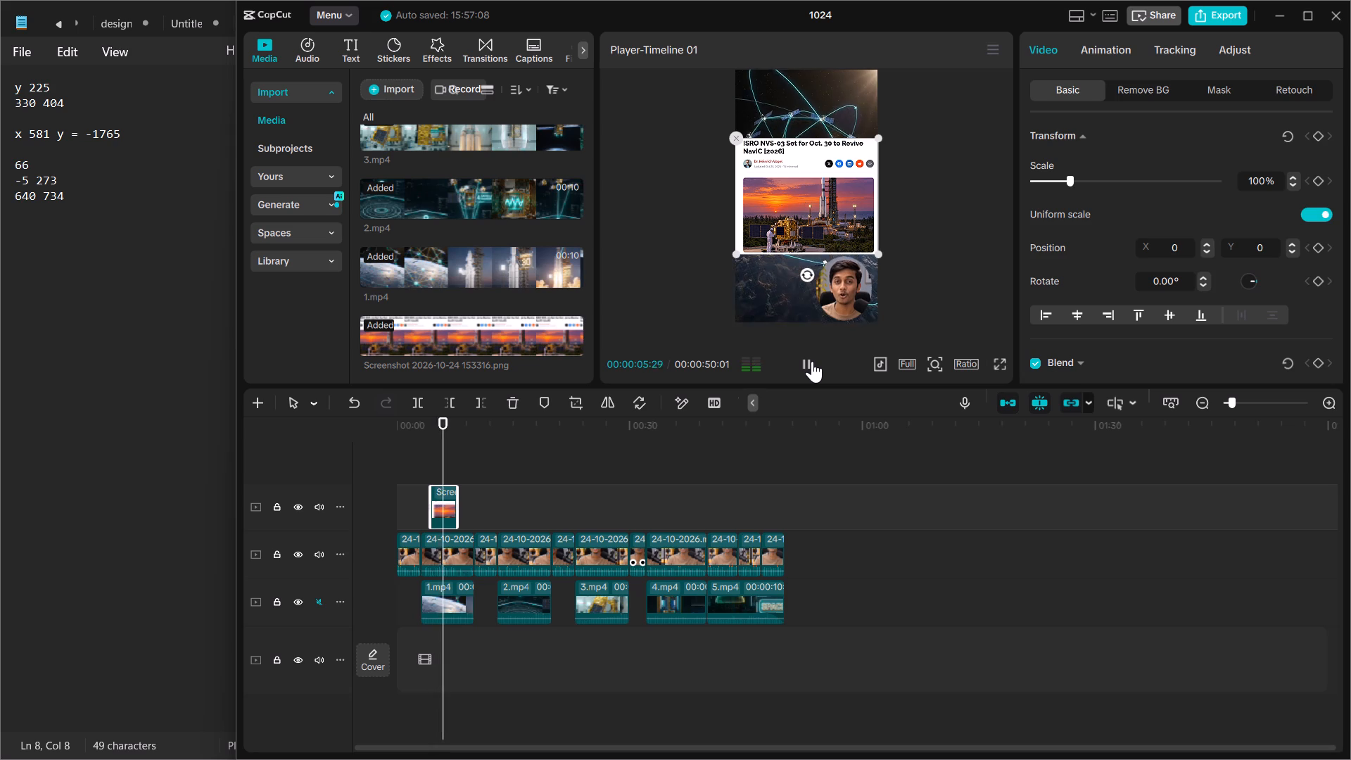
left_click(812, 361)
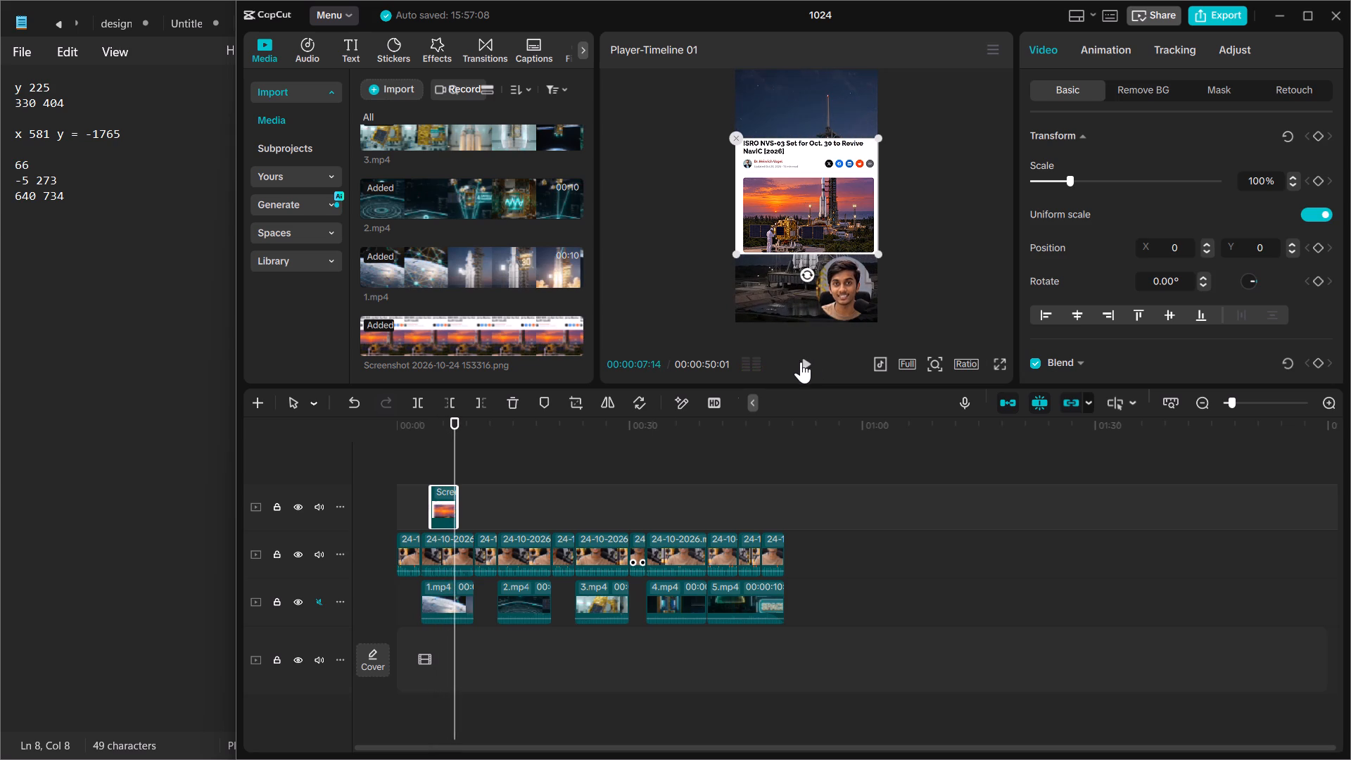
left_click_drag(455, 508, 445, 508)
left_click_drag(445, 508, 443, 509)
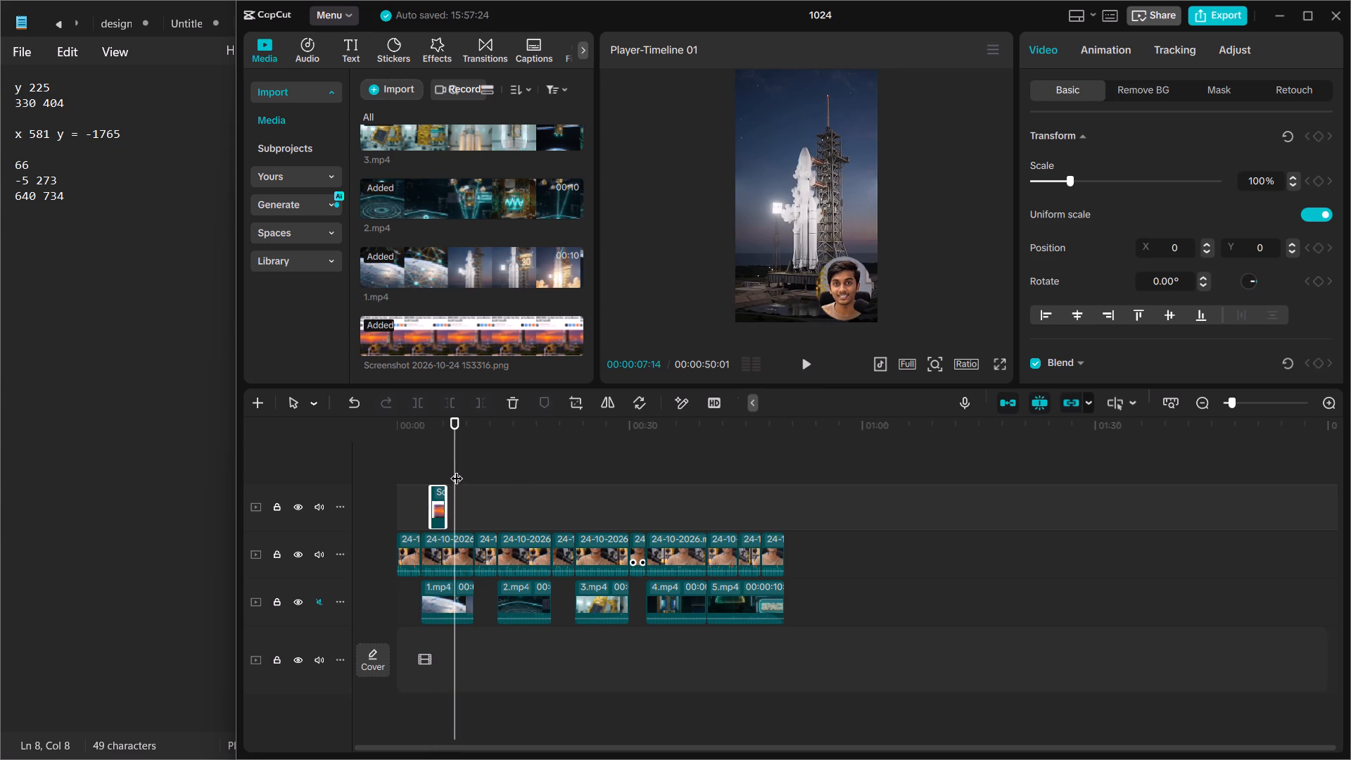
Replay the reel from the start to check the timing of the shortened news screenshot overlay.
left_click_drag(457, 469, 388, 488)
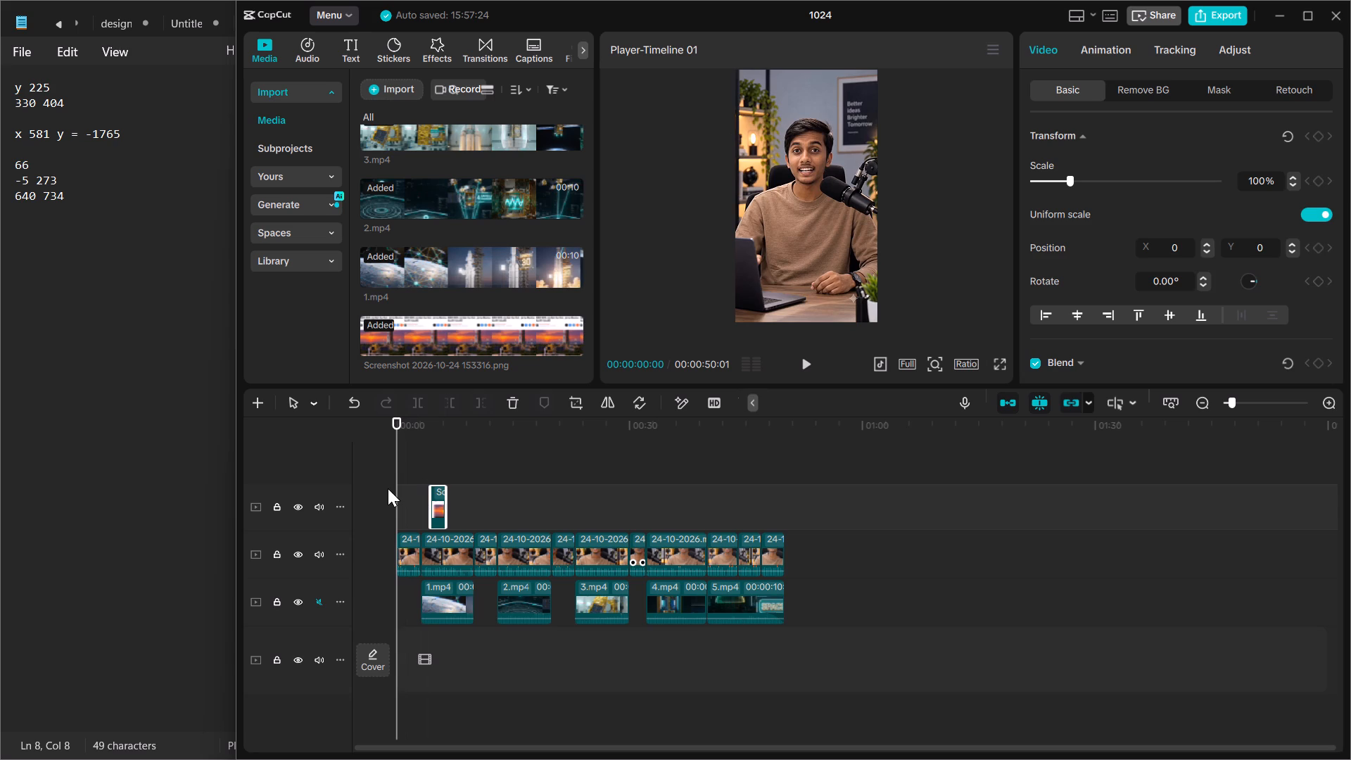
left_click(805, 357)
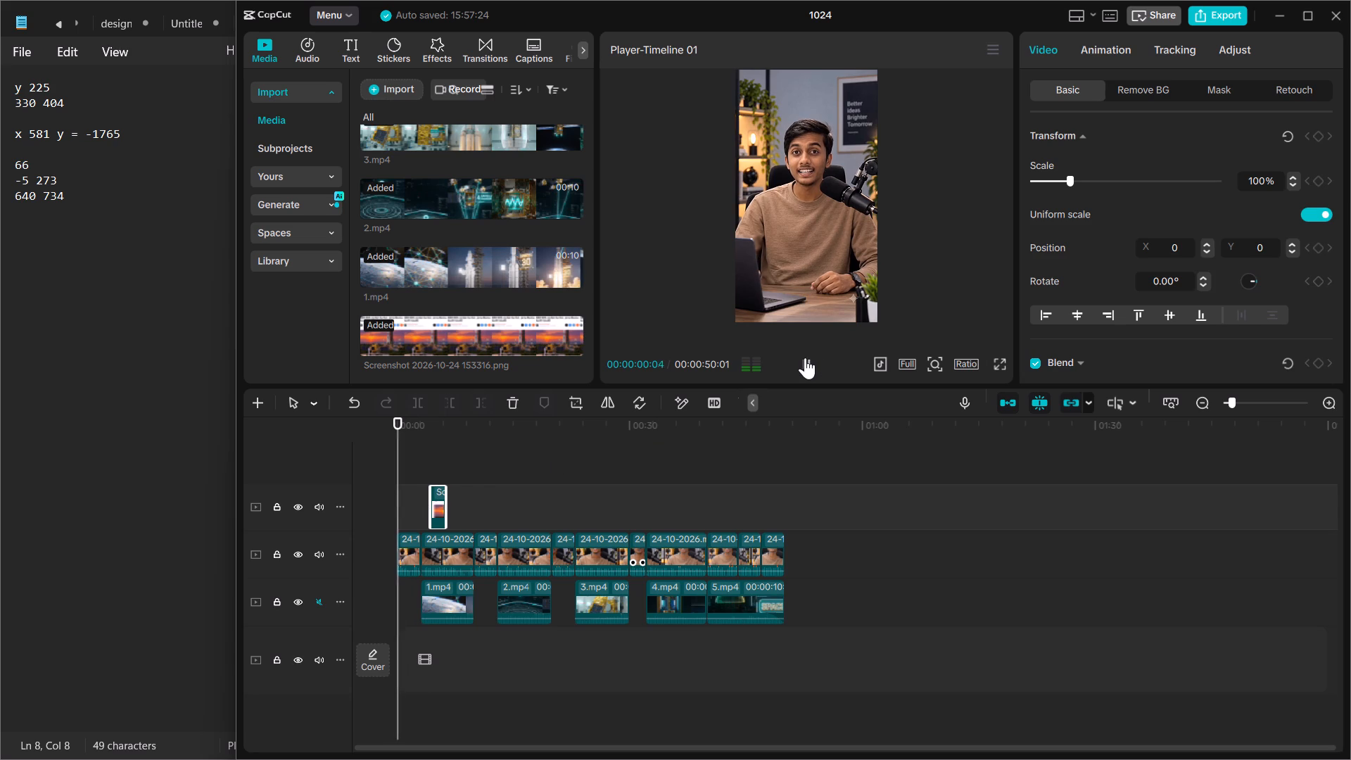
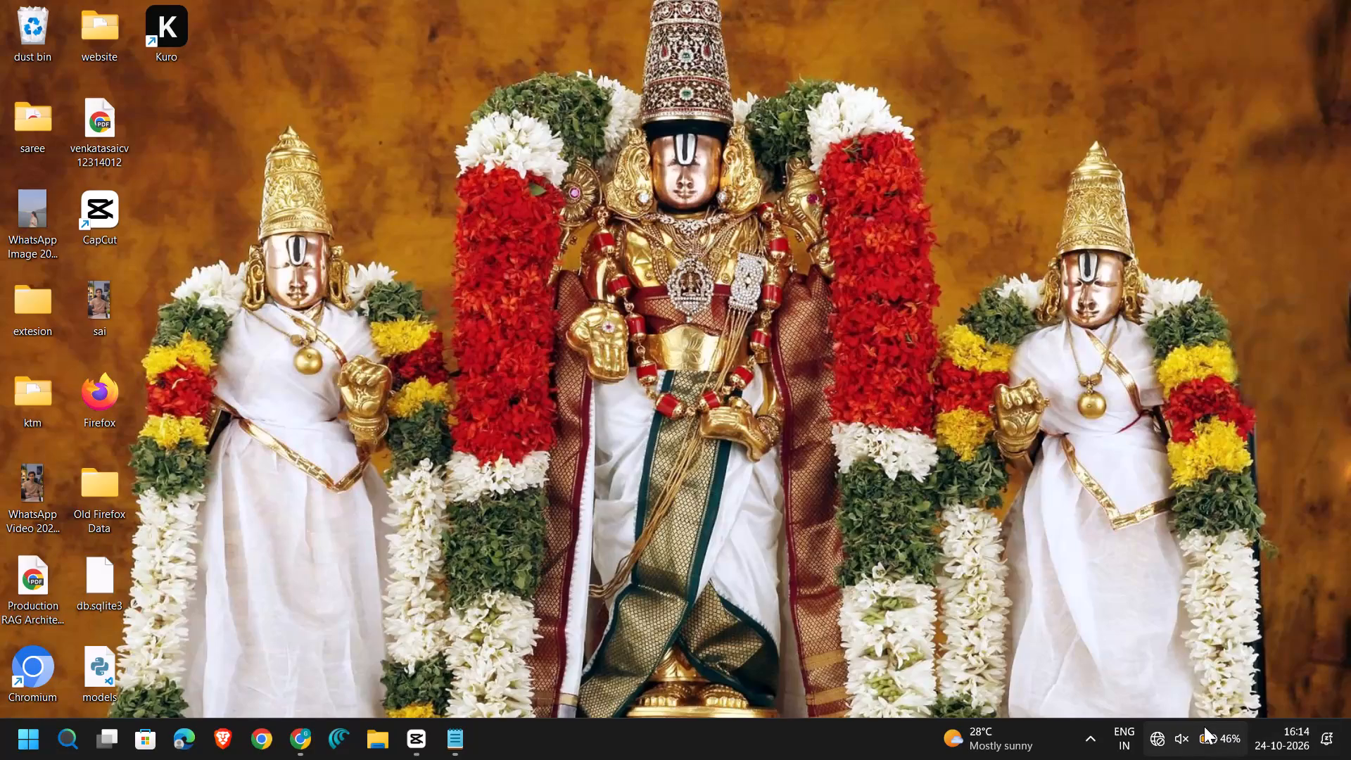
Connect the computer to the LPU Hostels-5G Wi-Fi network.
left_click(1204, 759)
left_click(1182, 752)
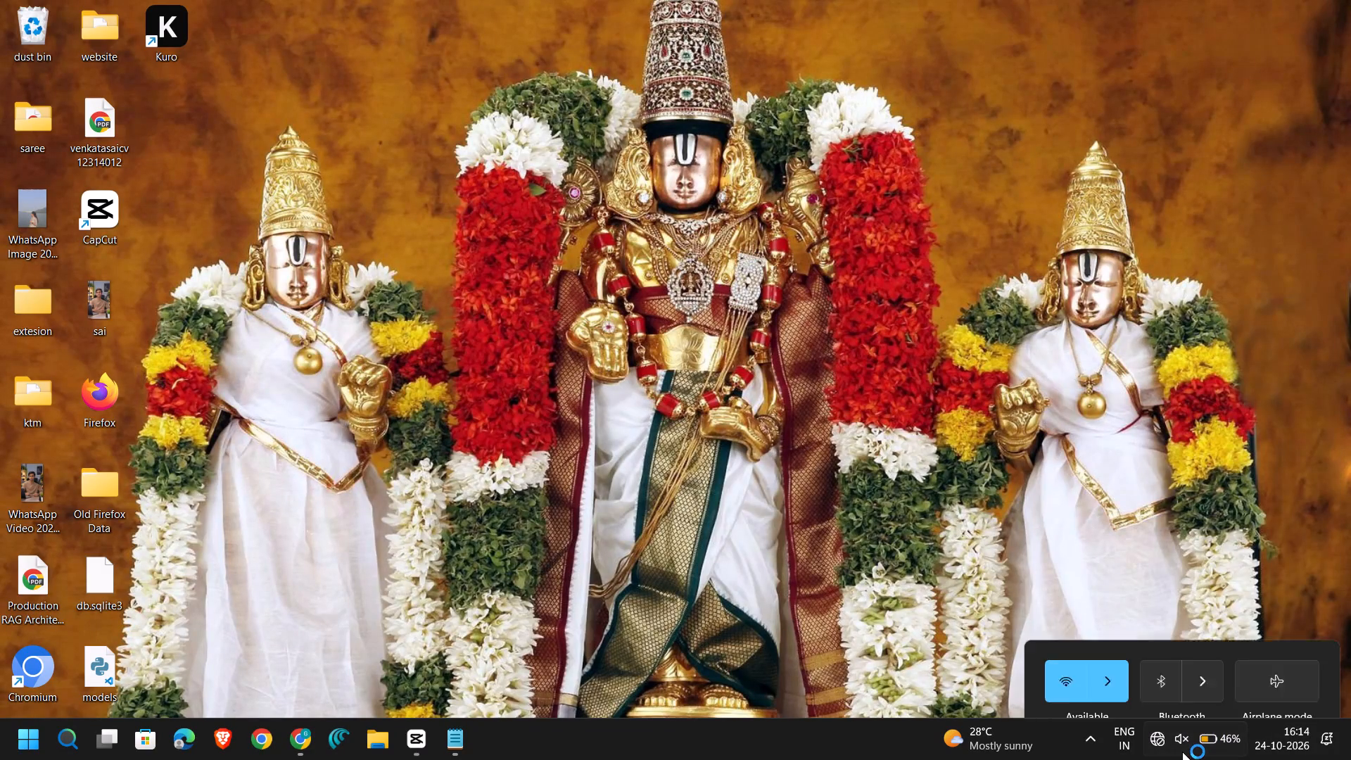
left_click(1109, 405)
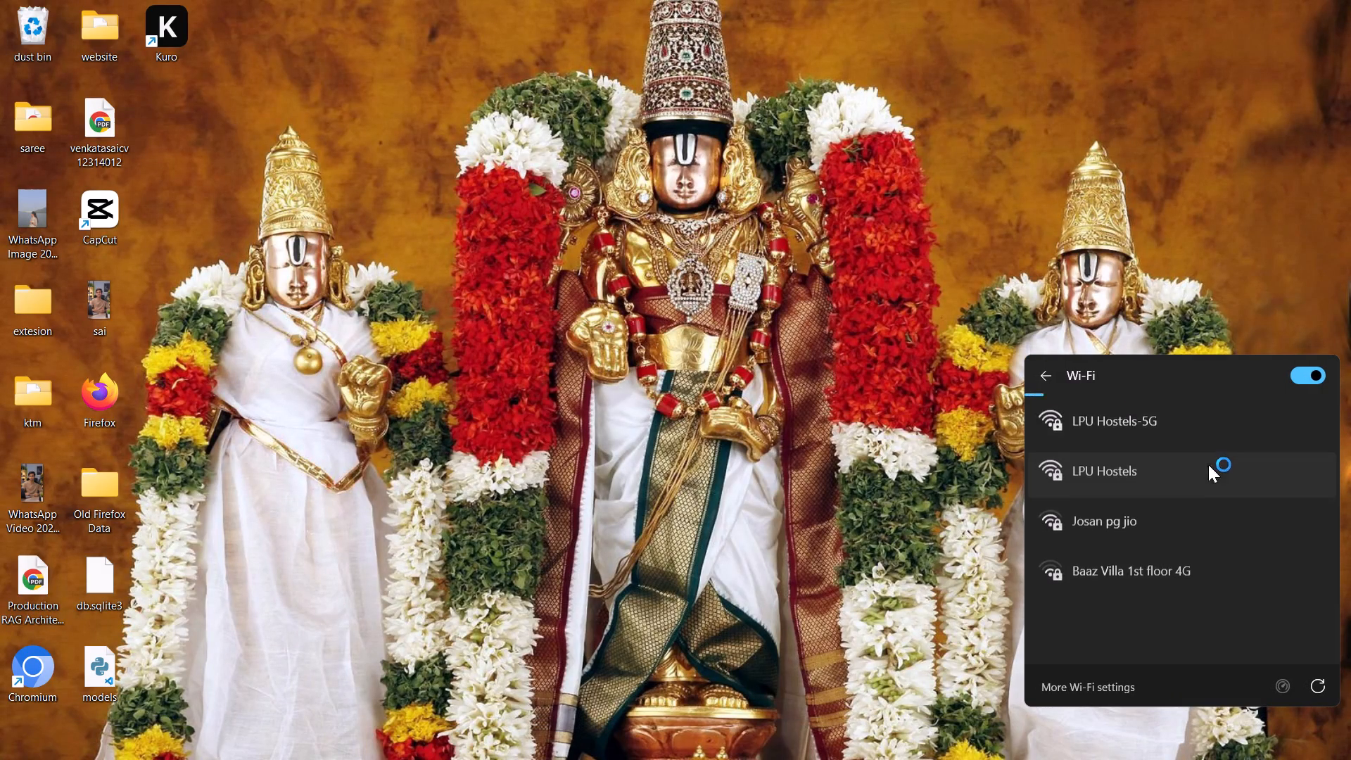
left_click(1126, 411)
left_click(1217, 493)
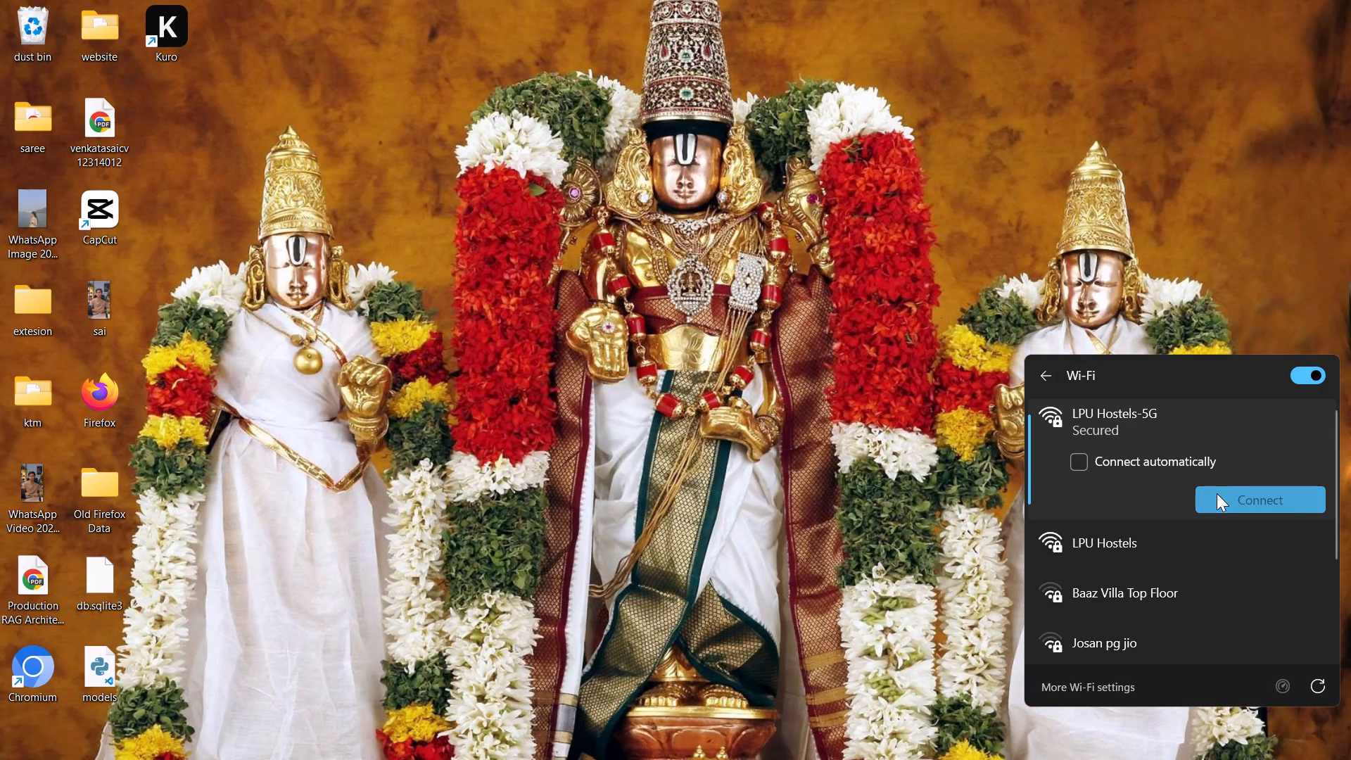
left_click(1048, 378)
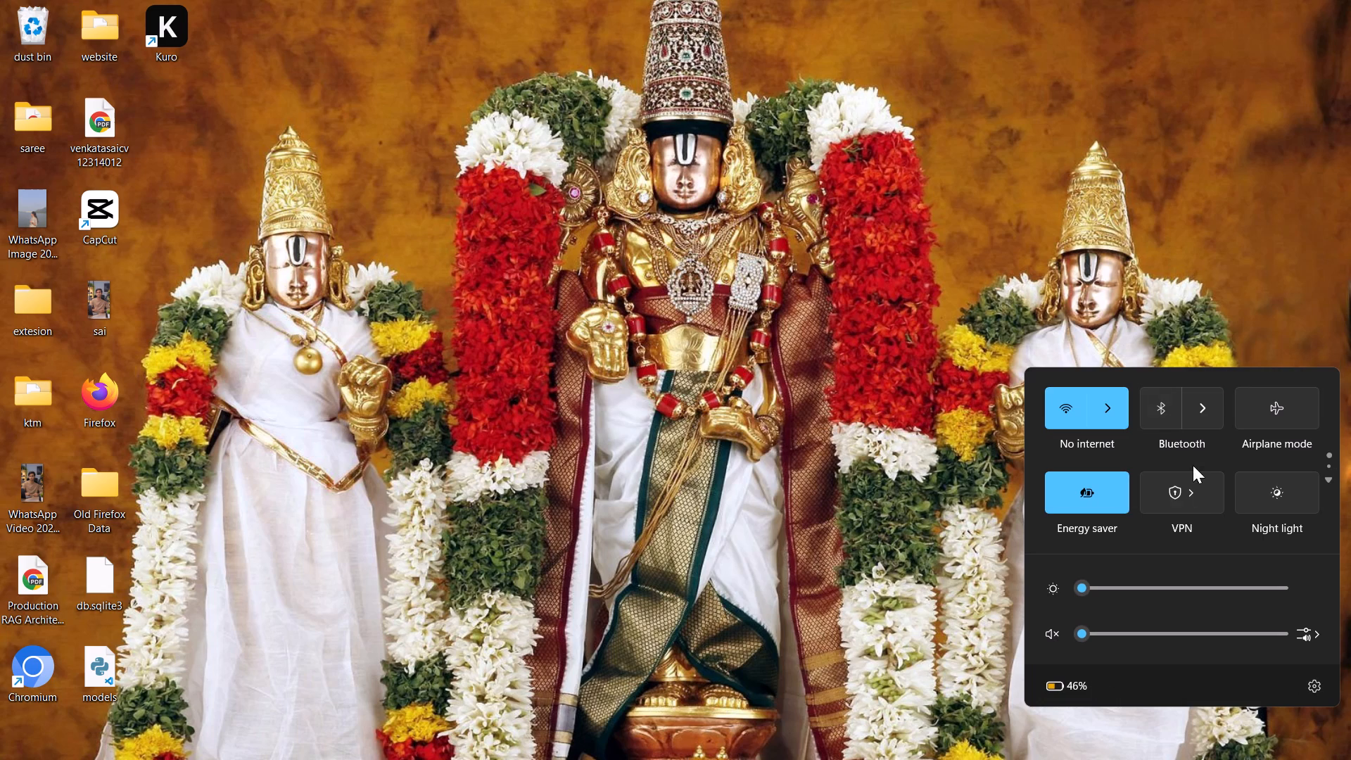
Start the VPN connection named cap.
left_click(1196, 491)
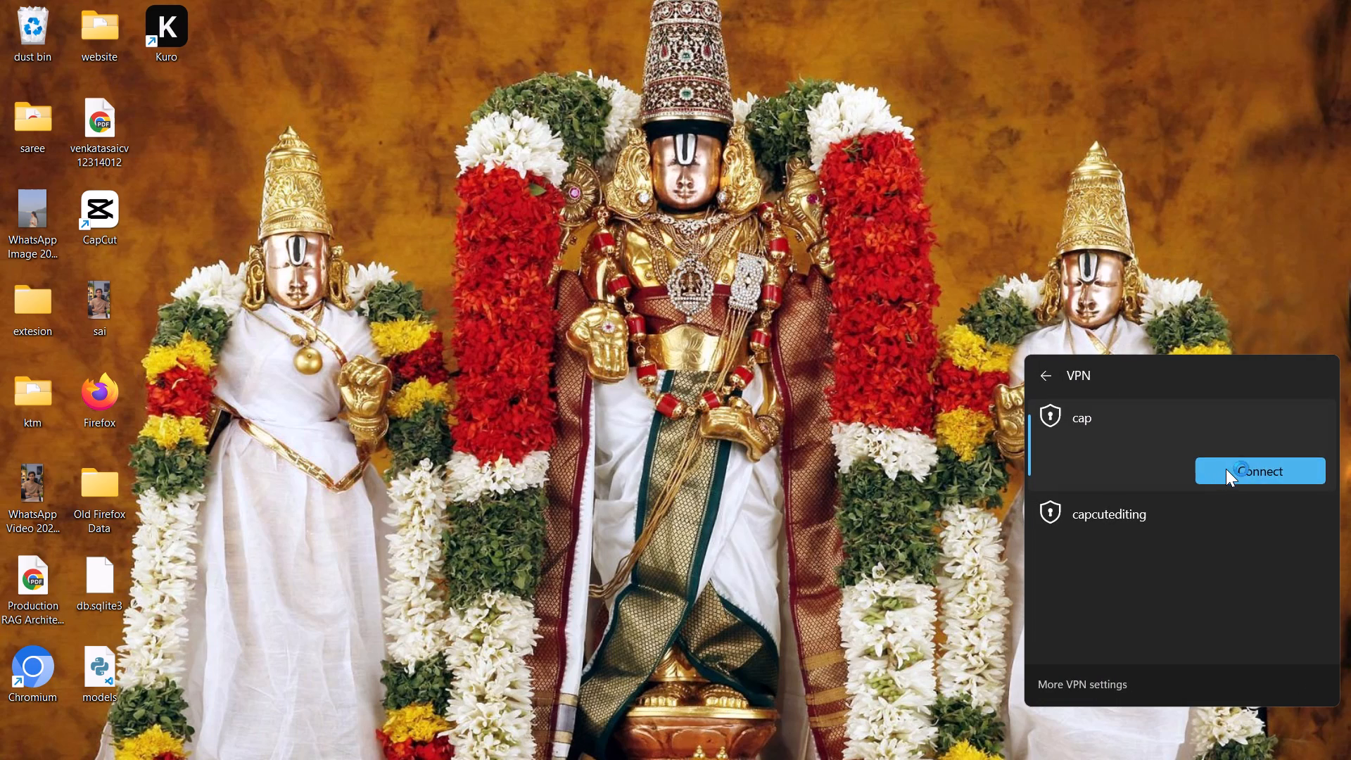
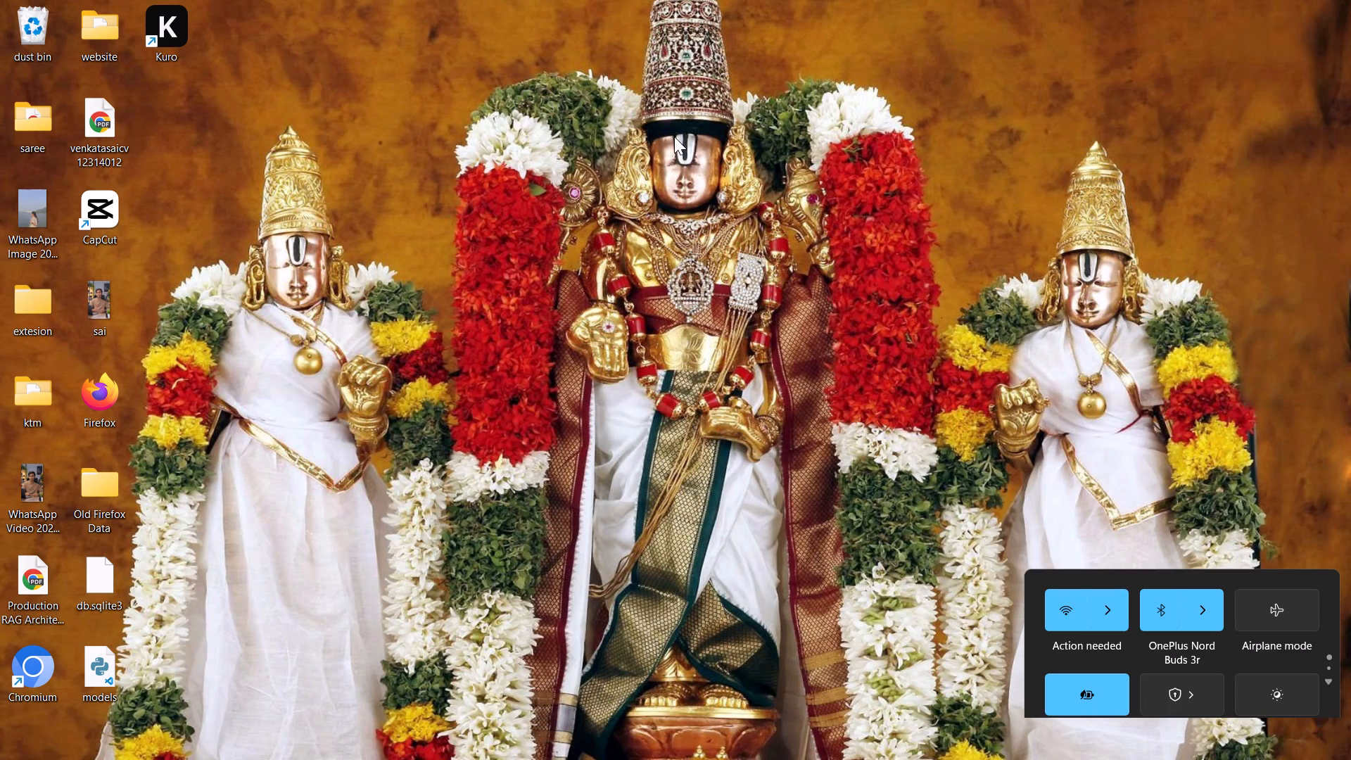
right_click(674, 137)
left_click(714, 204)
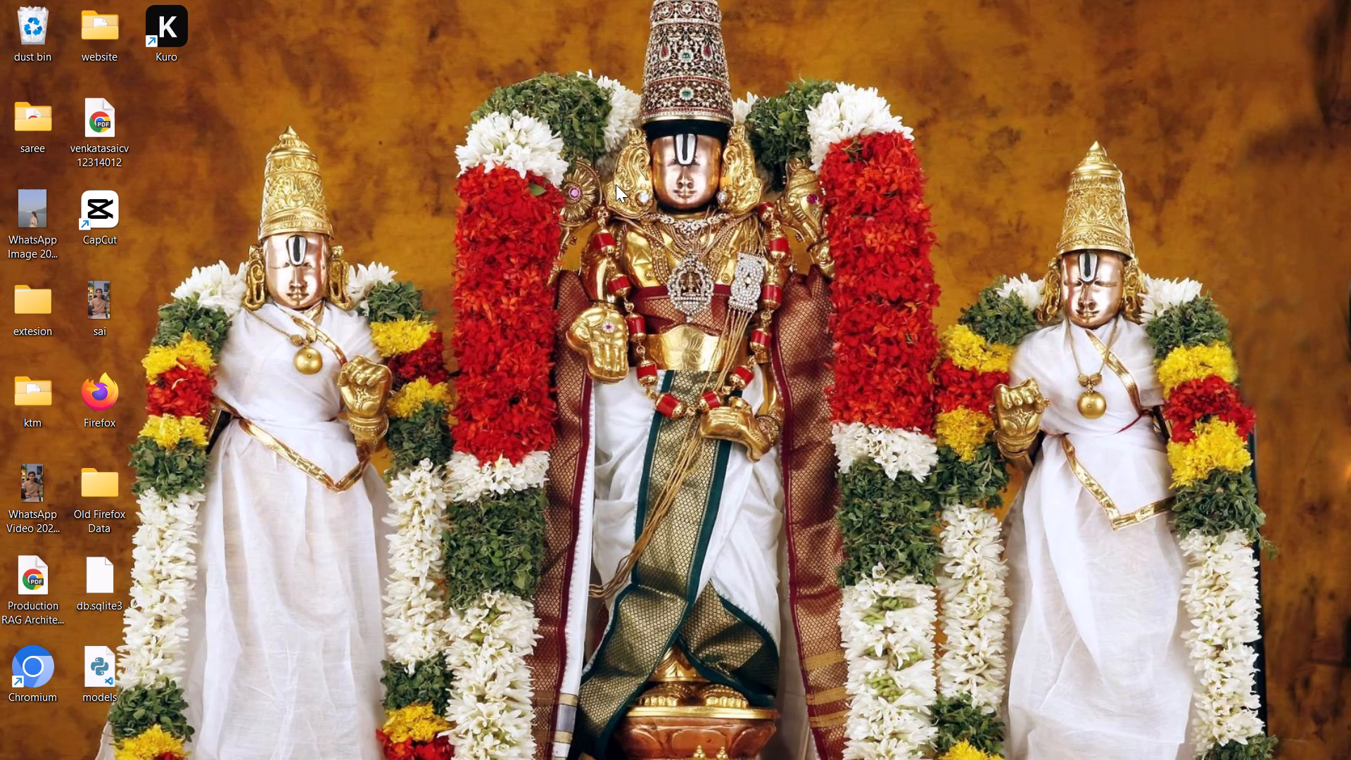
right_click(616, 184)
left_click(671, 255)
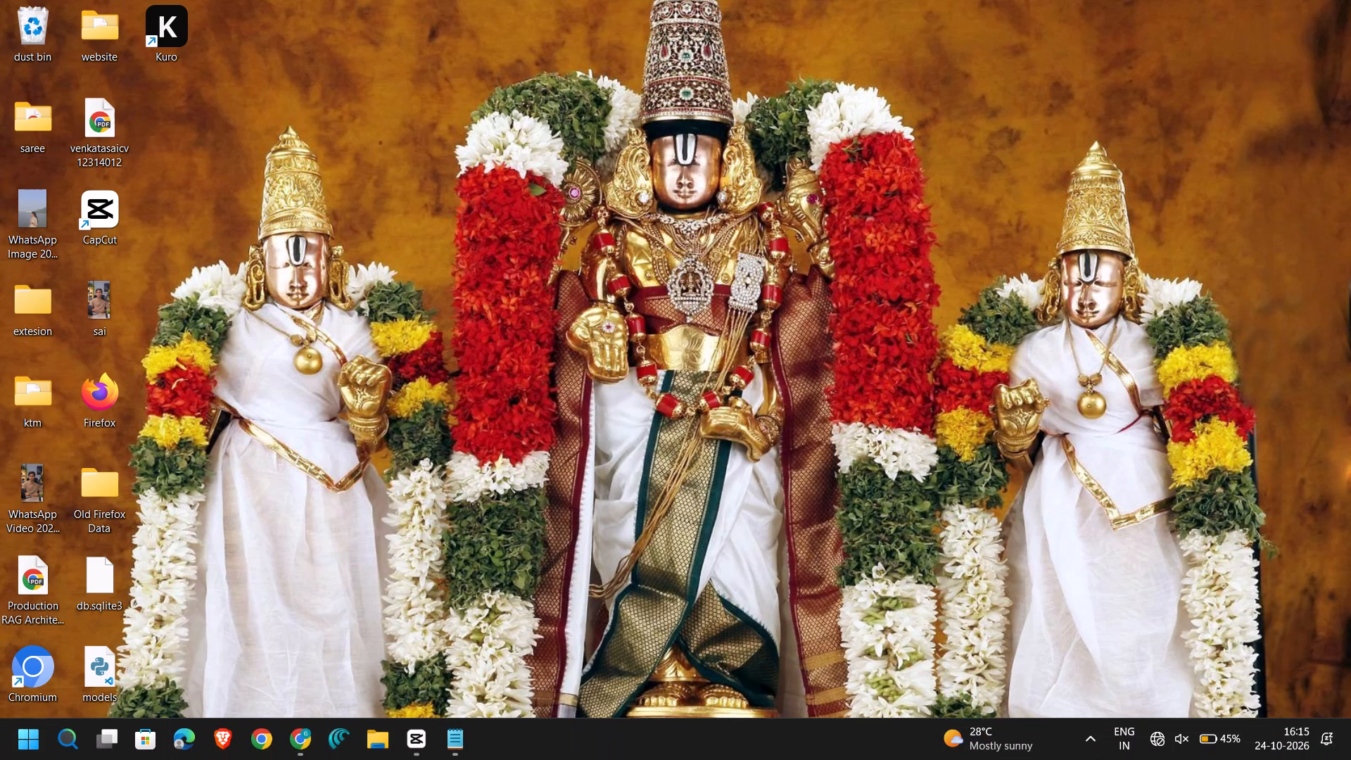
Bring up the Notepad notes with the position values, then switch back to the CapCut reel project.
left_click(466, 746)
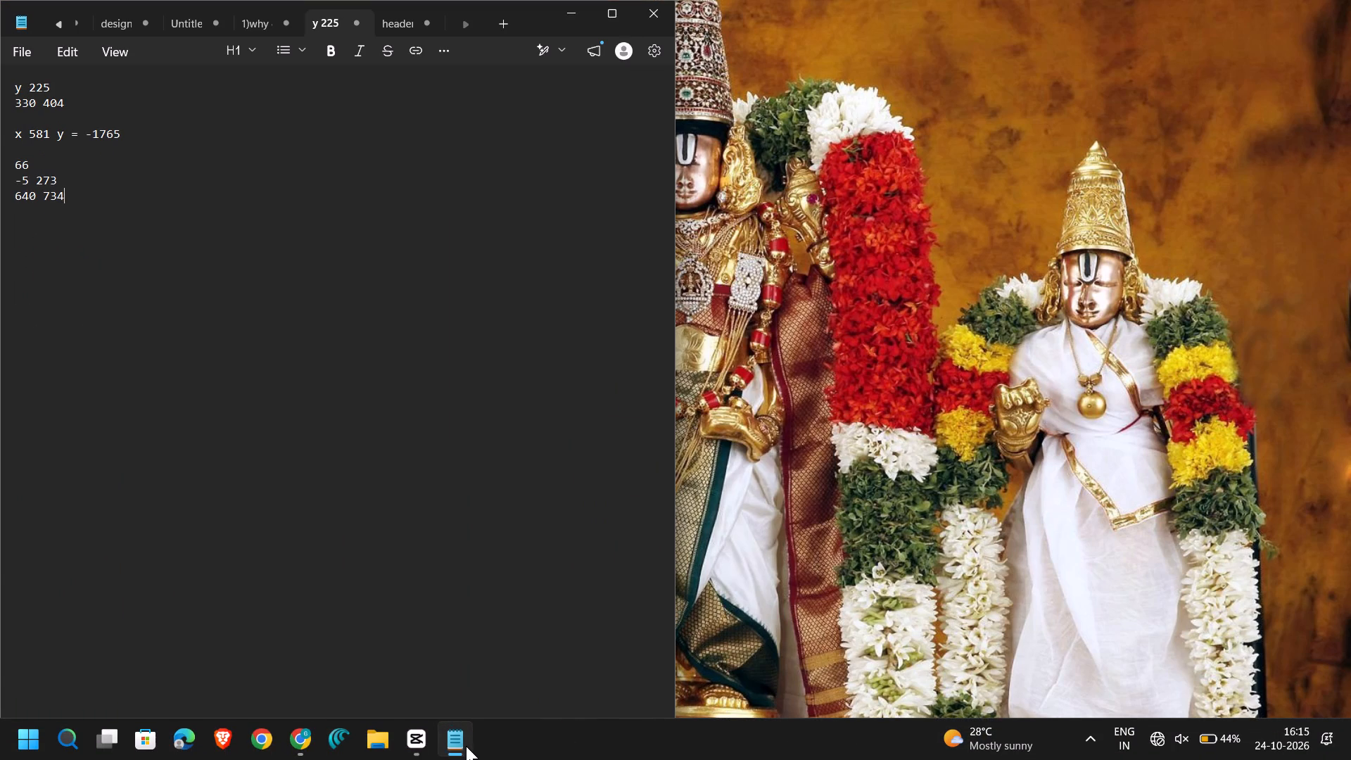
left_click(416, 746)
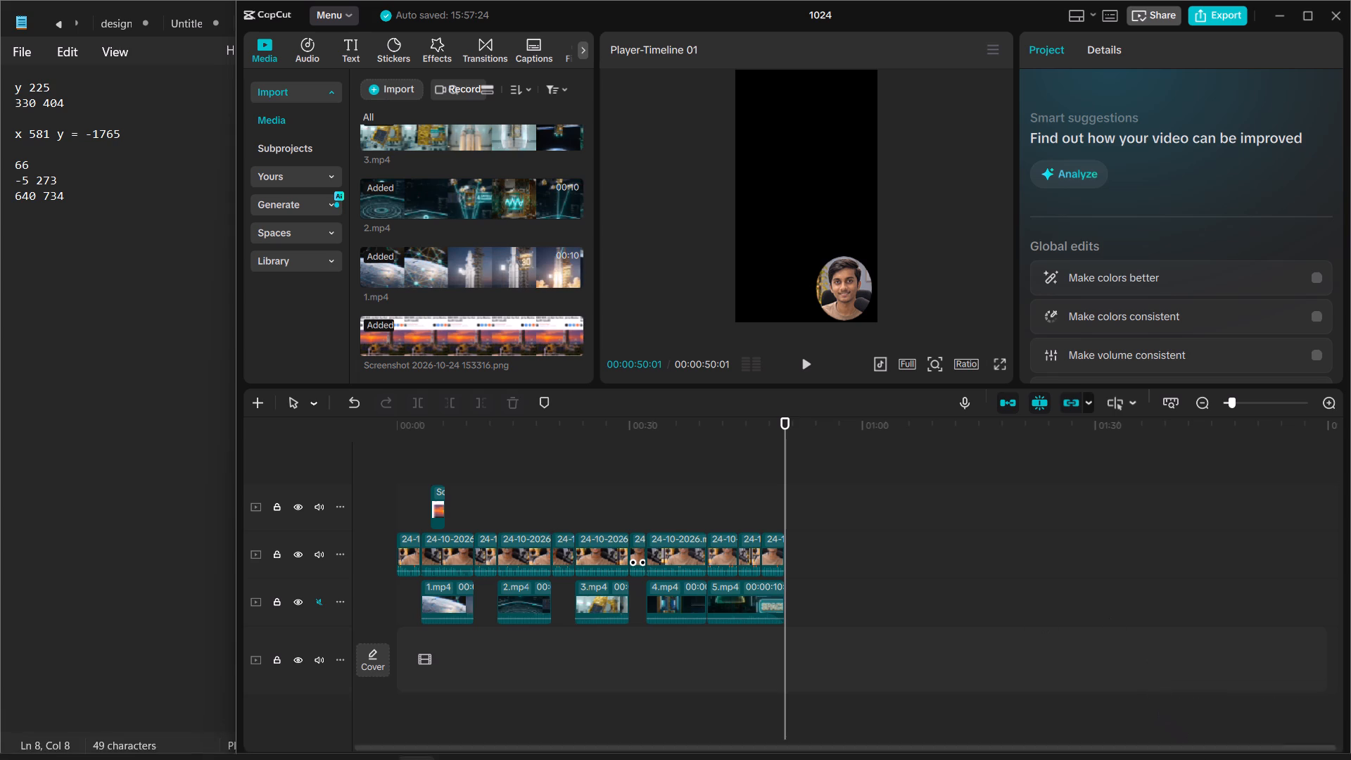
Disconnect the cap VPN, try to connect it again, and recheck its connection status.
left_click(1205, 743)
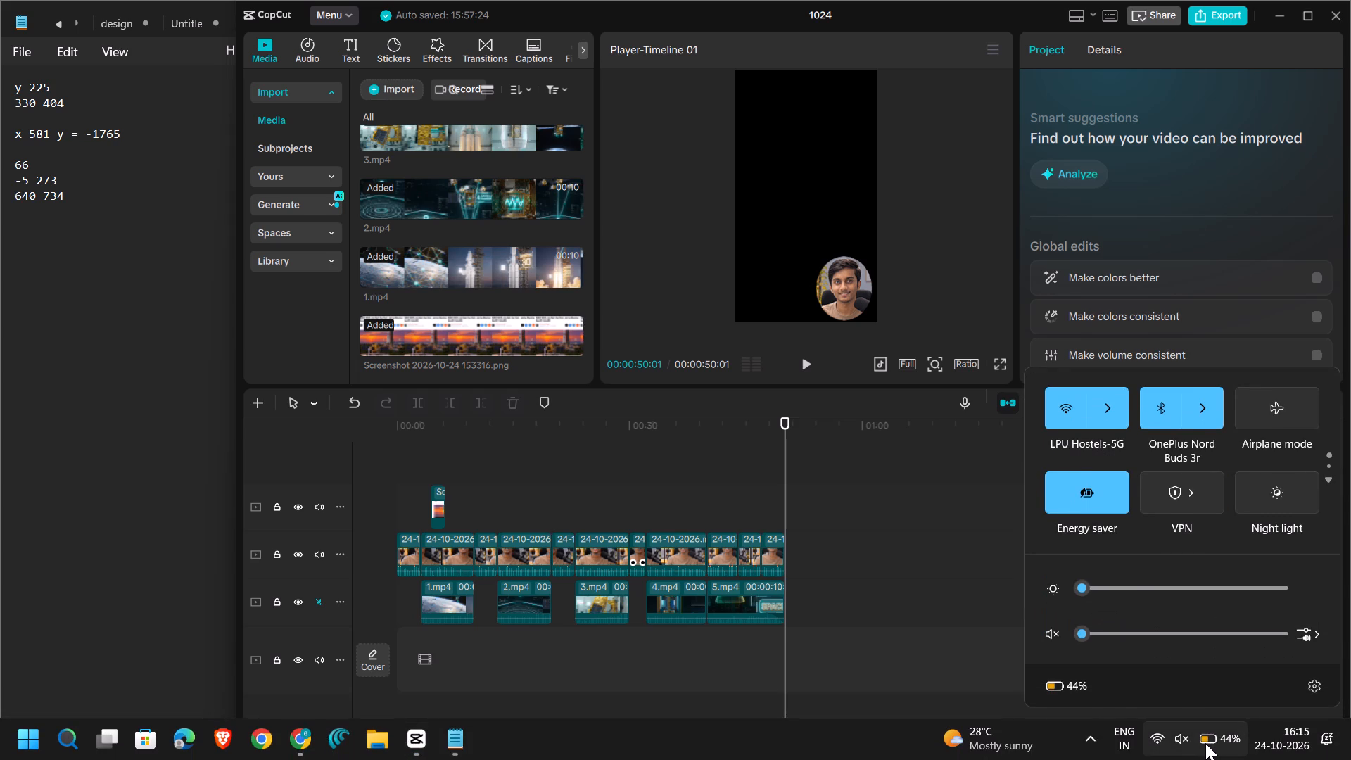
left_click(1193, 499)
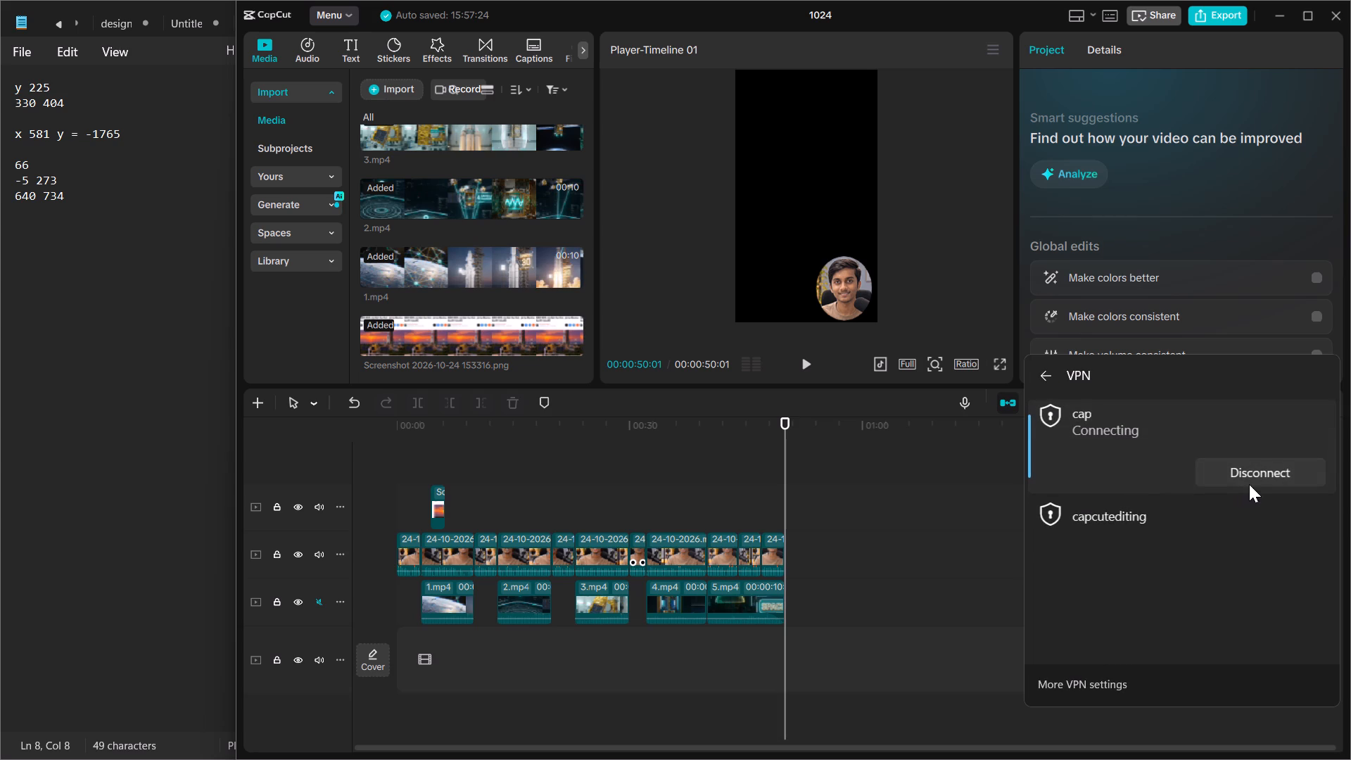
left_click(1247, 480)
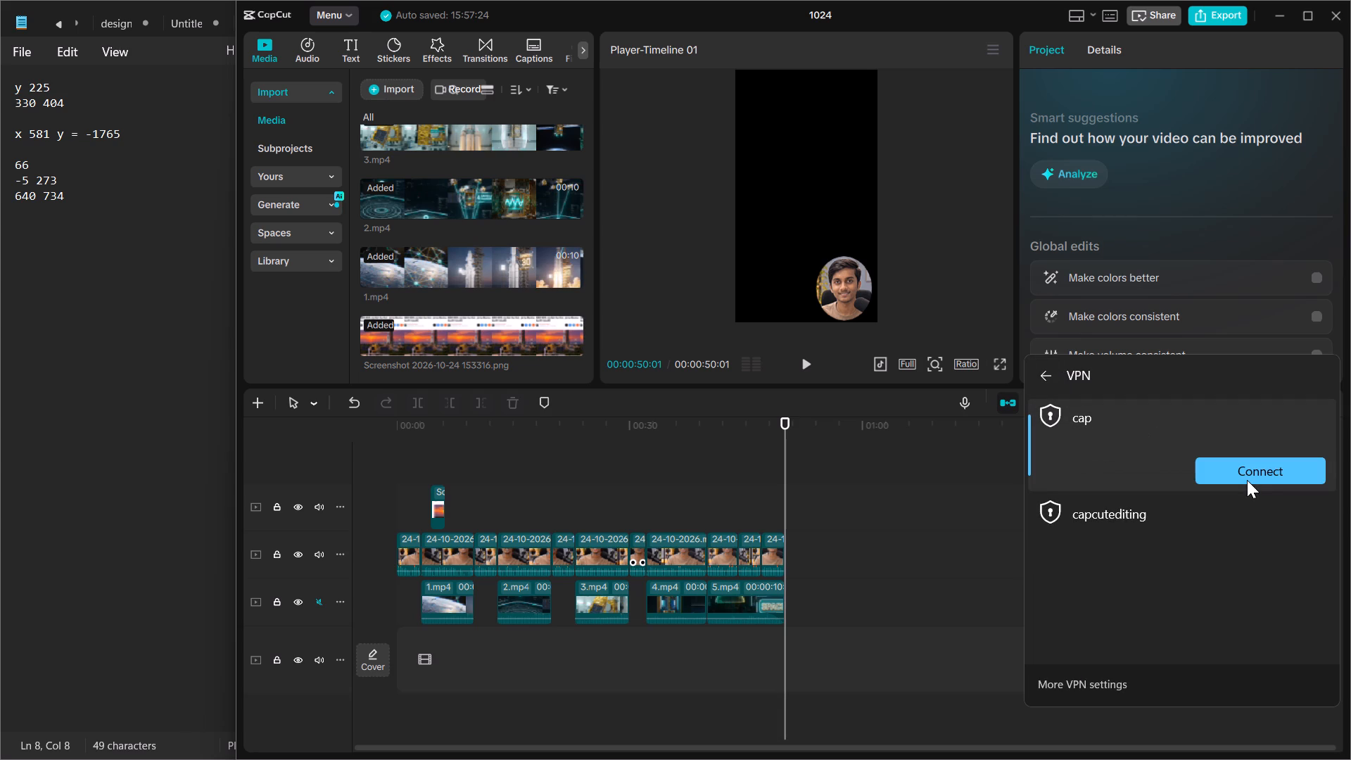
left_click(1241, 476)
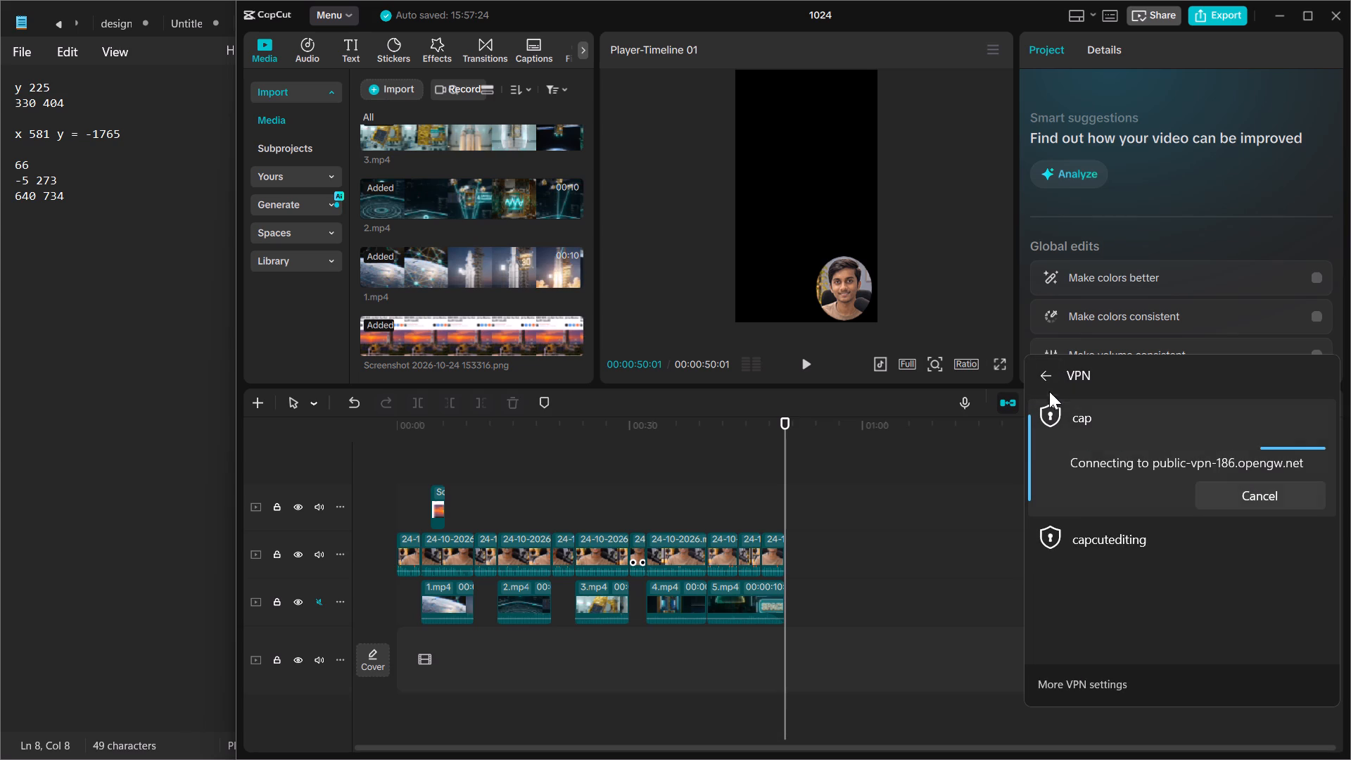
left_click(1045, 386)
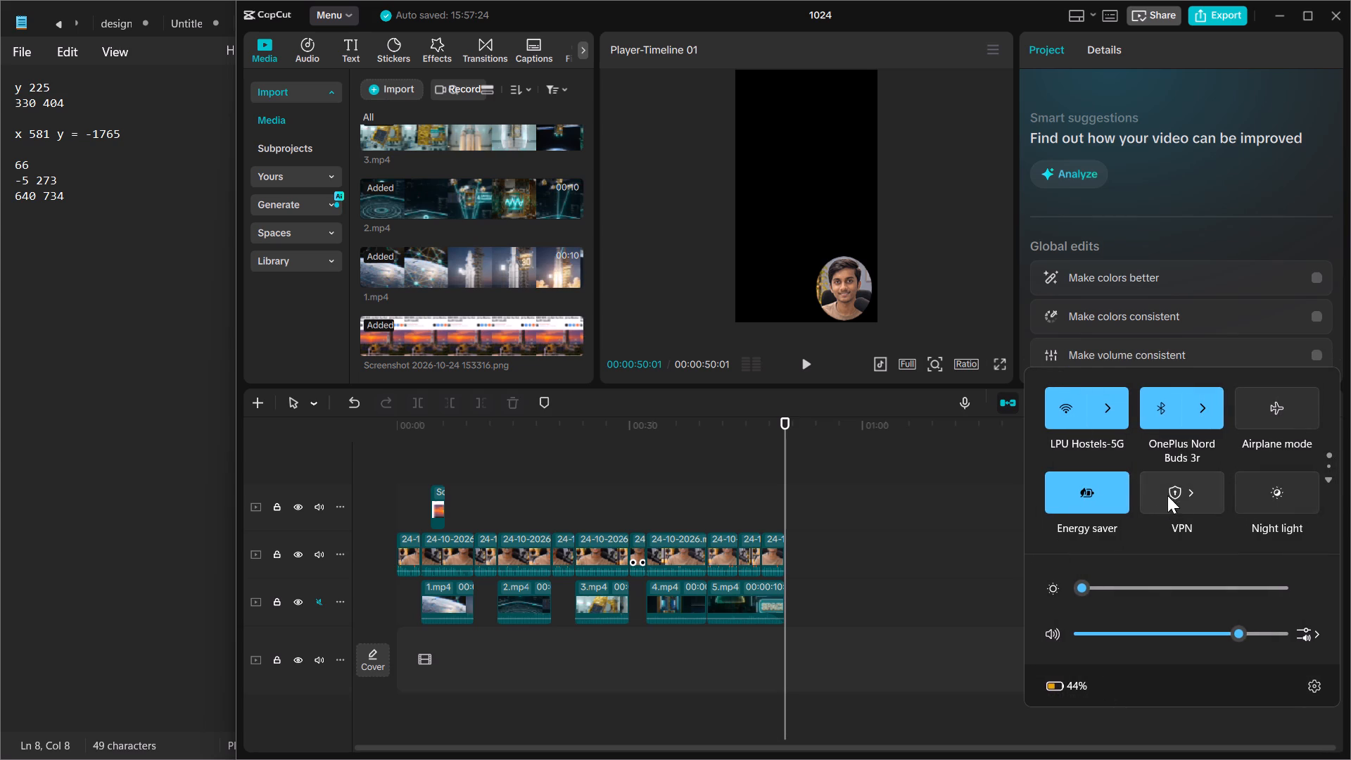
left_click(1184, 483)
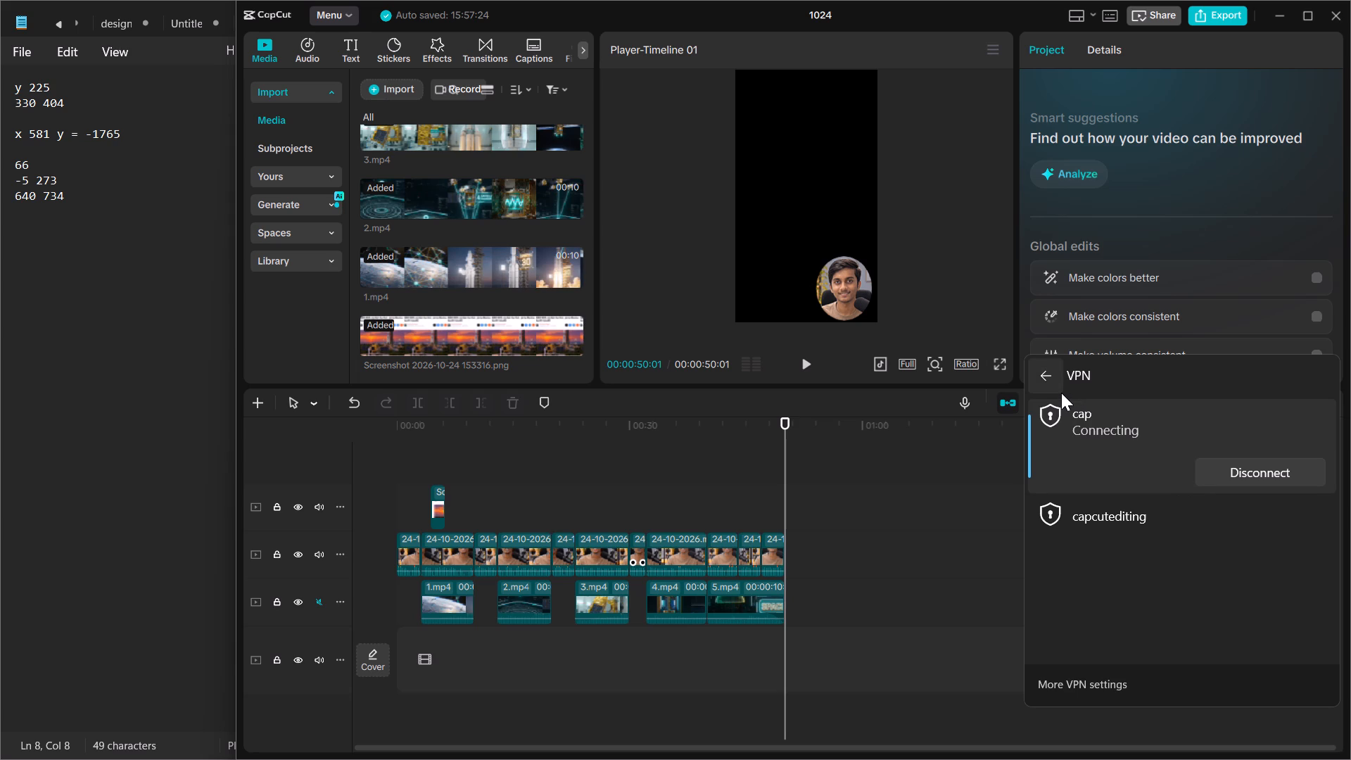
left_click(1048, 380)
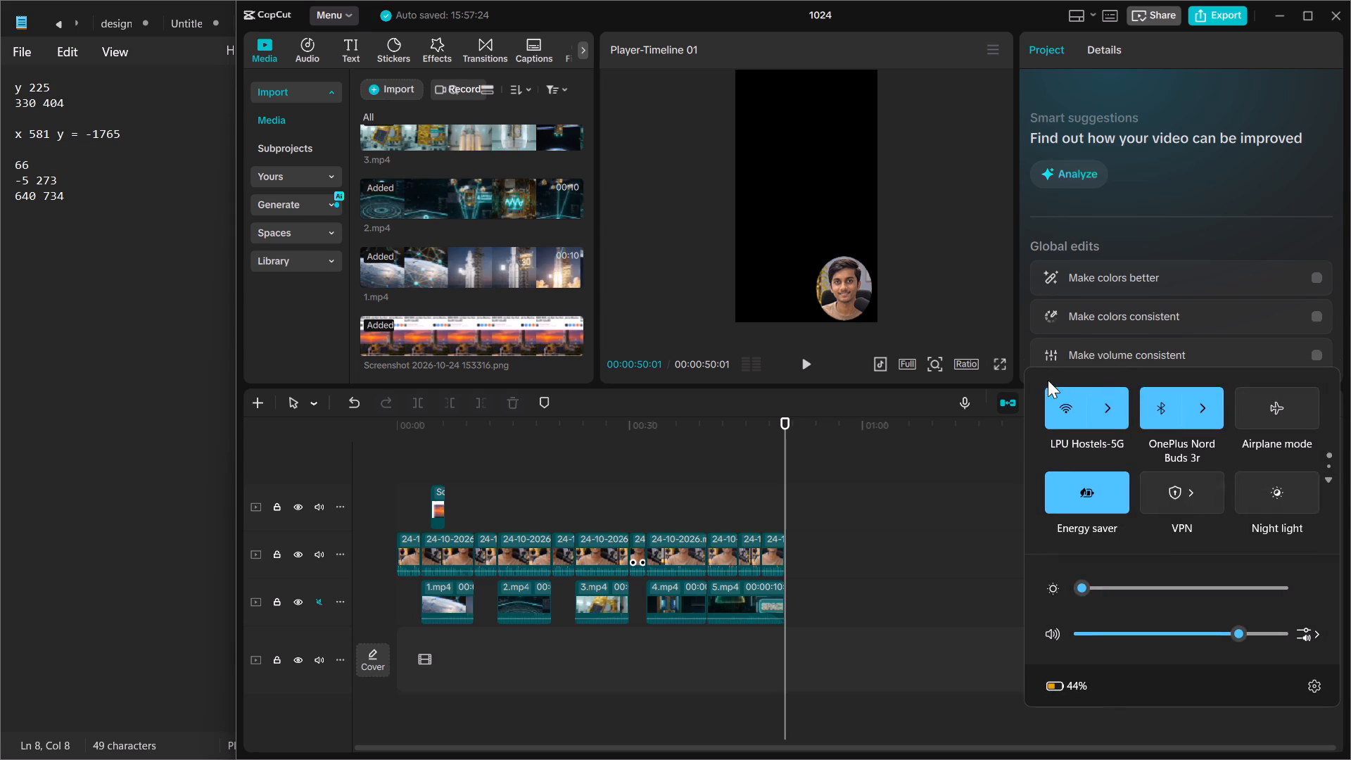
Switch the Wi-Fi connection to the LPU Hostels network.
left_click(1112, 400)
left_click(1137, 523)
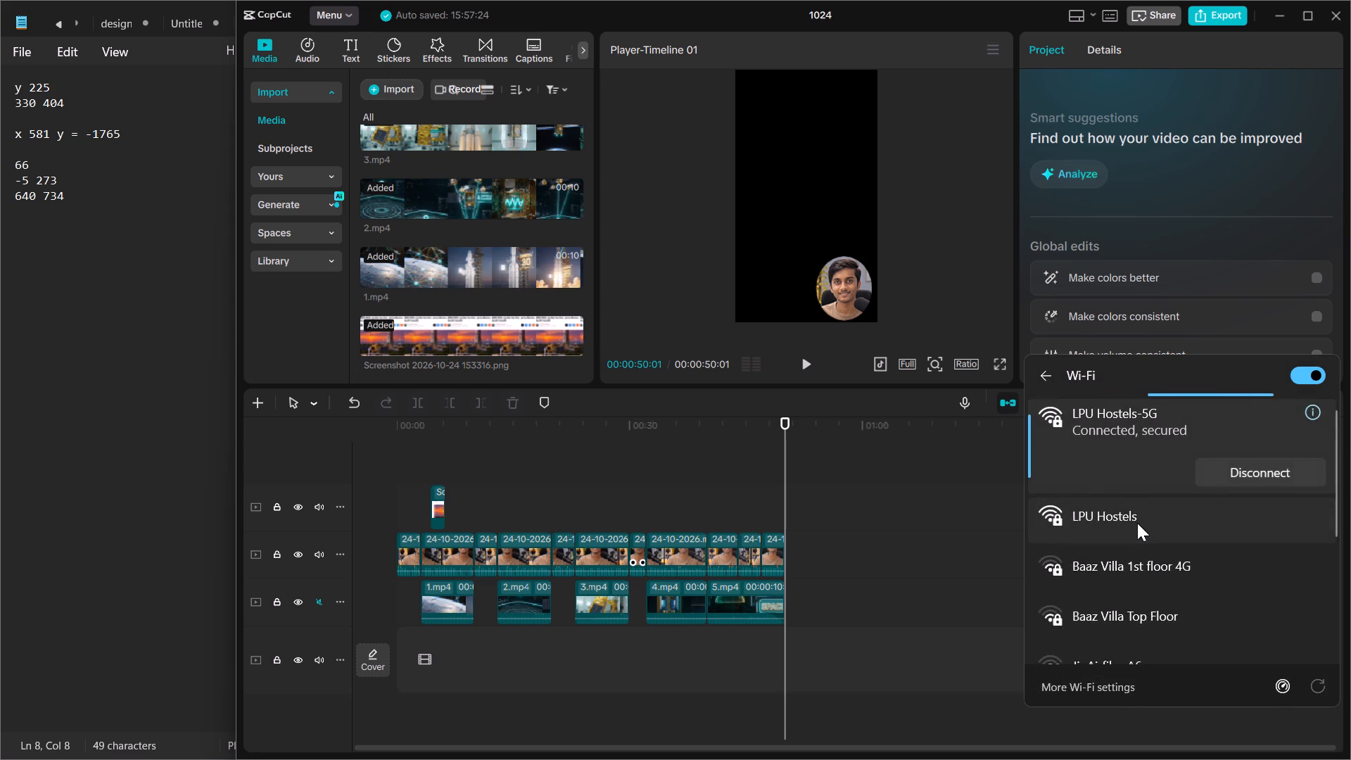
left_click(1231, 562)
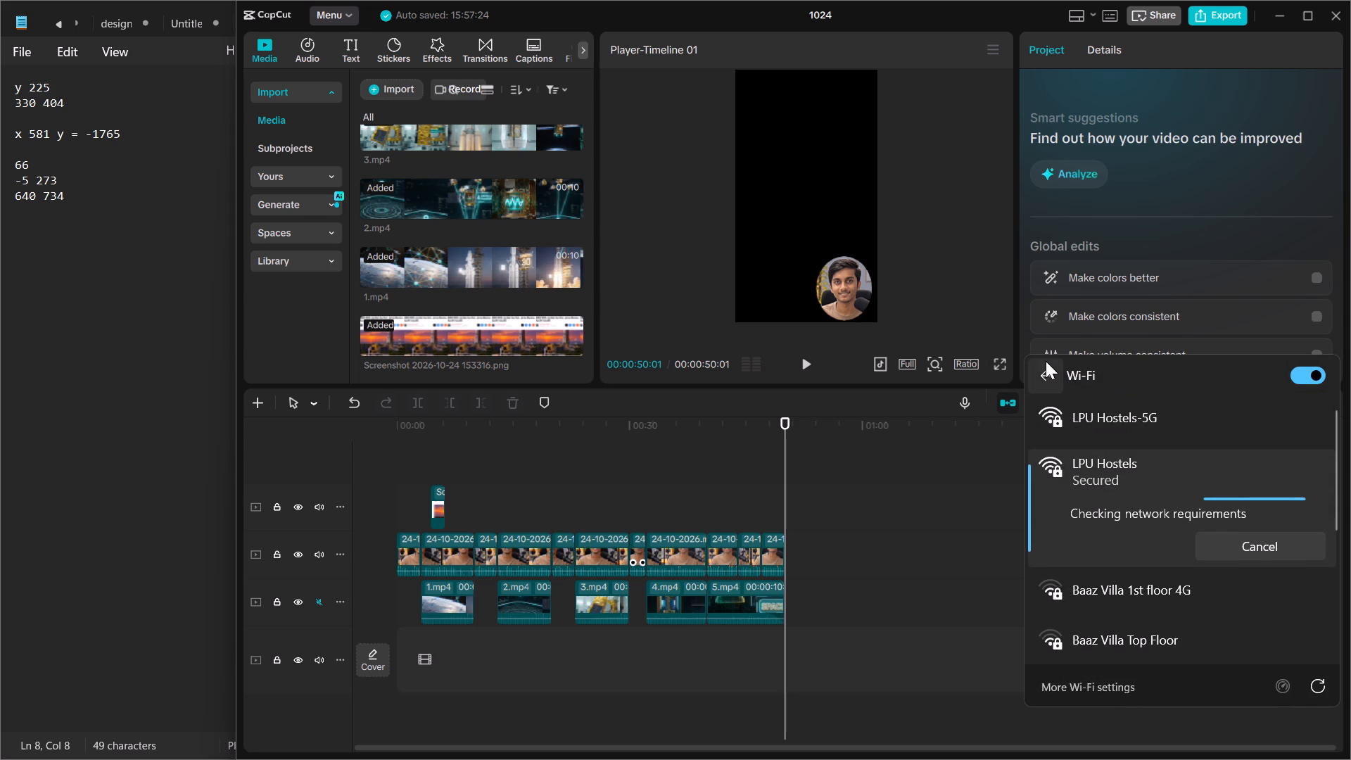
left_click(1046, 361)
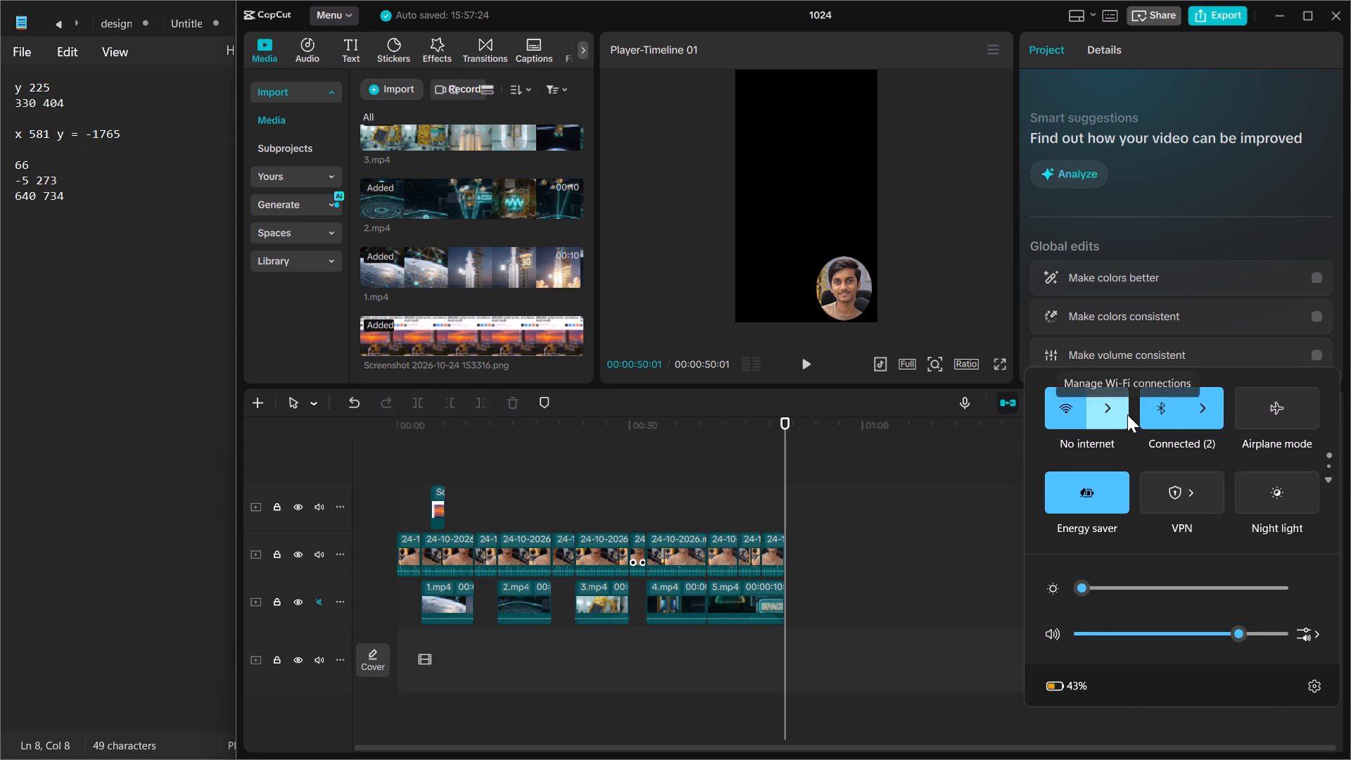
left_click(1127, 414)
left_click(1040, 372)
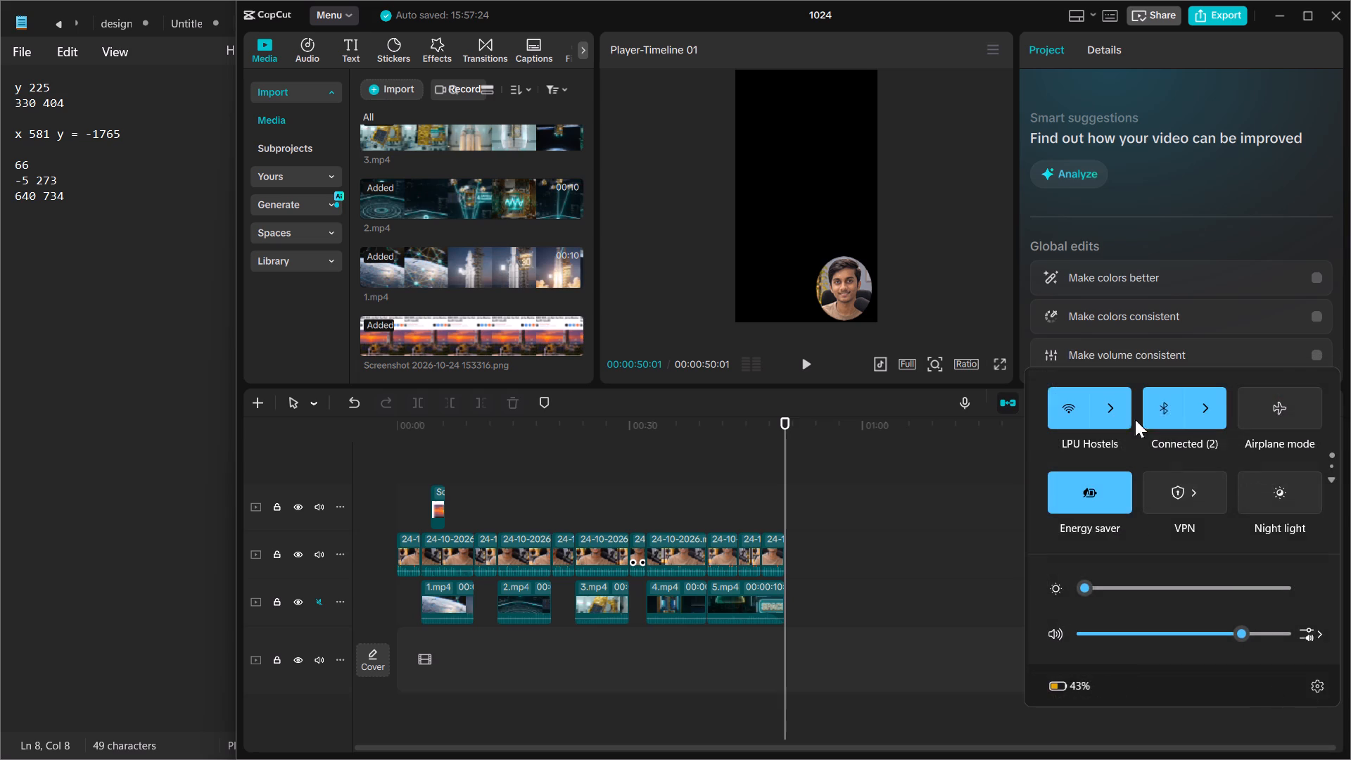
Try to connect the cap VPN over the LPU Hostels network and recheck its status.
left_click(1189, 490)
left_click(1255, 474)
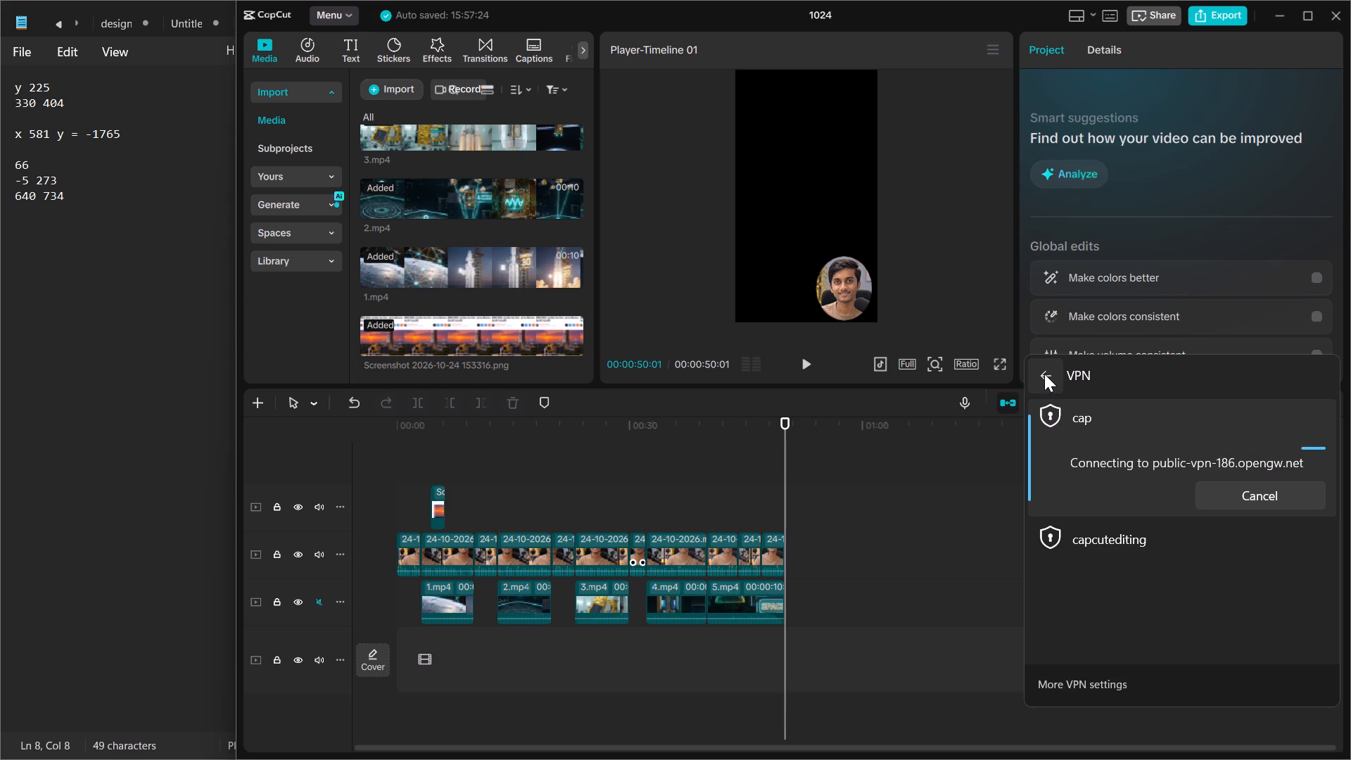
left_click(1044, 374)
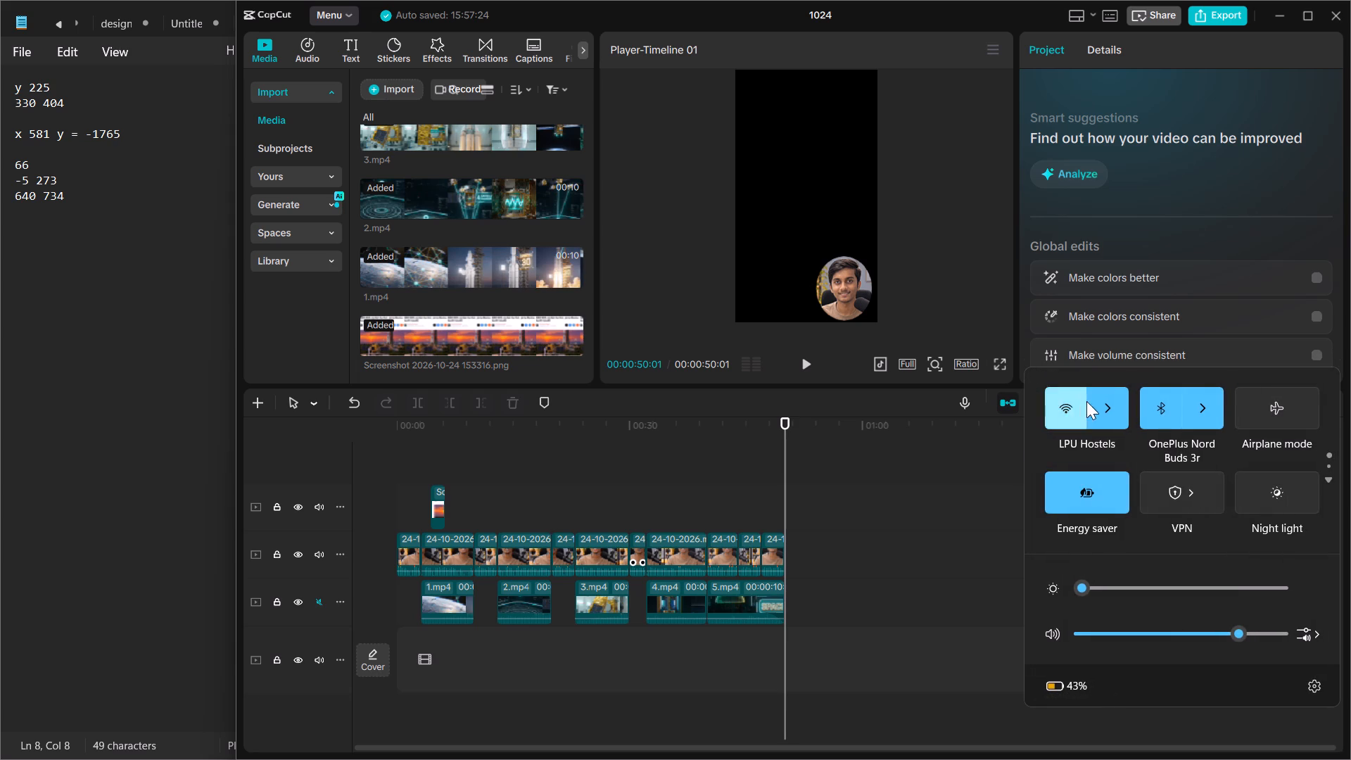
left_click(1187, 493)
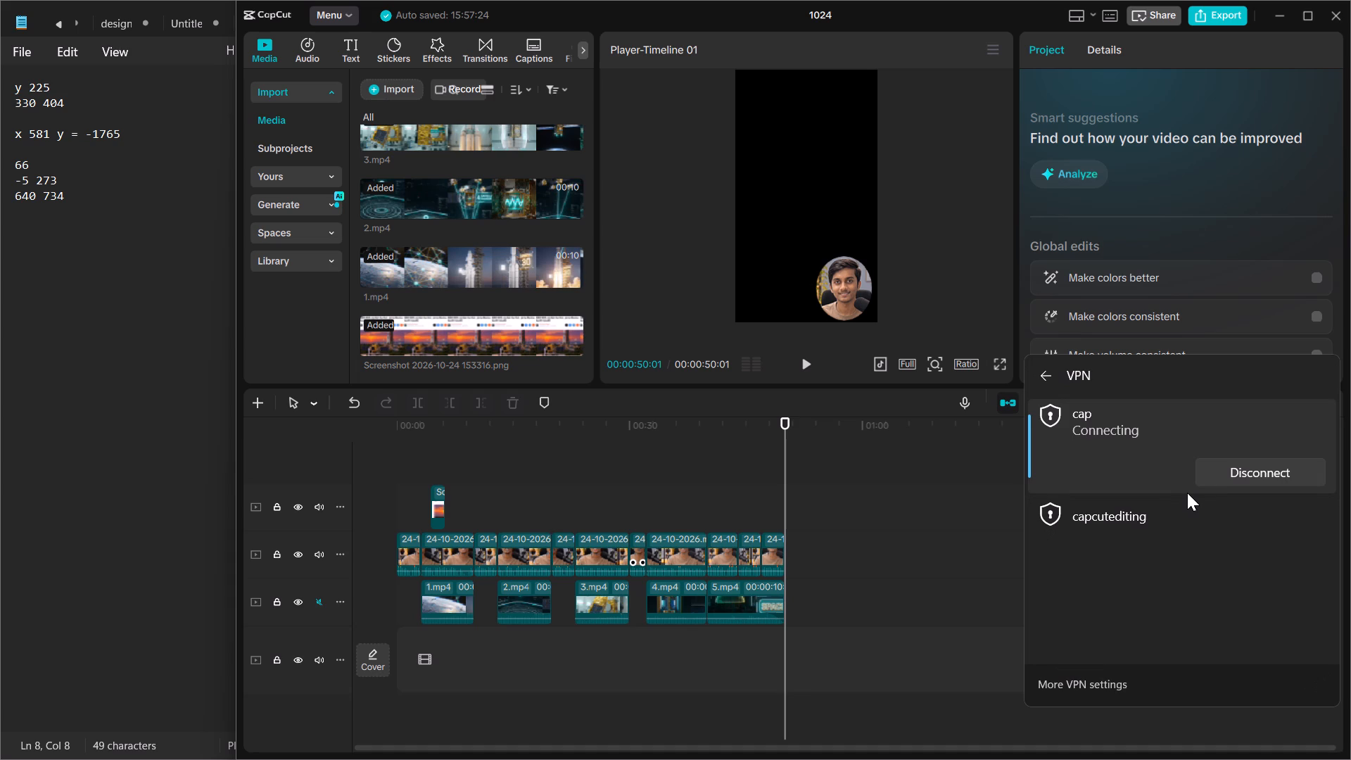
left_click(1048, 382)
Refresh the available Wi-Fi networks and connect to the Hh network.
left_click(1105, 407)
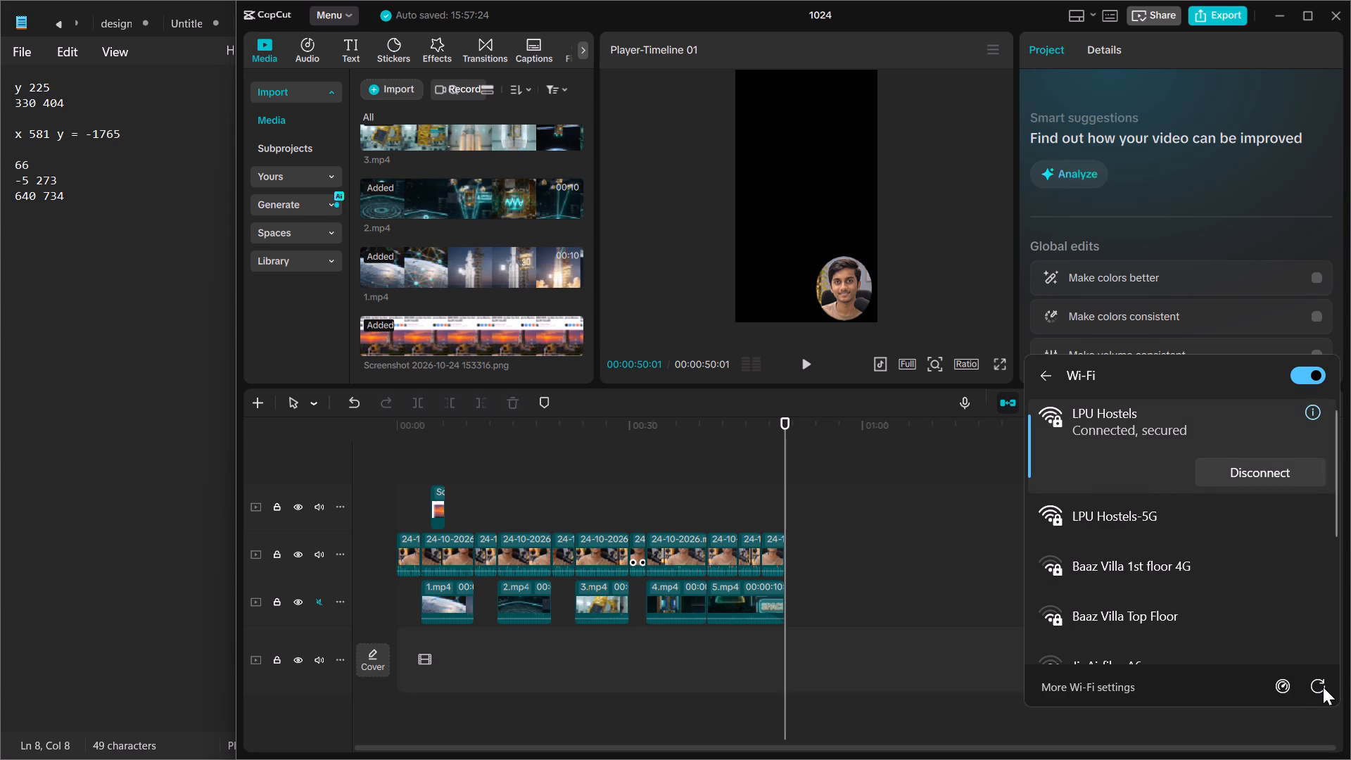
left_click(1323, 687)
left_click(1123, 531)
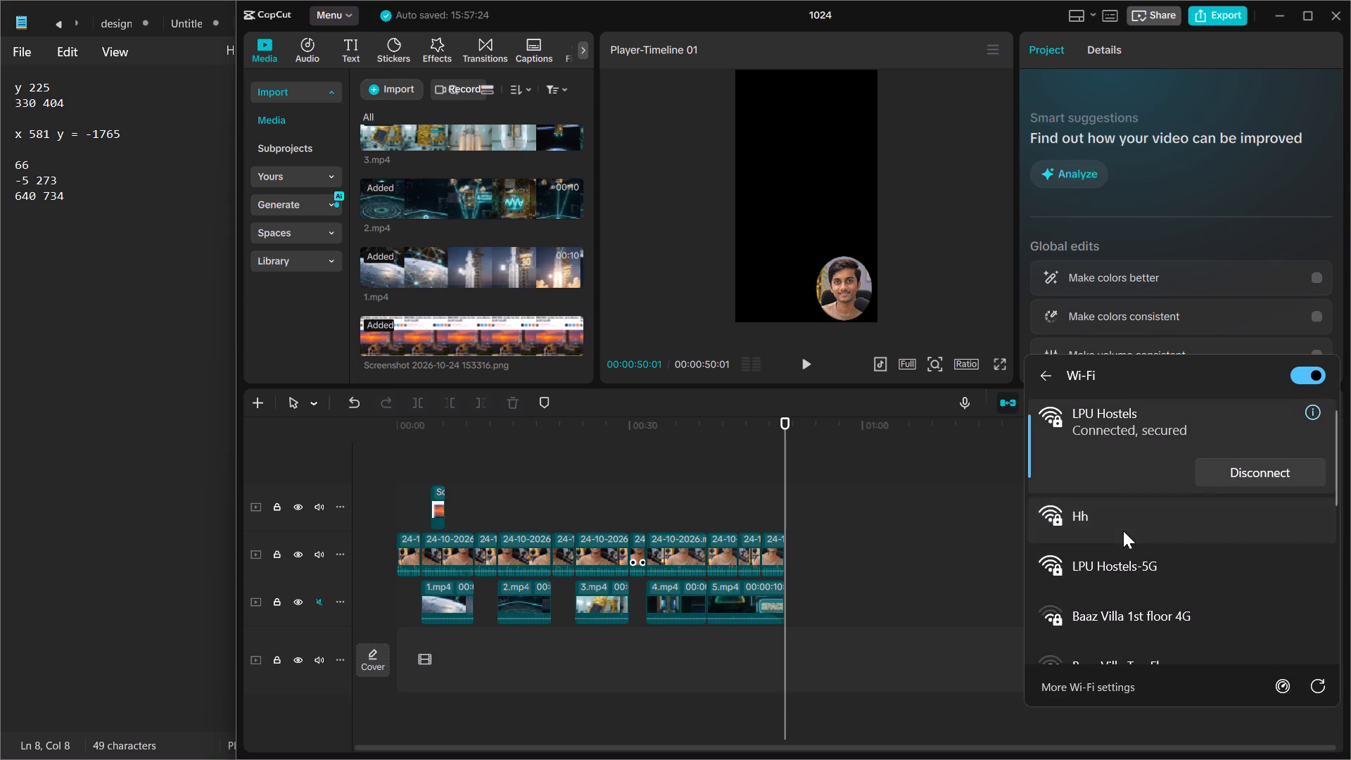
left_click(1258, 553)
left_click(1048, 385)
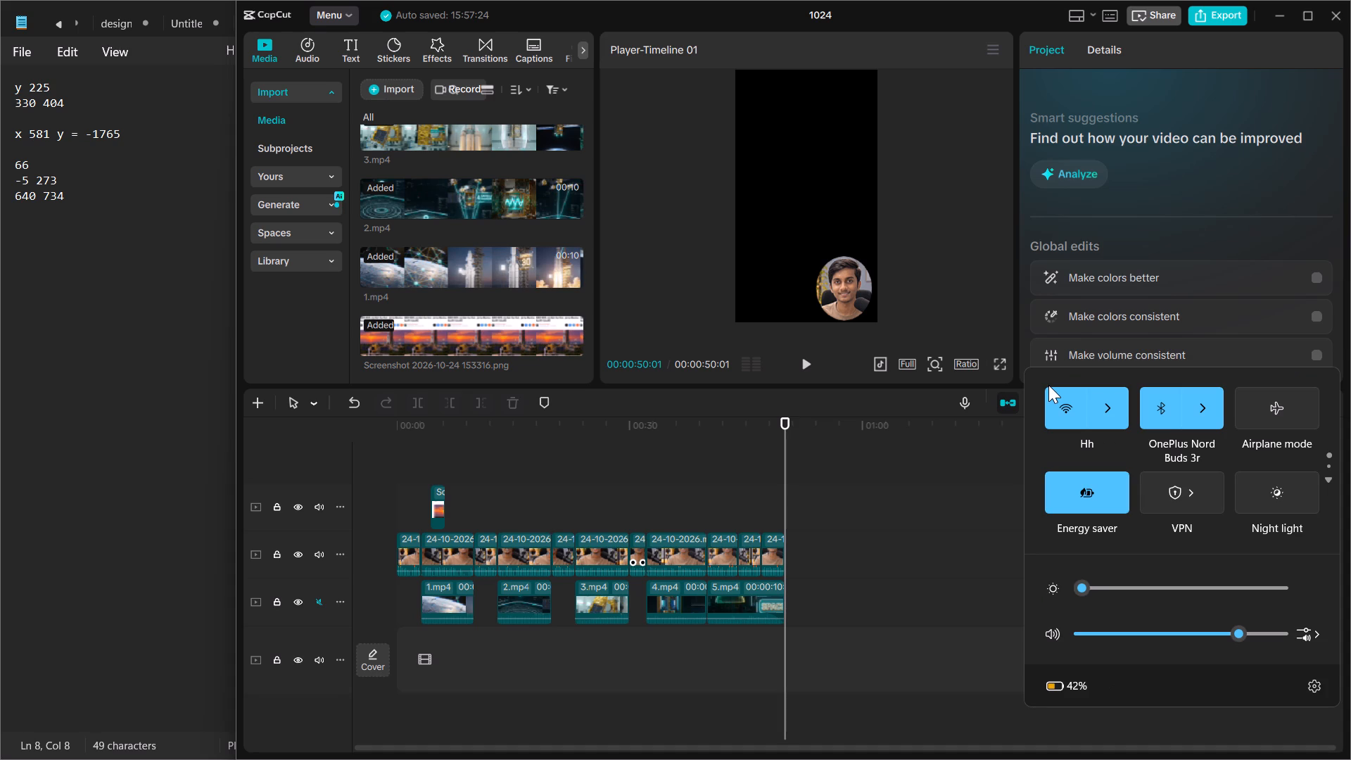
Connect the cap VPN over the Hh network and return to the reel project.
left_click(1186, 487)
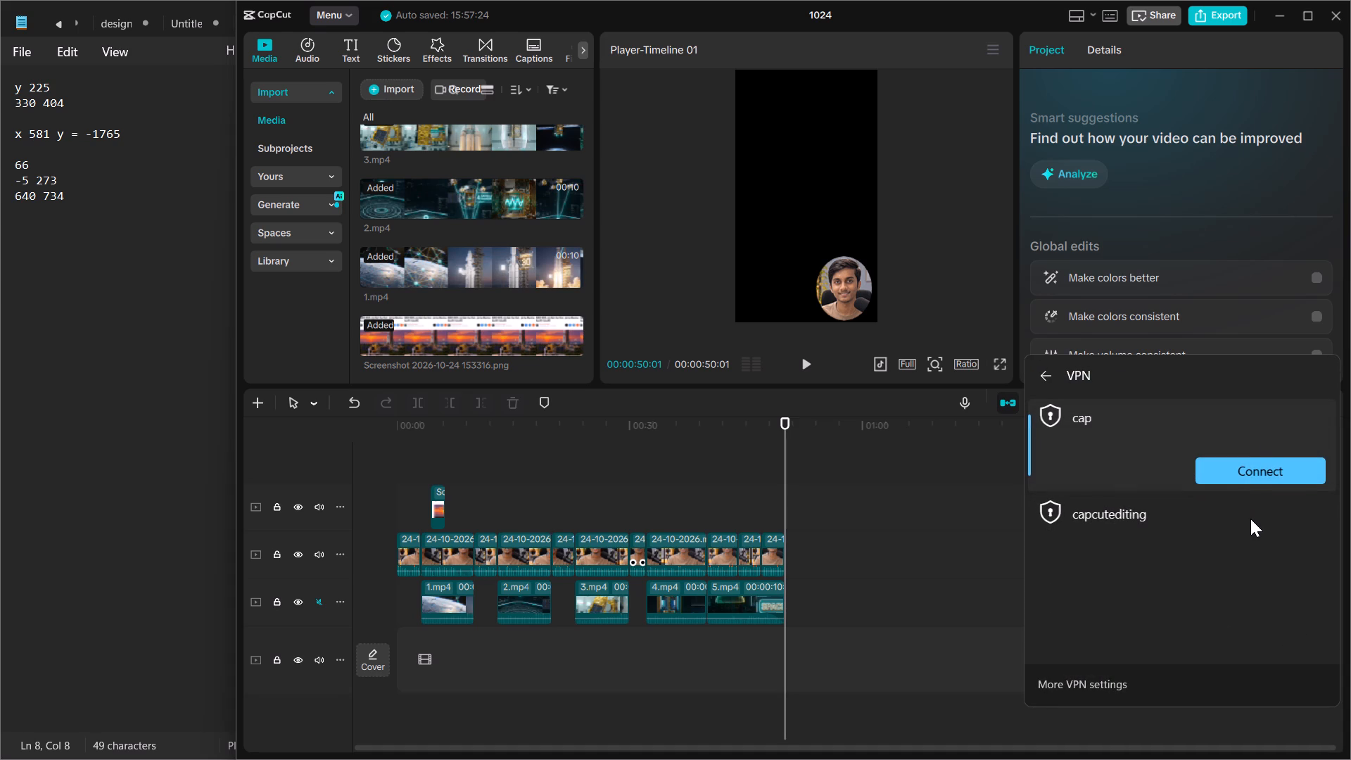
left_click(1240, 471)
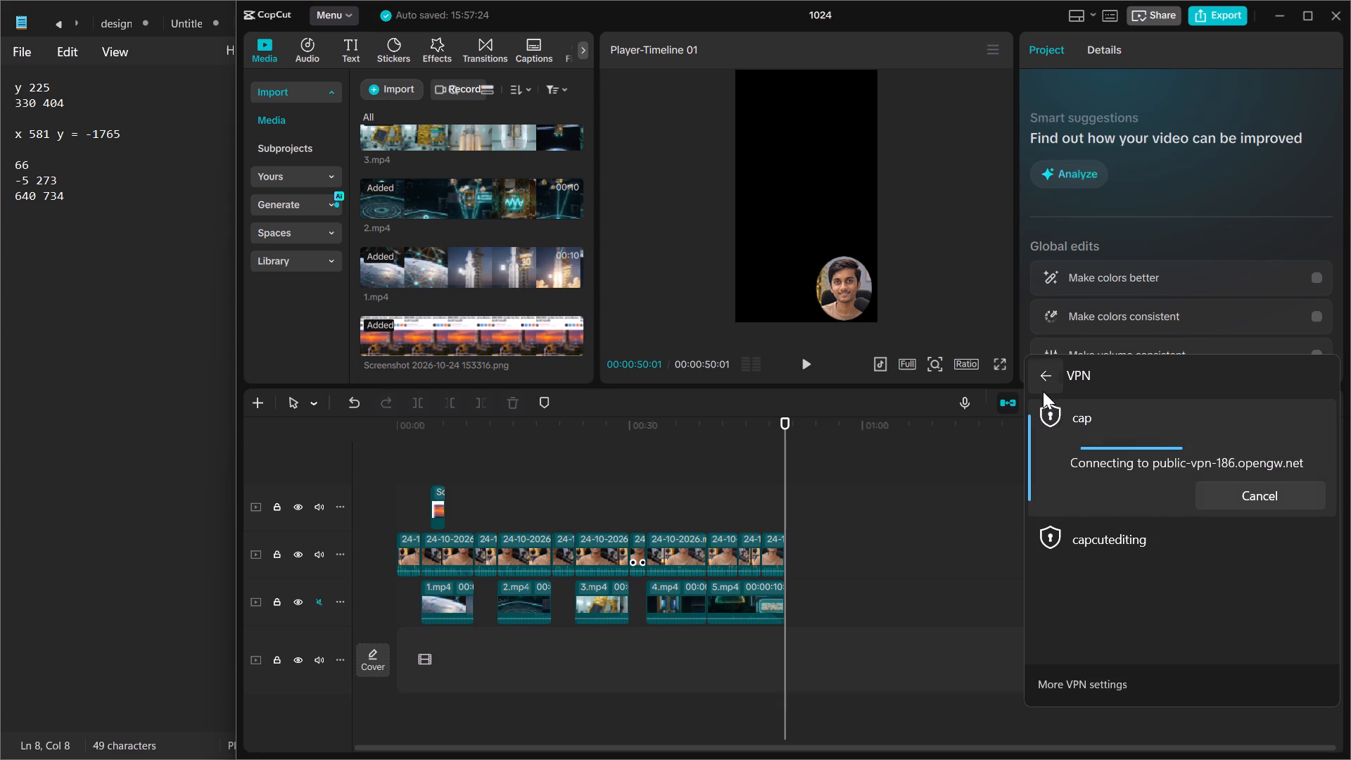
left_click(1043, 385)
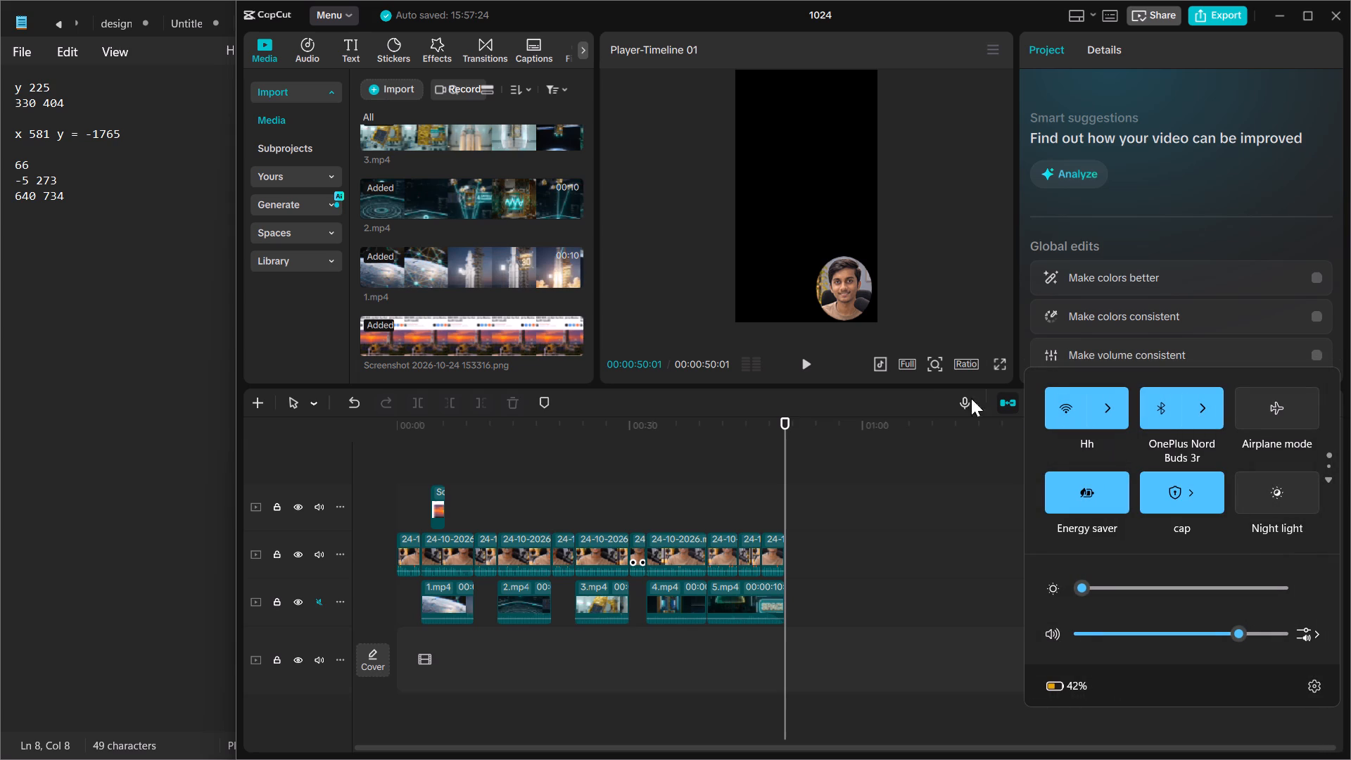
left_click(800, 454)
Move the playhead to the start of the timeline and play the reel.
left_click_drag(785, 454, 335, 461)
left_click(801, 362)
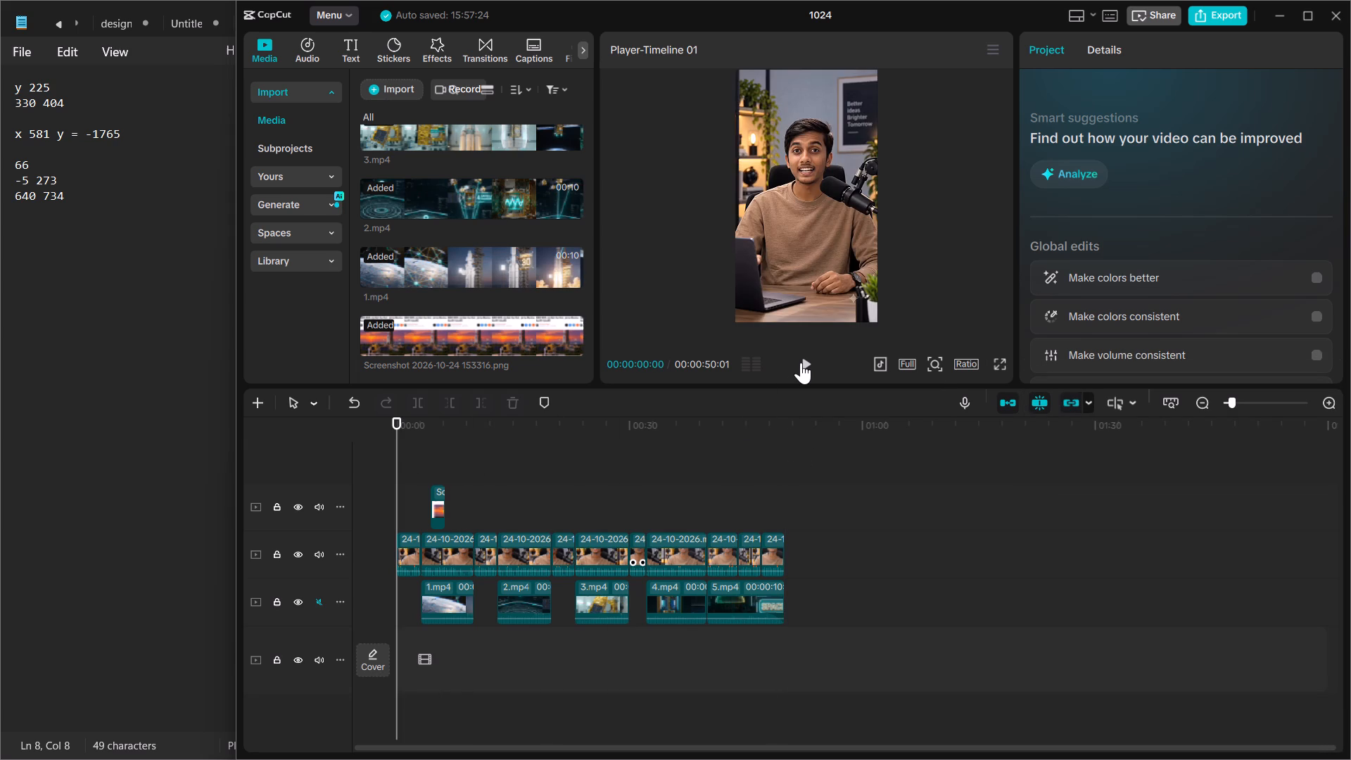
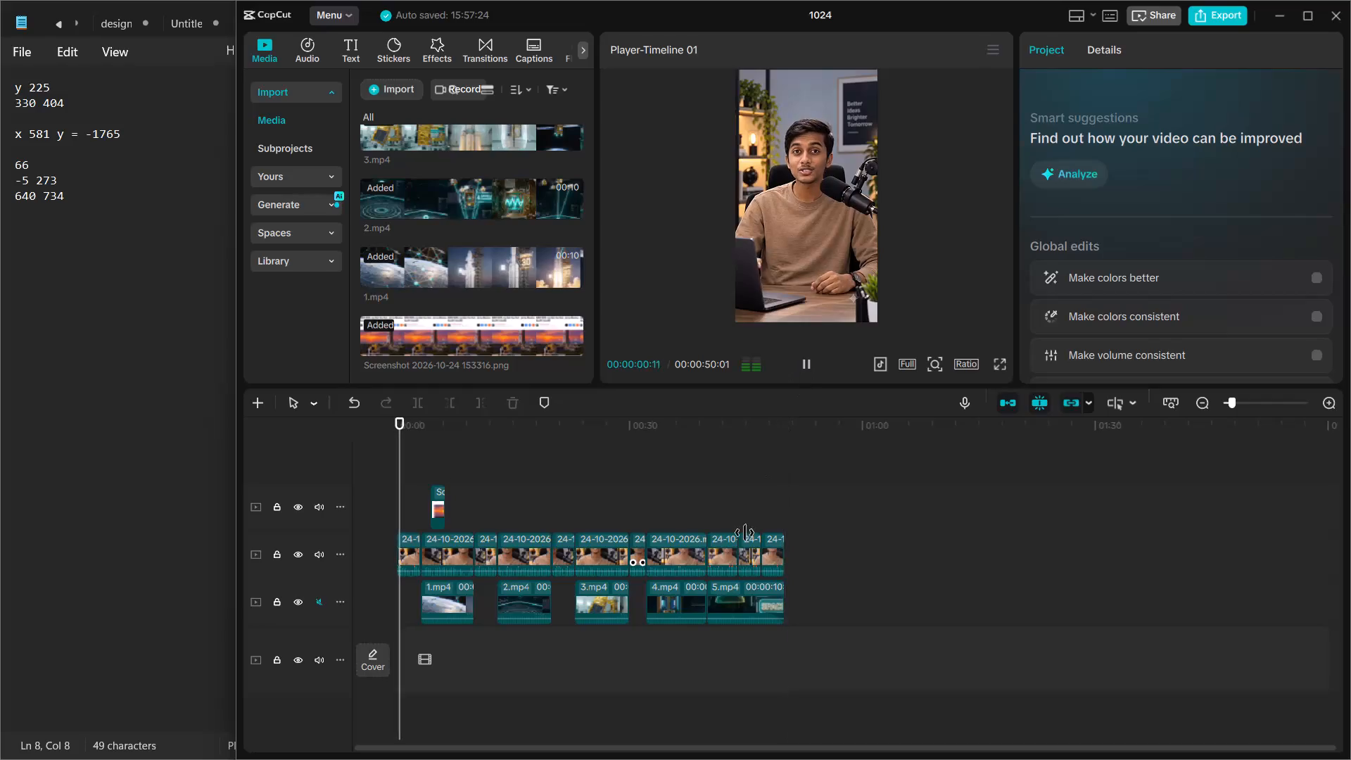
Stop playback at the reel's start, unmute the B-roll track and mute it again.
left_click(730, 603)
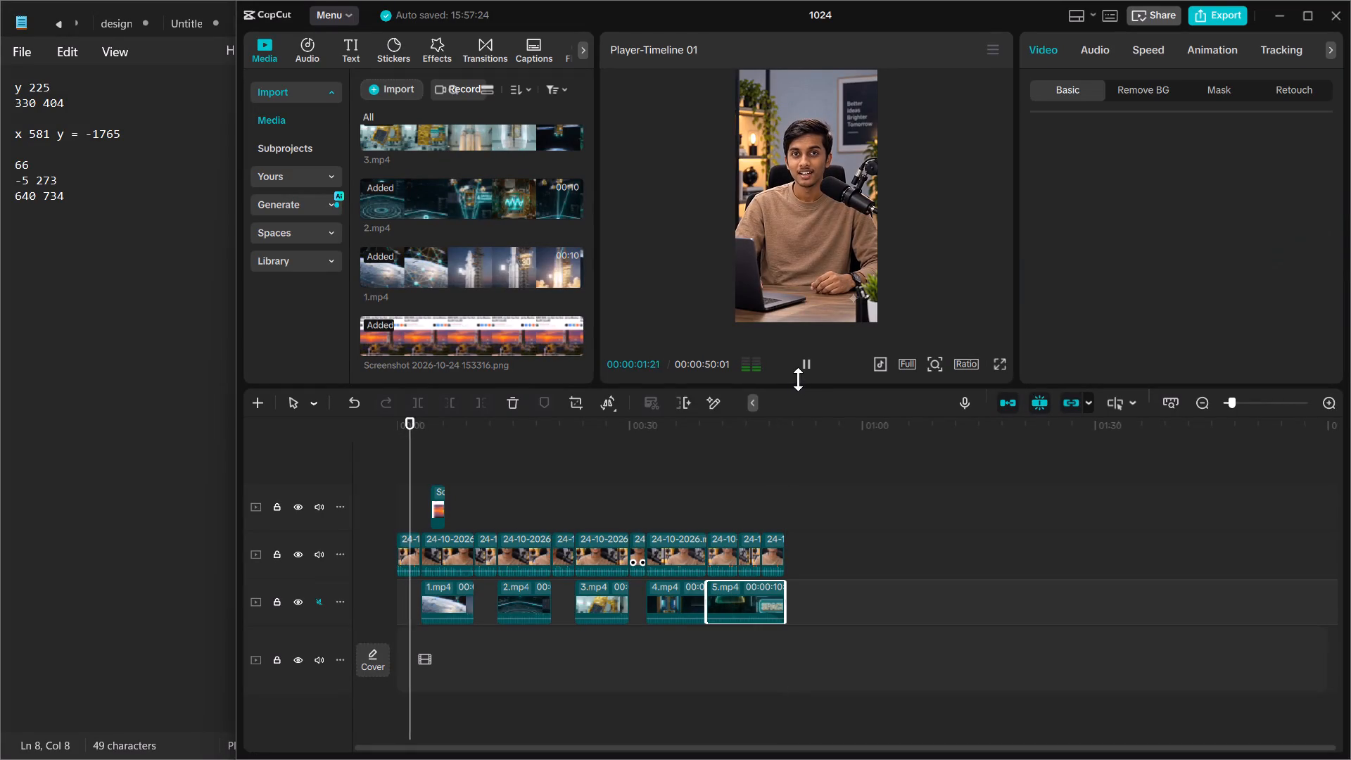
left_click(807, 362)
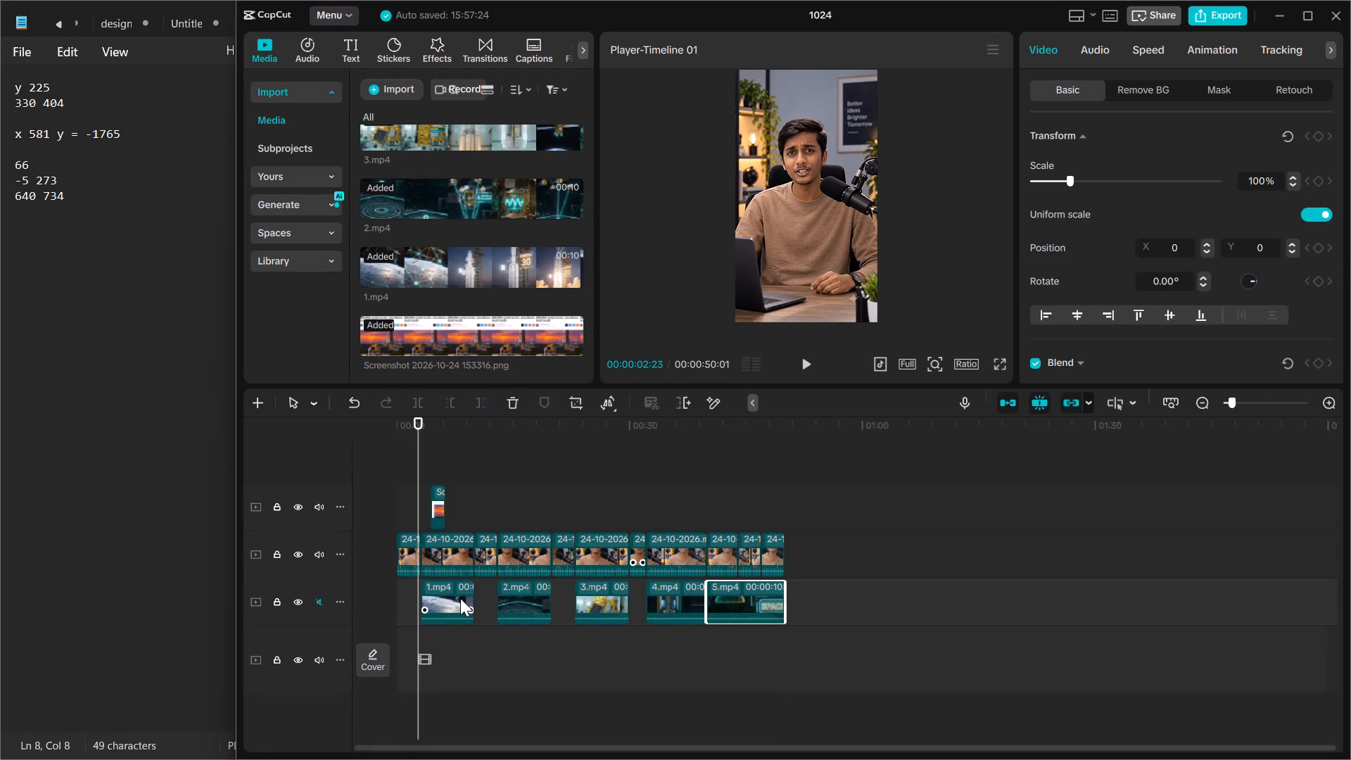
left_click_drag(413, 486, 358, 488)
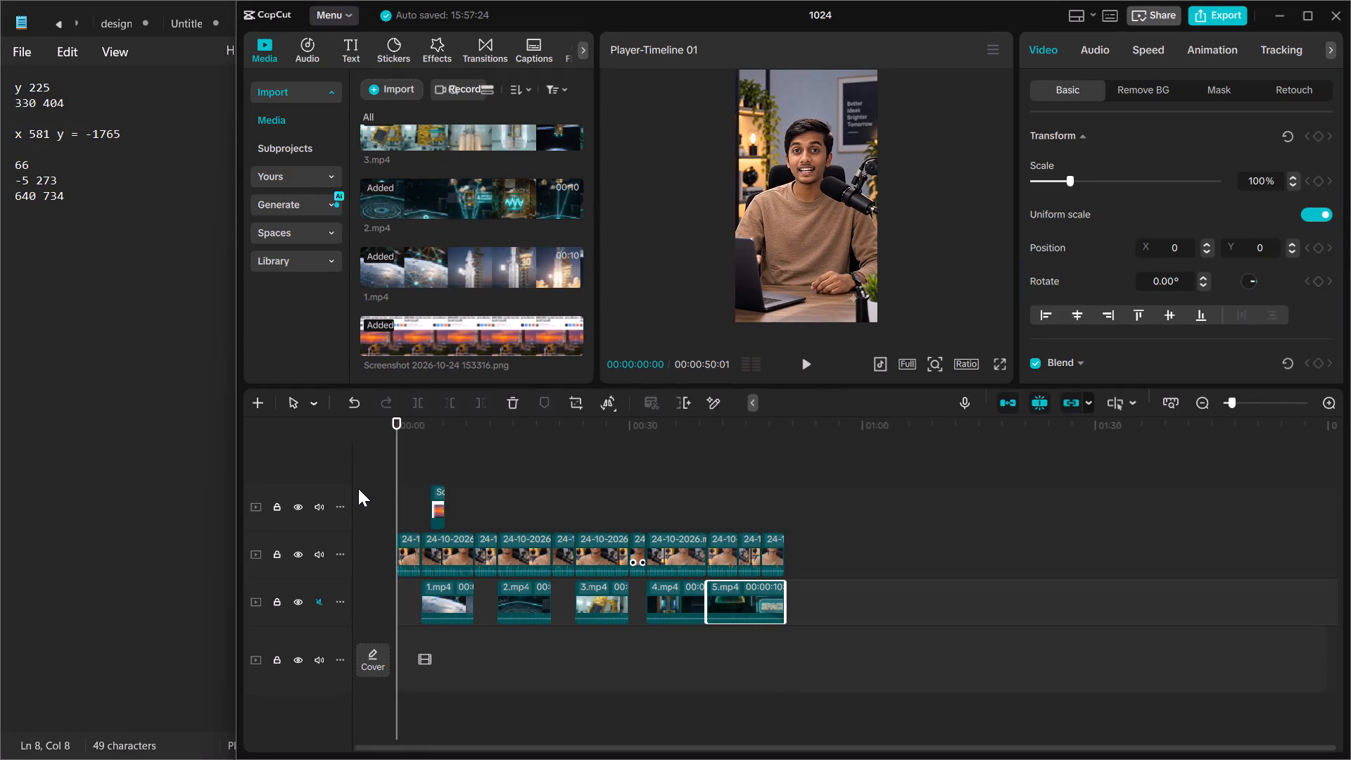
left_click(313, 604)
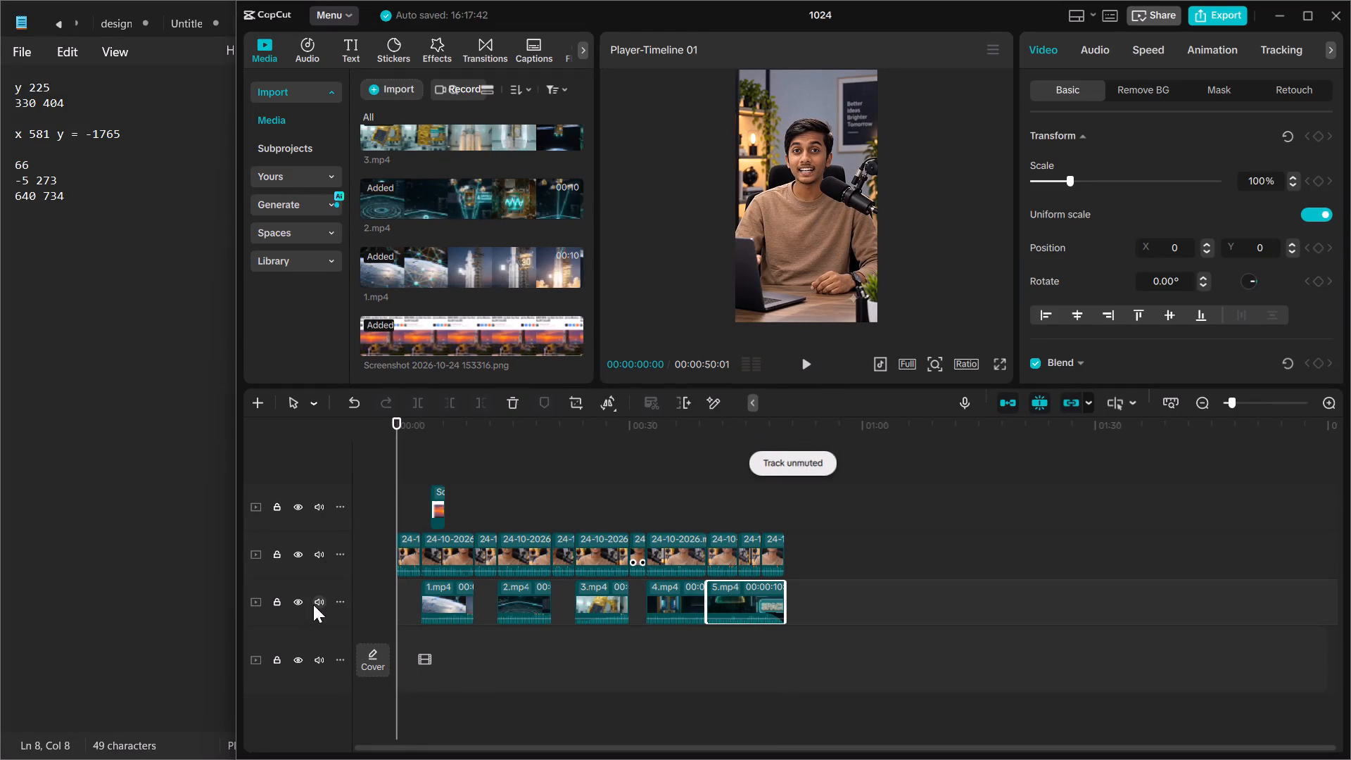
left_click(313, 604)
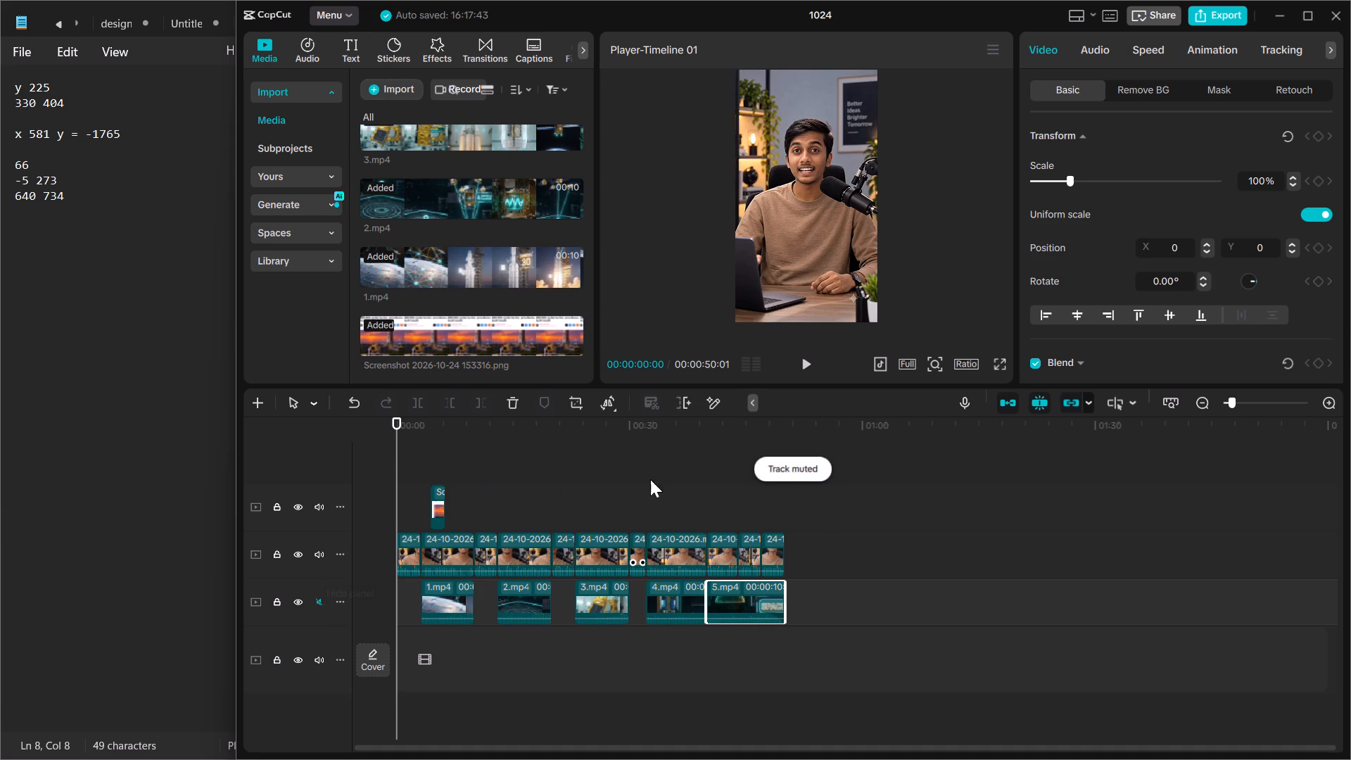
Play the closing section over 5.mp4 and the opening through the 2.mp4 section to review the edit.
left_click(390, 462)
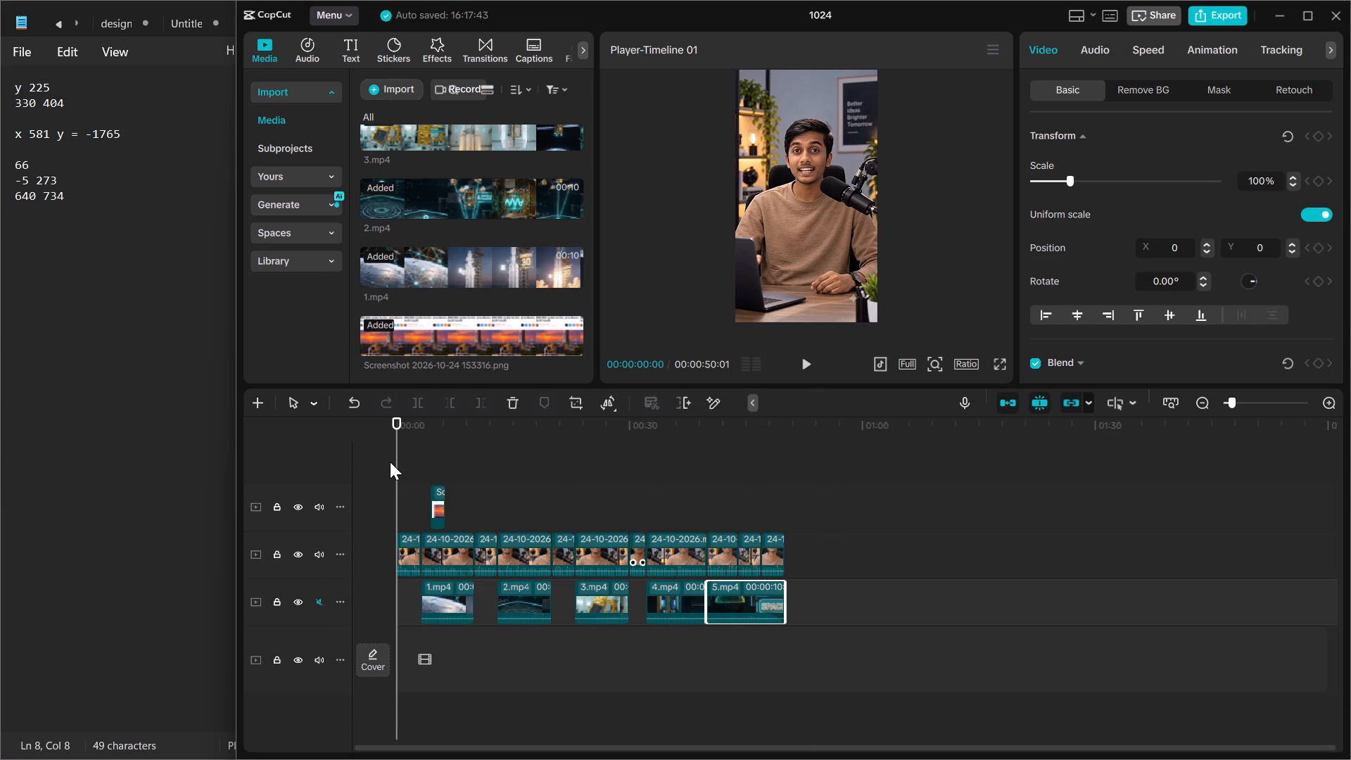
left_click_drag(394, 465, 729, 460)
left_click(729, 460)
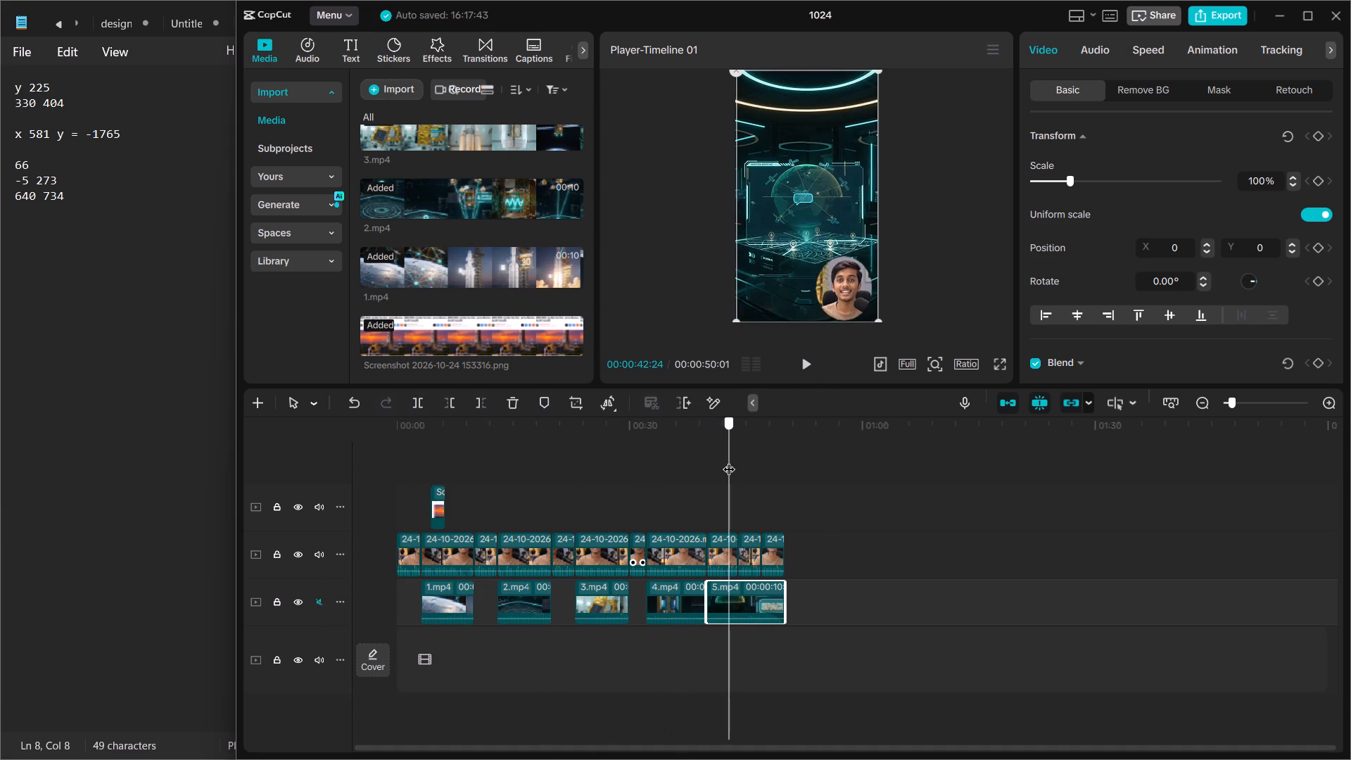
left_click(801, 367)
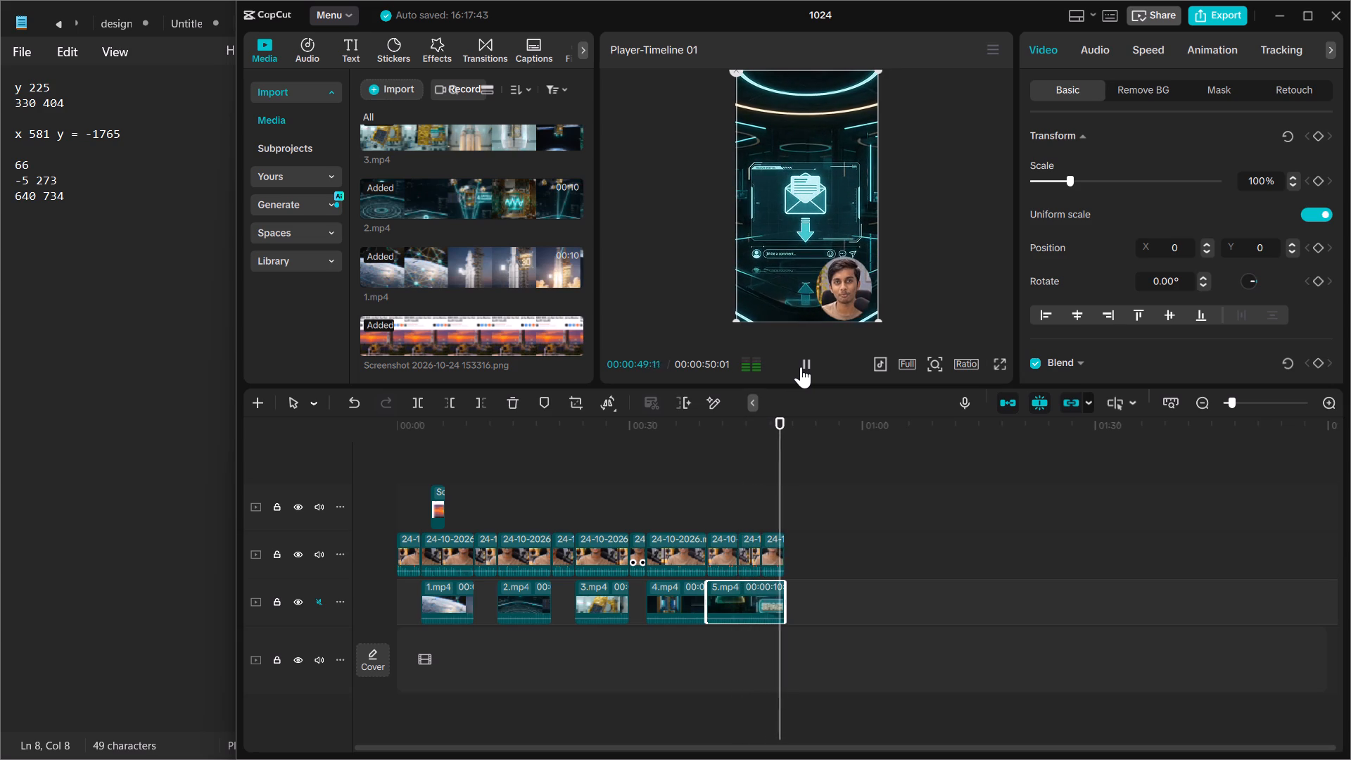
left_click(801, 367)
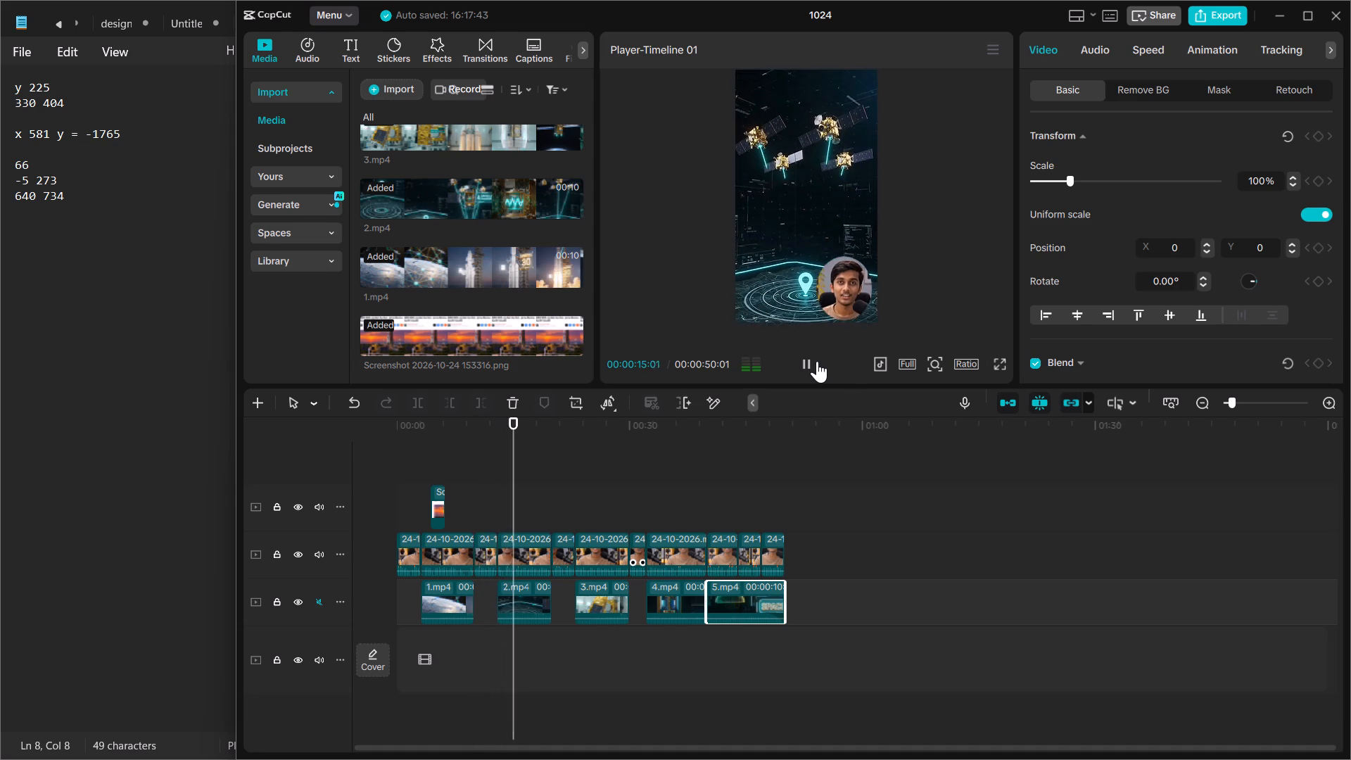
left_click(810, 365)
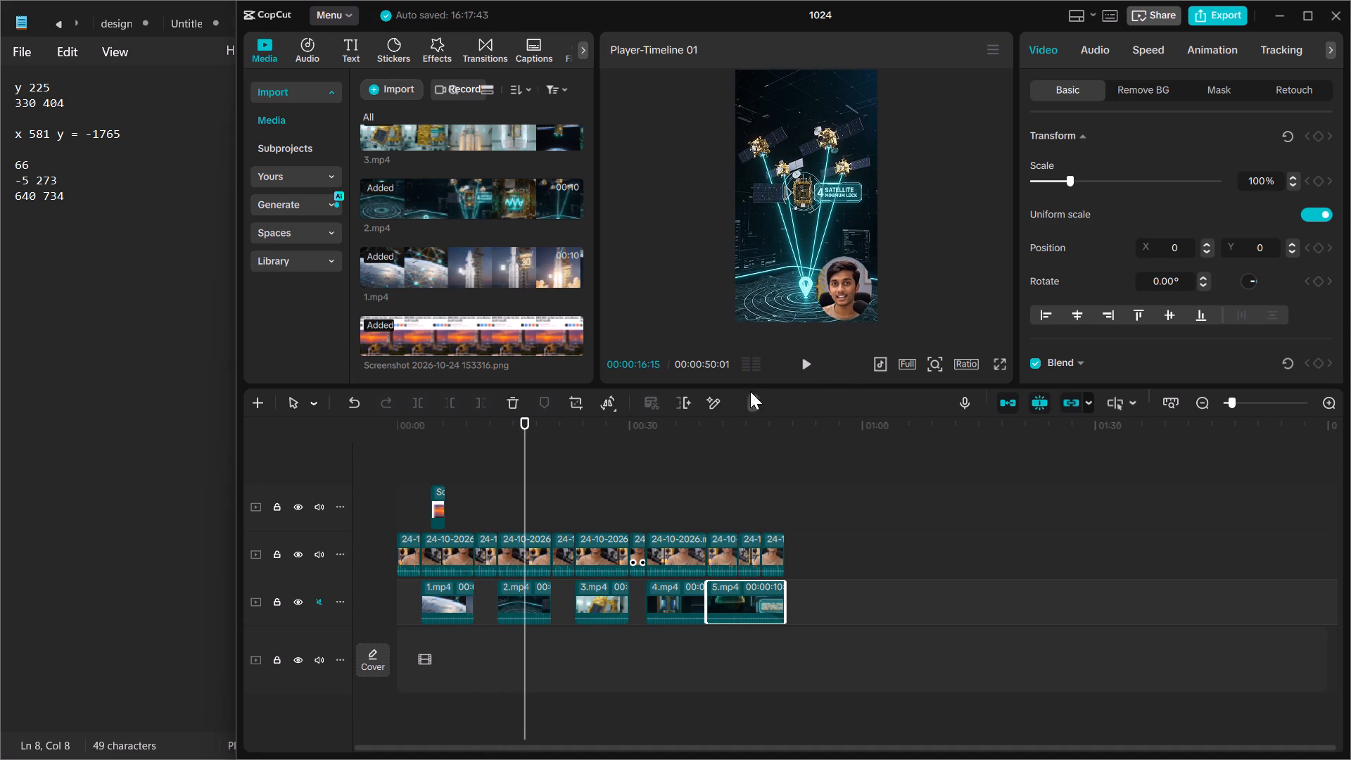
Fine-tune the start edge of the circular presenter clip over 2.mp4 against the cut at 00:00:13:00.
left_click(516, 544)
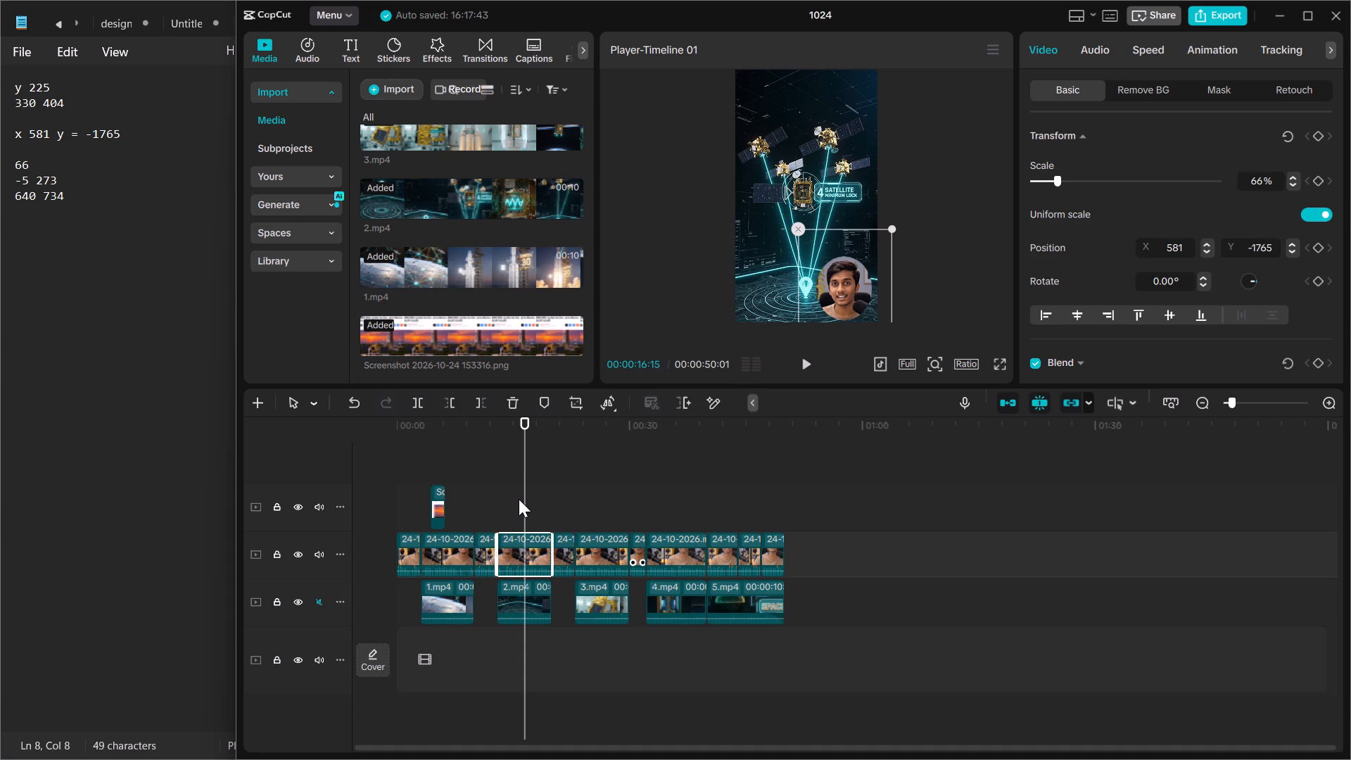
left_click_drag(526, 502, 521, 502)
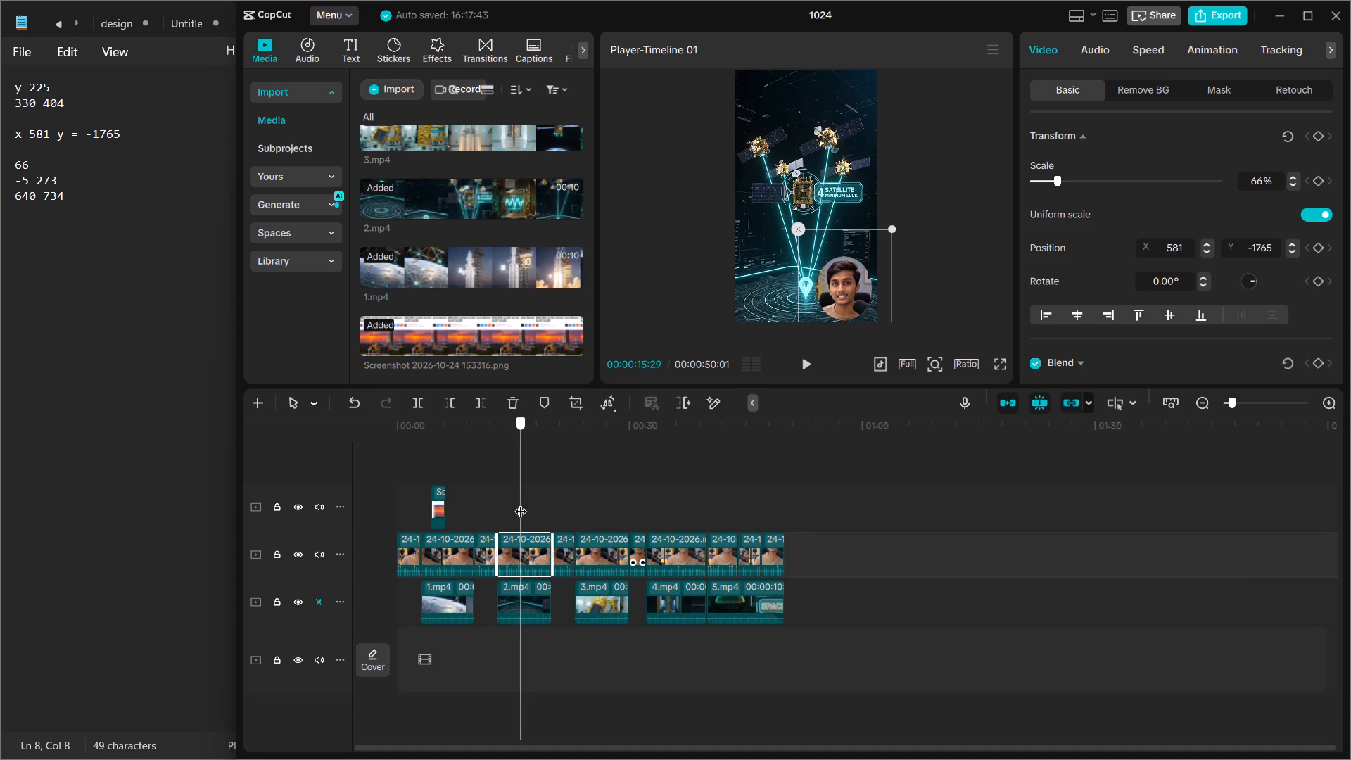
left_click_drag(521, 502, 500, 506)
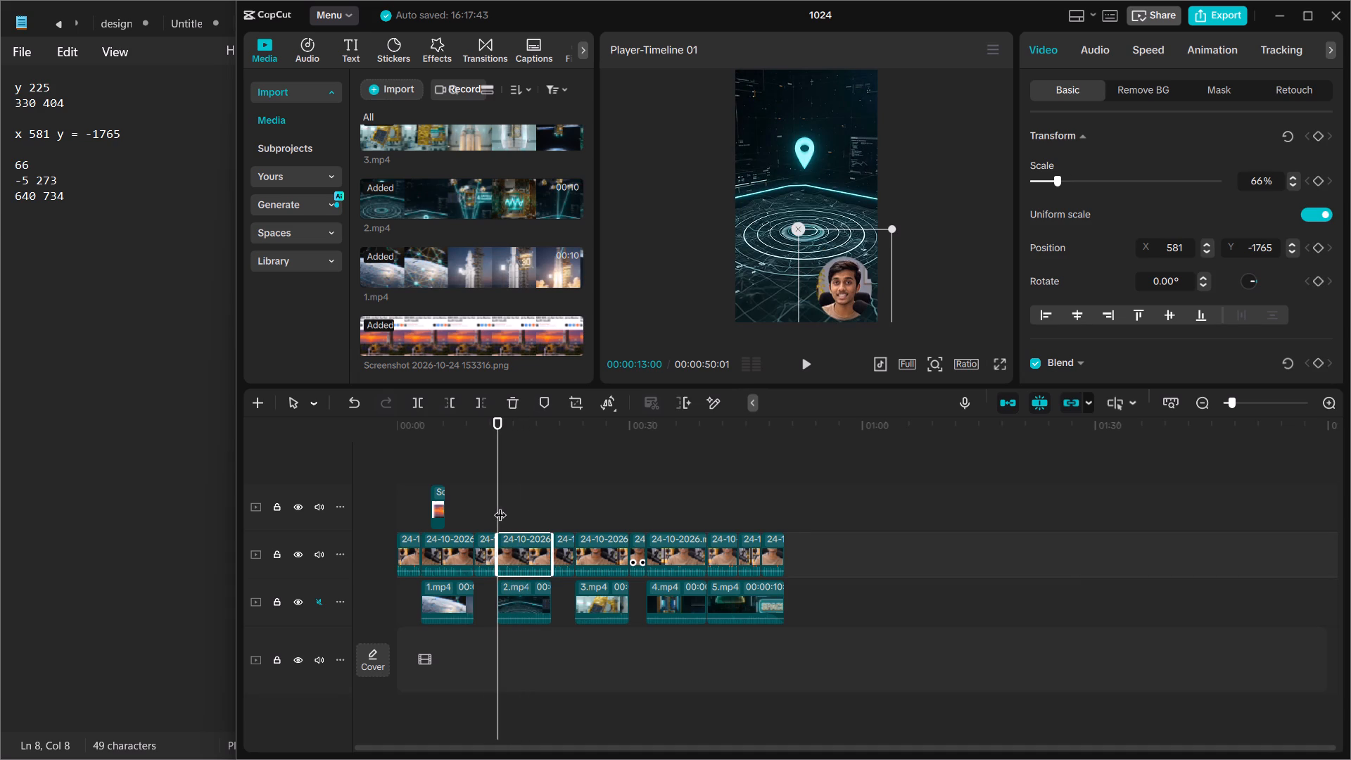
left_click(497, 547)
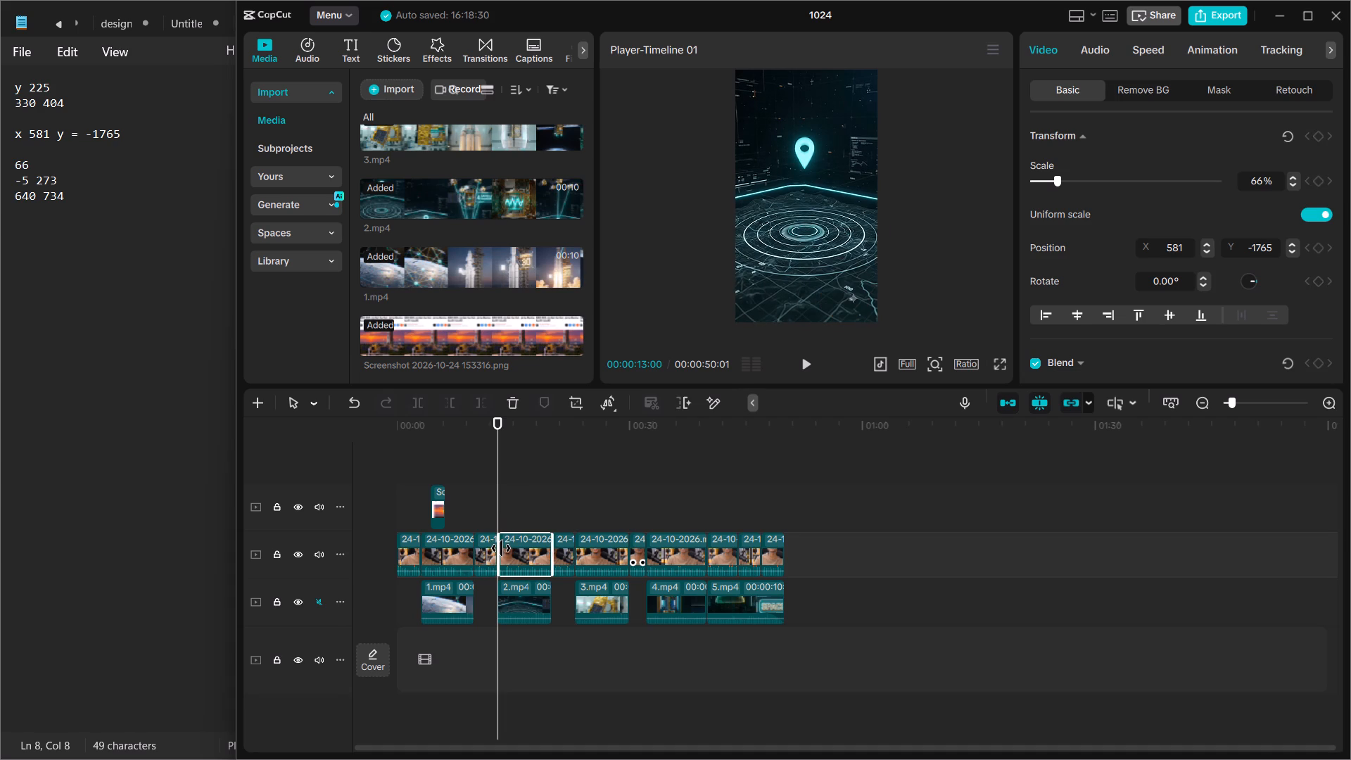
left_click(501, 548)
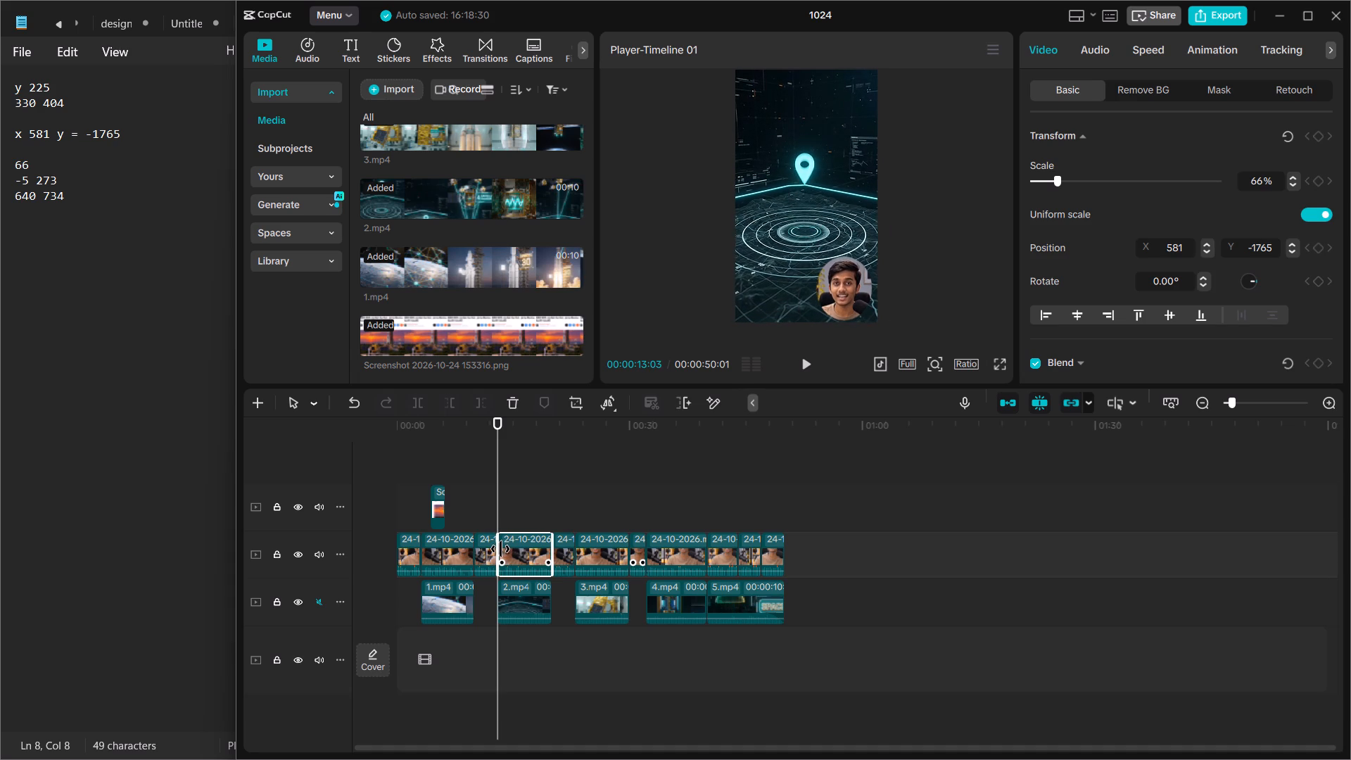
left_click(500, 549)
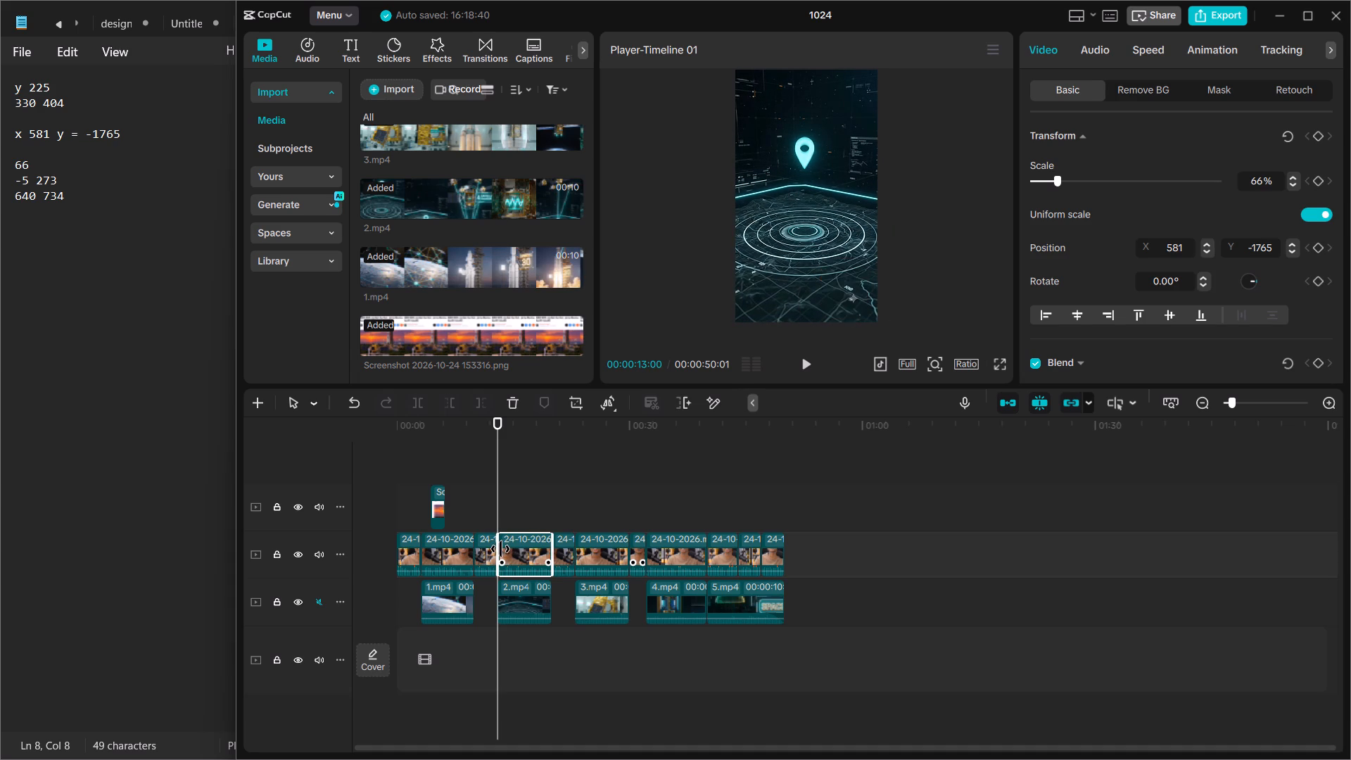
left_click(500, 549)
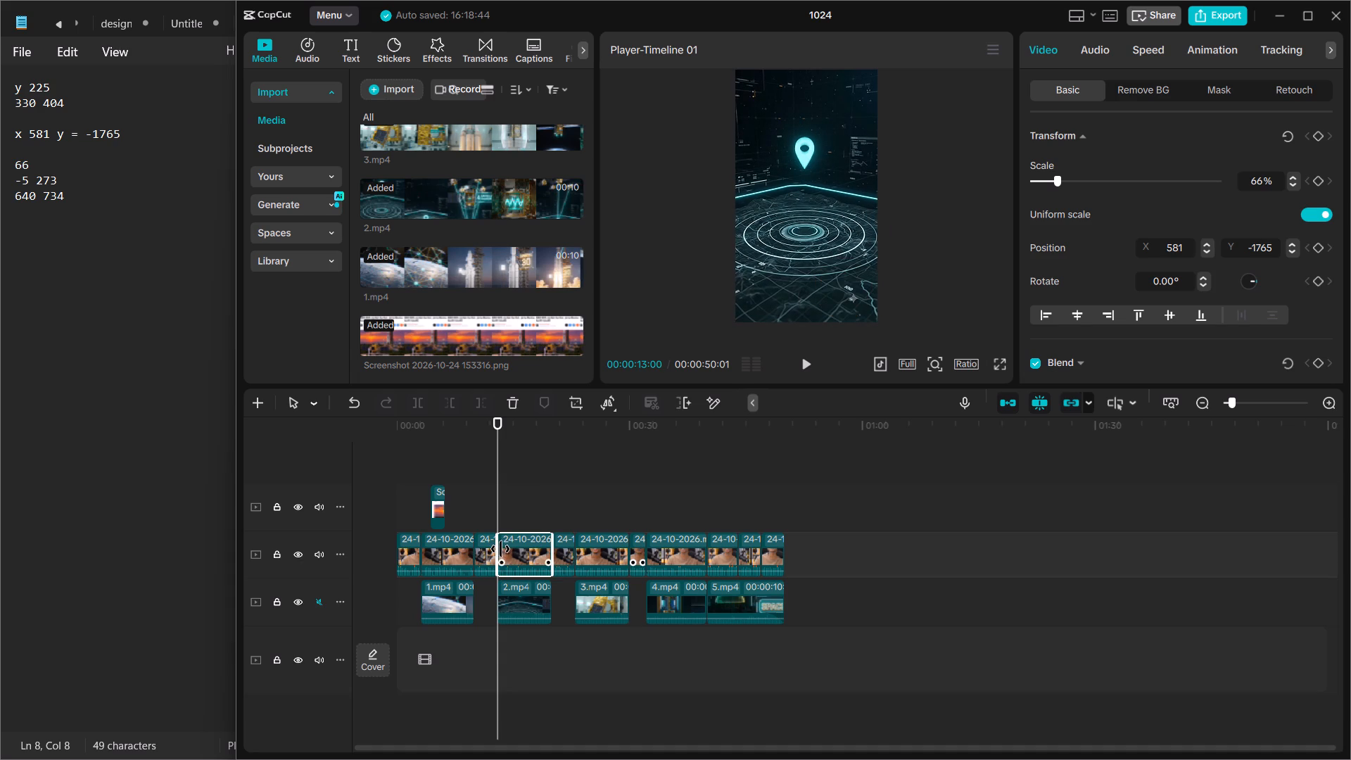
left_click(500, 549)
Play across the cut into 2.mp4, and replay the reel from the start to check the presenter inset's timing.
left_click(809, 367)
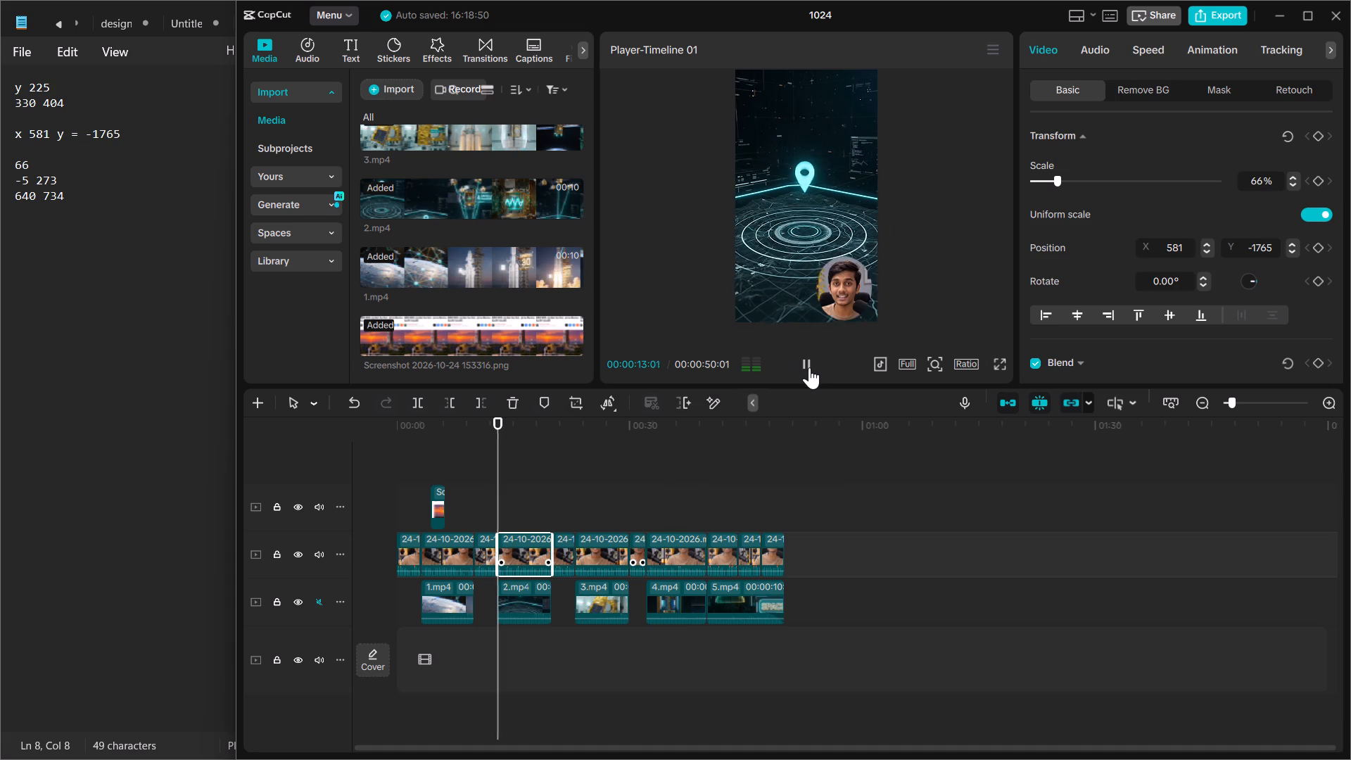
left_click(809, 367)
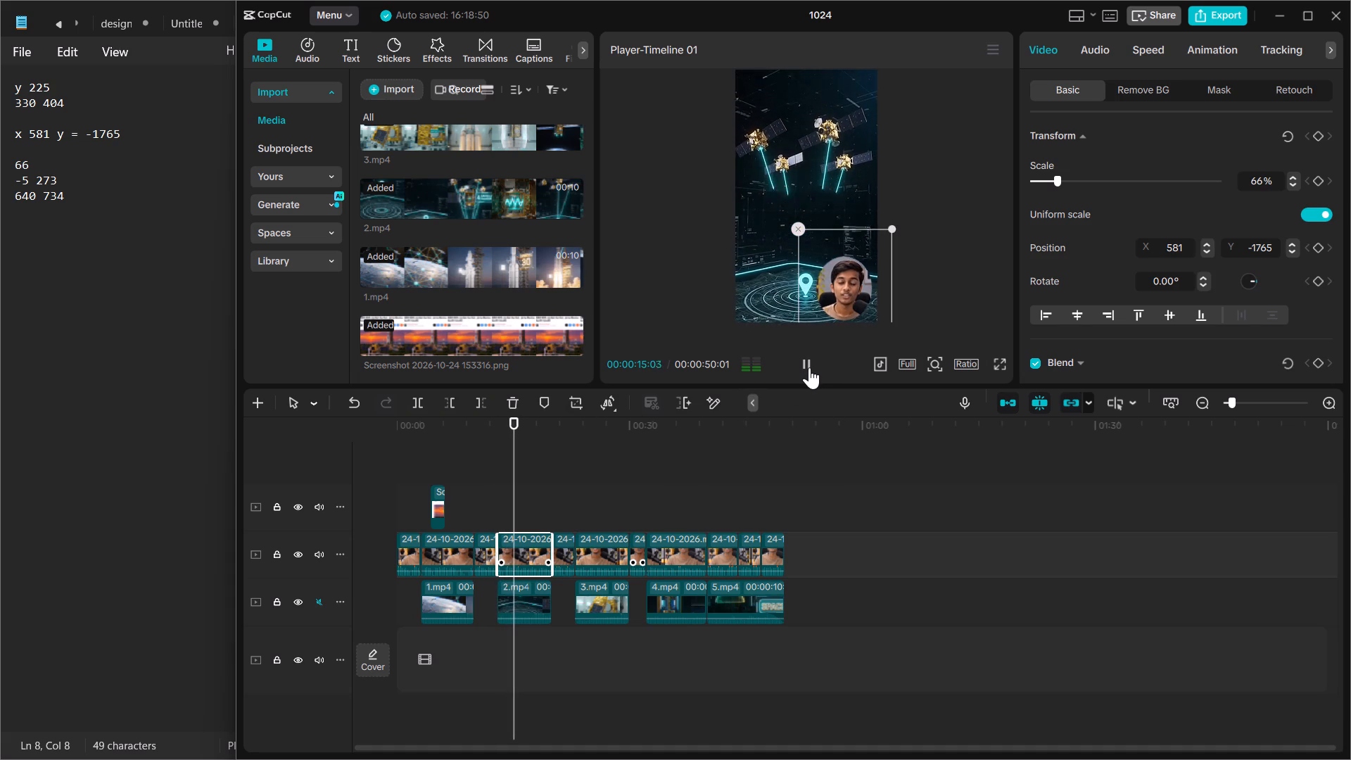
left_click_drag(511, 475, 381, 505)
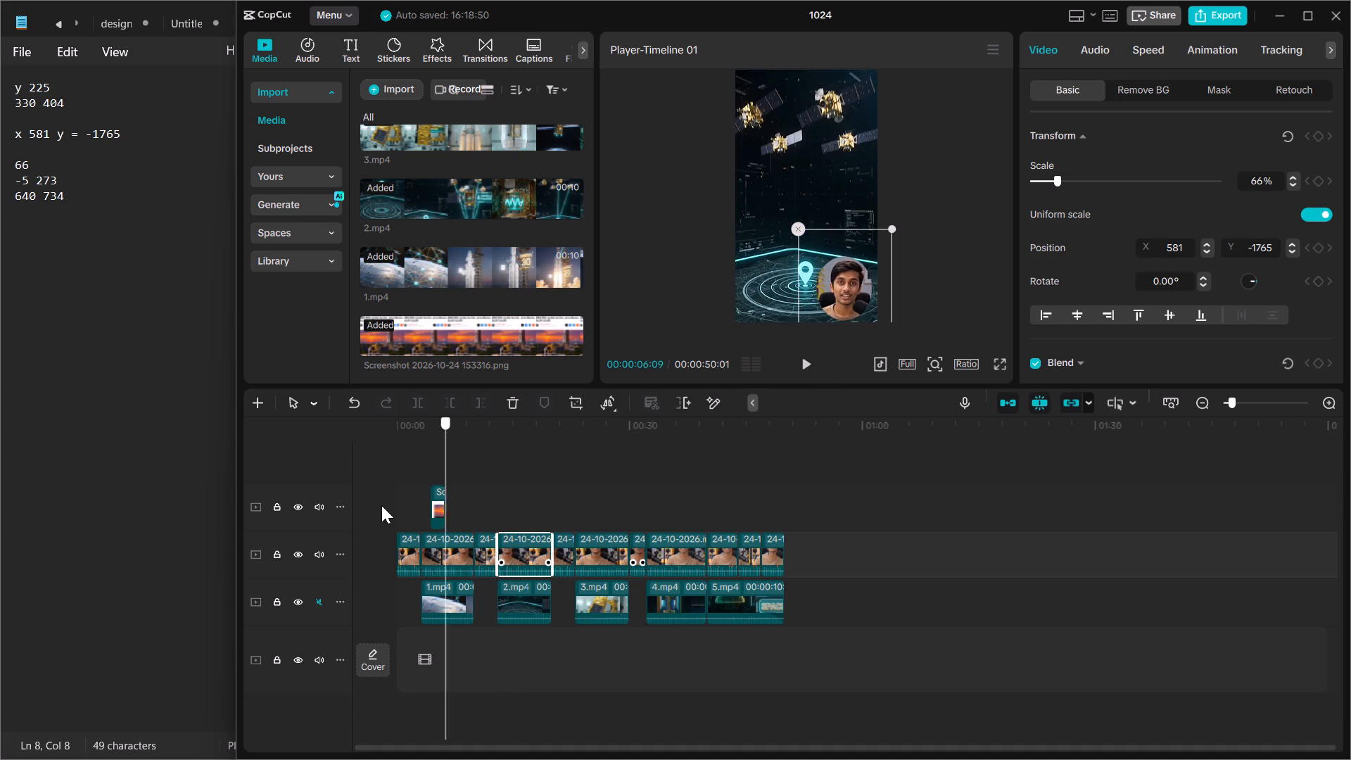
left_click_drag(381, 505, 373, 506)
left_click(804, 364)
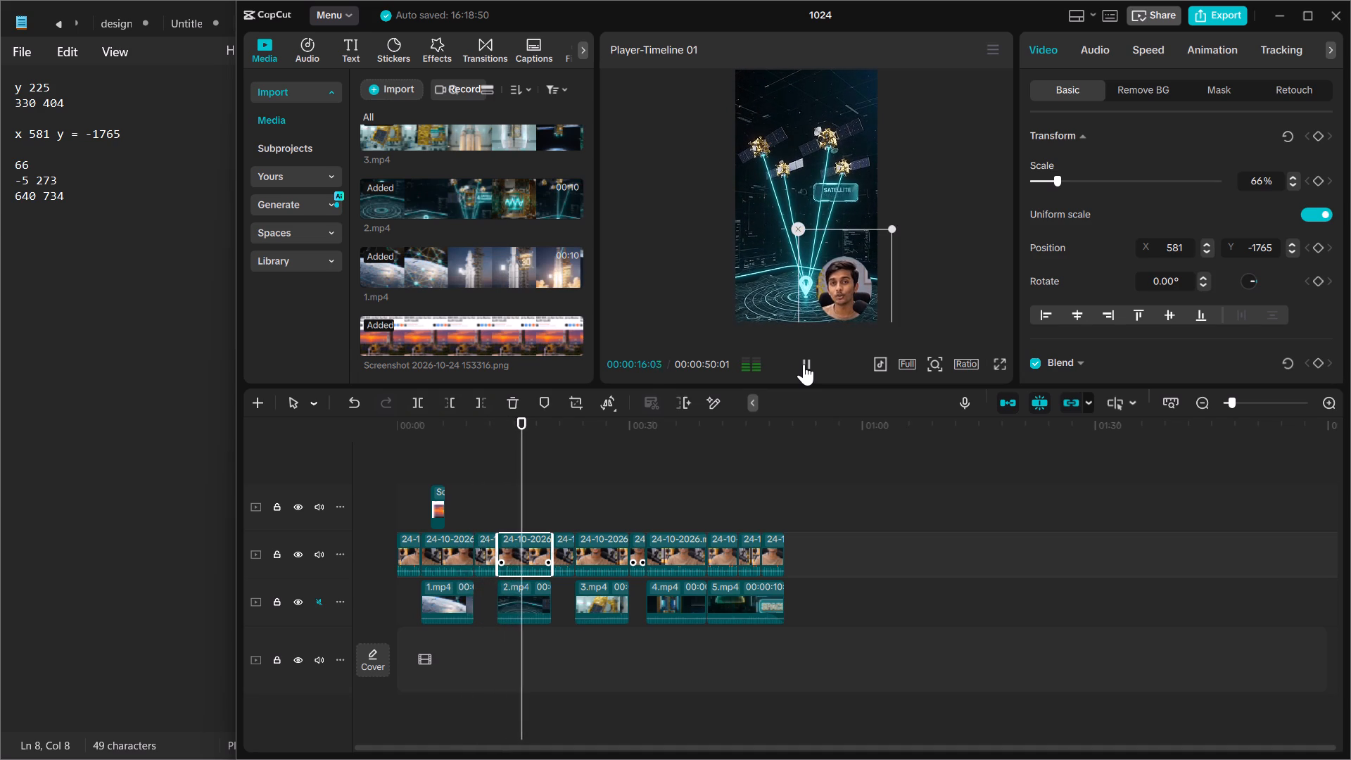
left_click(804, 364)
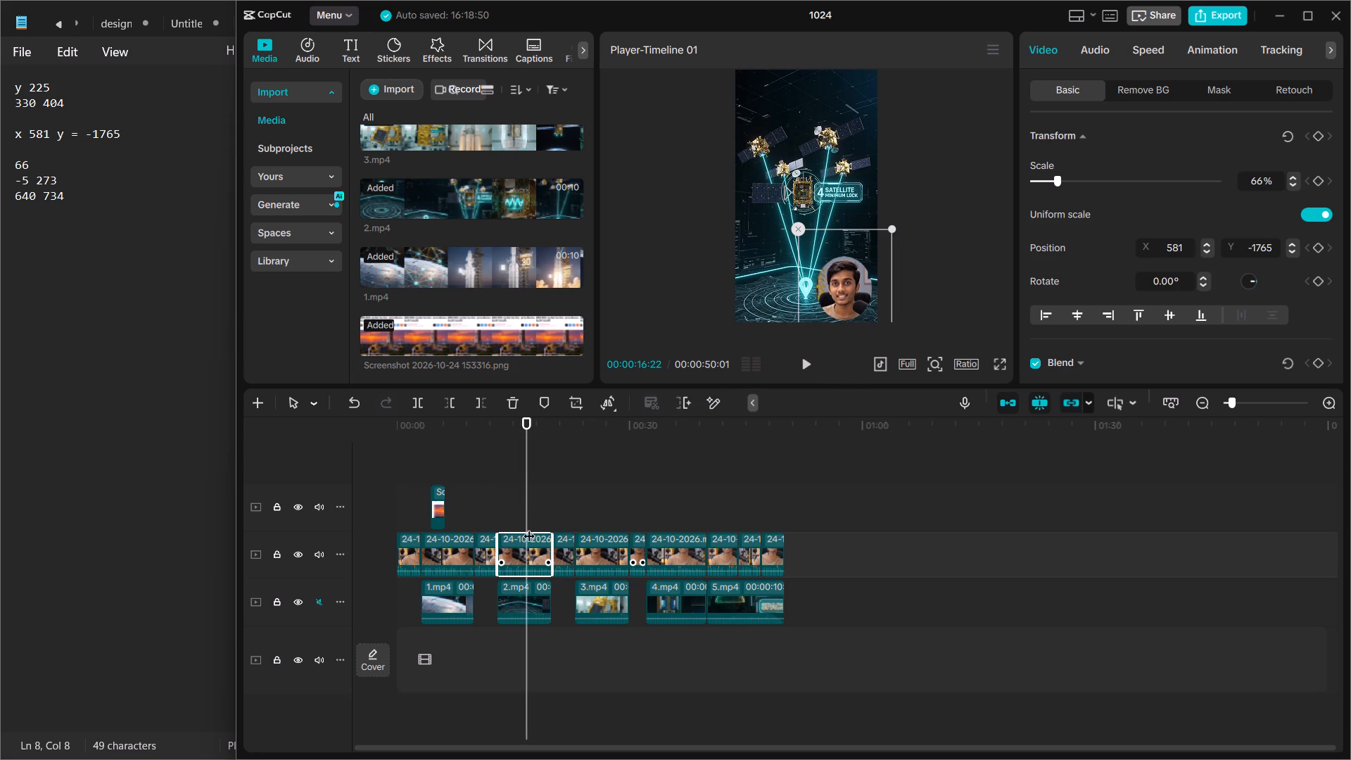
Move the circular presenter clip over 2.mp4 up to the news screenshot's track at the same time position.
left_click_drag(528, 562, 528, 517)
Fine-tune the end edge of the full-frame presenter clip just before 2.mp4 to meet the 00:00:13:00 cut.
left_click(493, 555)
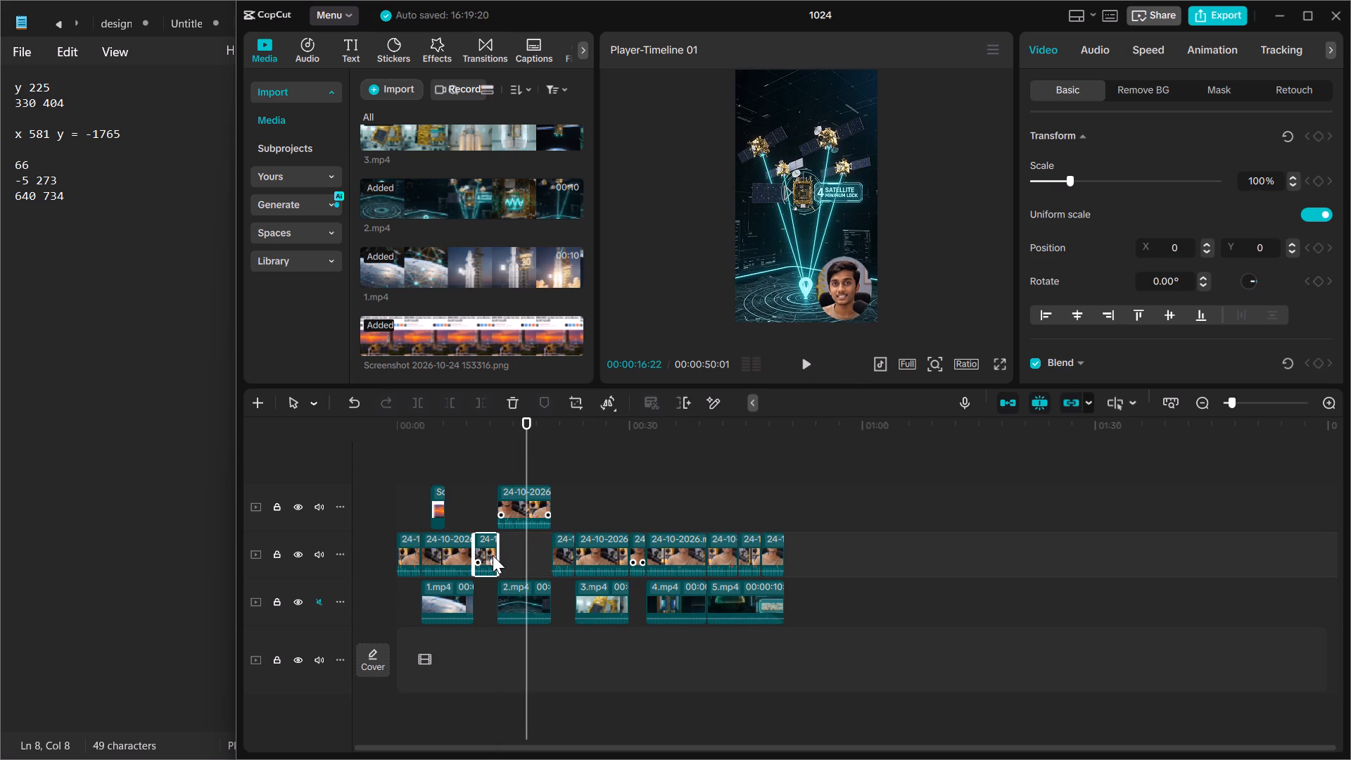
left_click(495, 555)
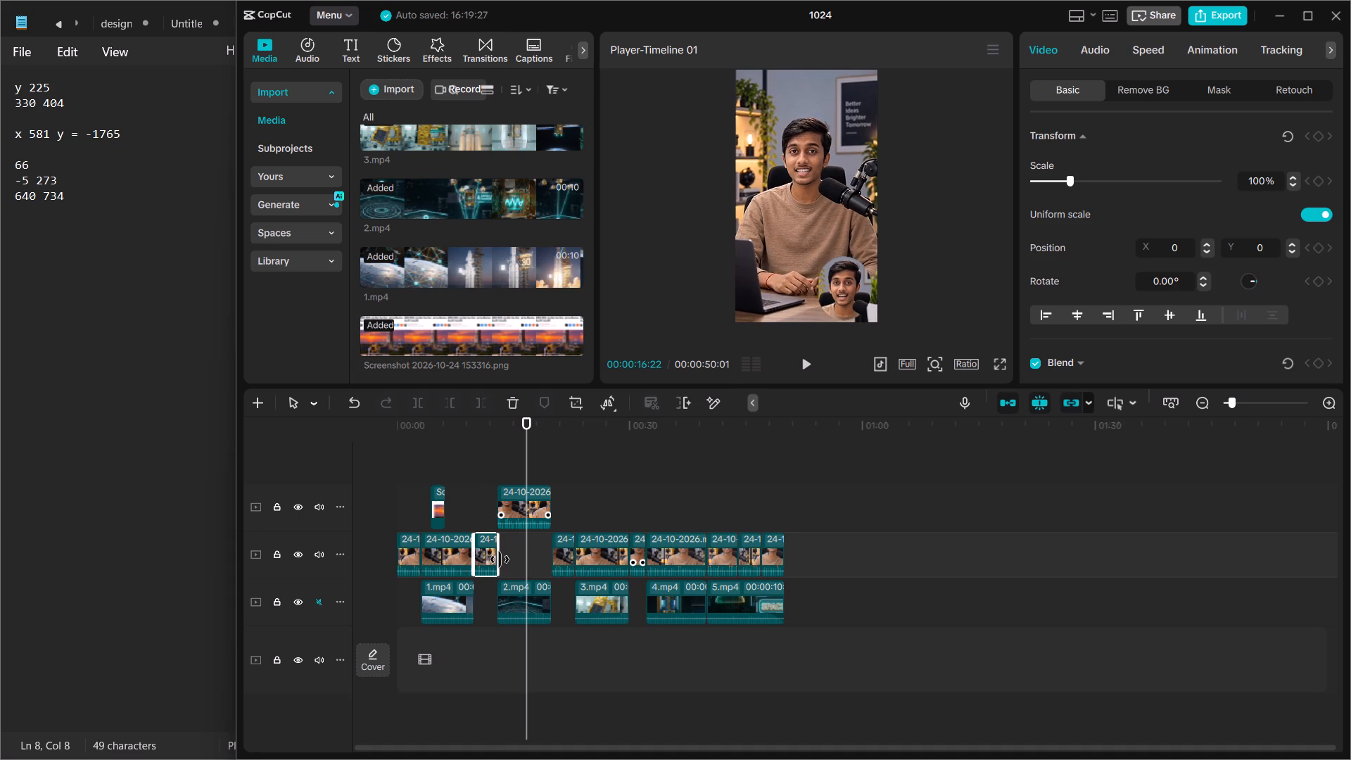
left_click(500, 559)
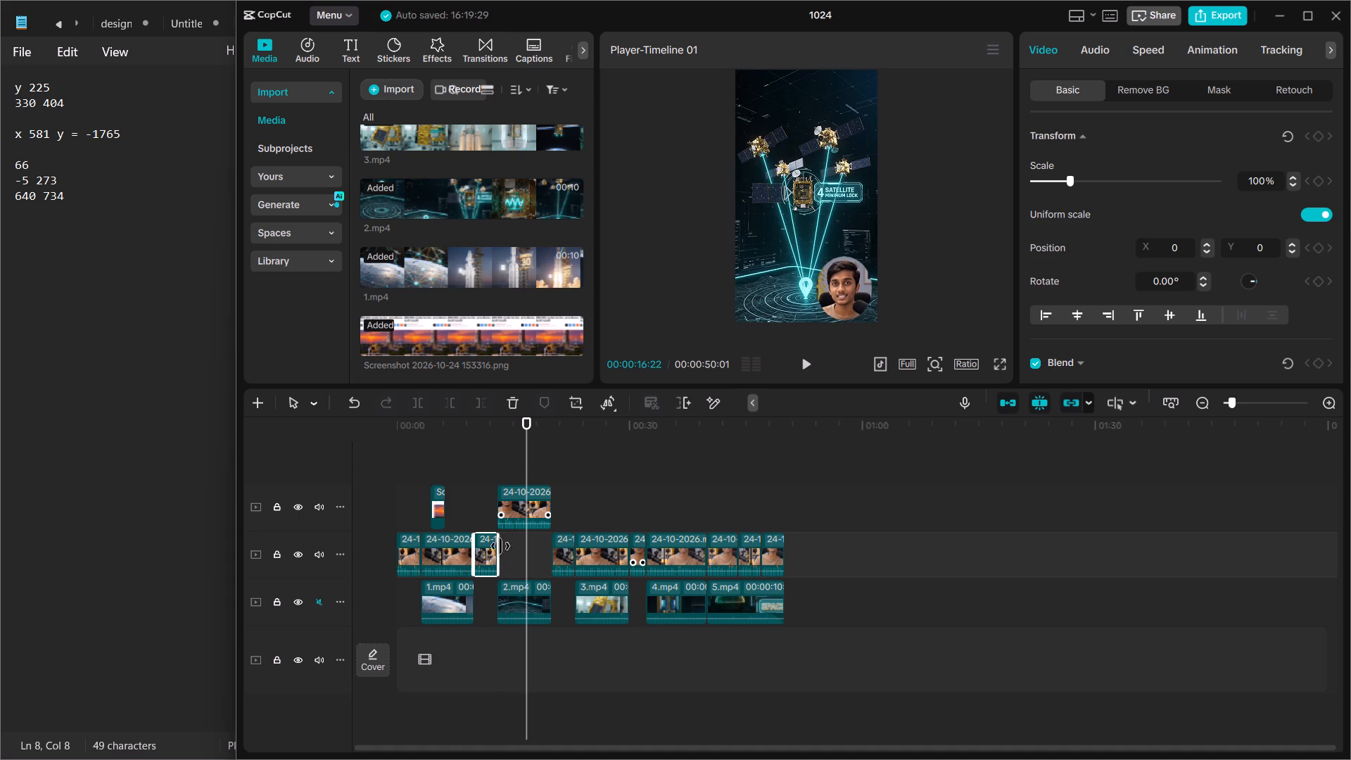
Step frame by frame from about 00:00:12:08 through the 00:00:13:00 cut into 2.mp4 to examine the switch to the circular inset.
left_click_drag(527, 457, 501, 460)
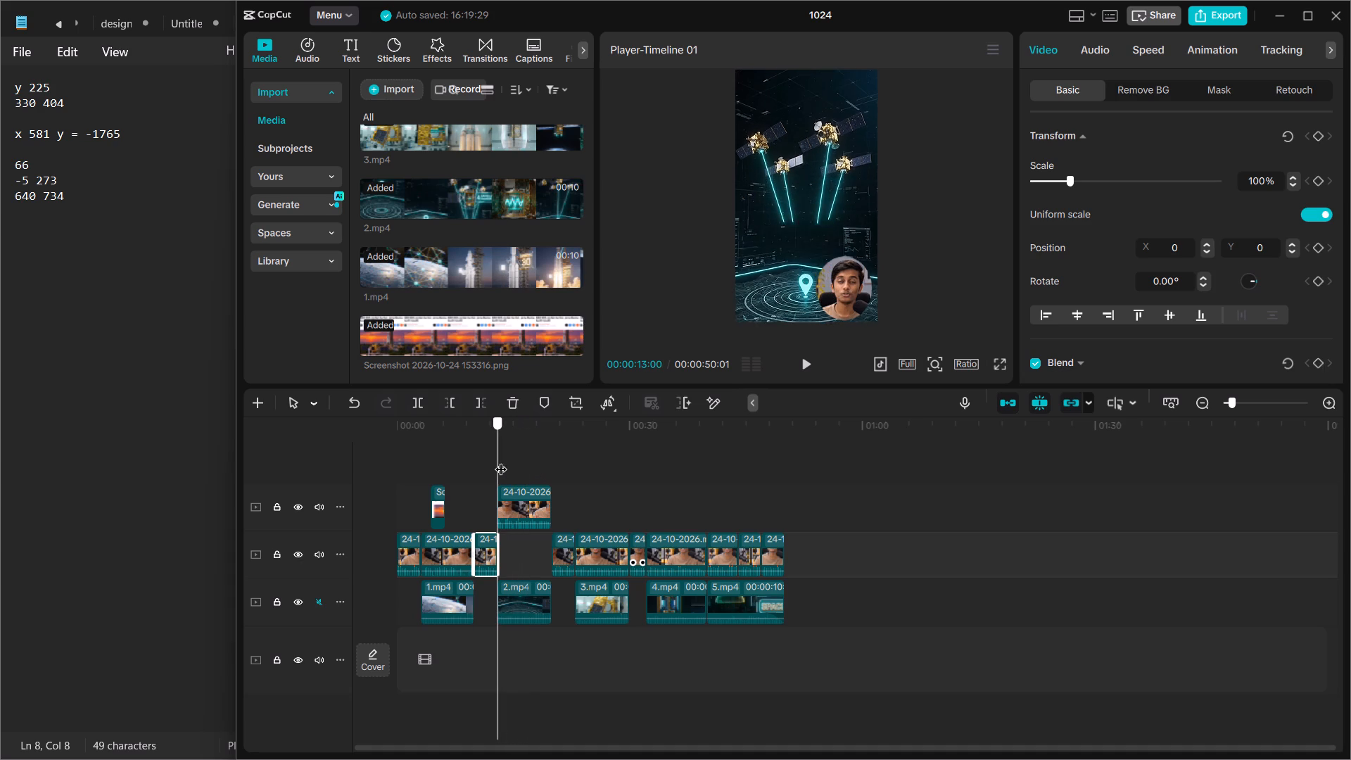
left_click_drag(501, 460, 492, 462)
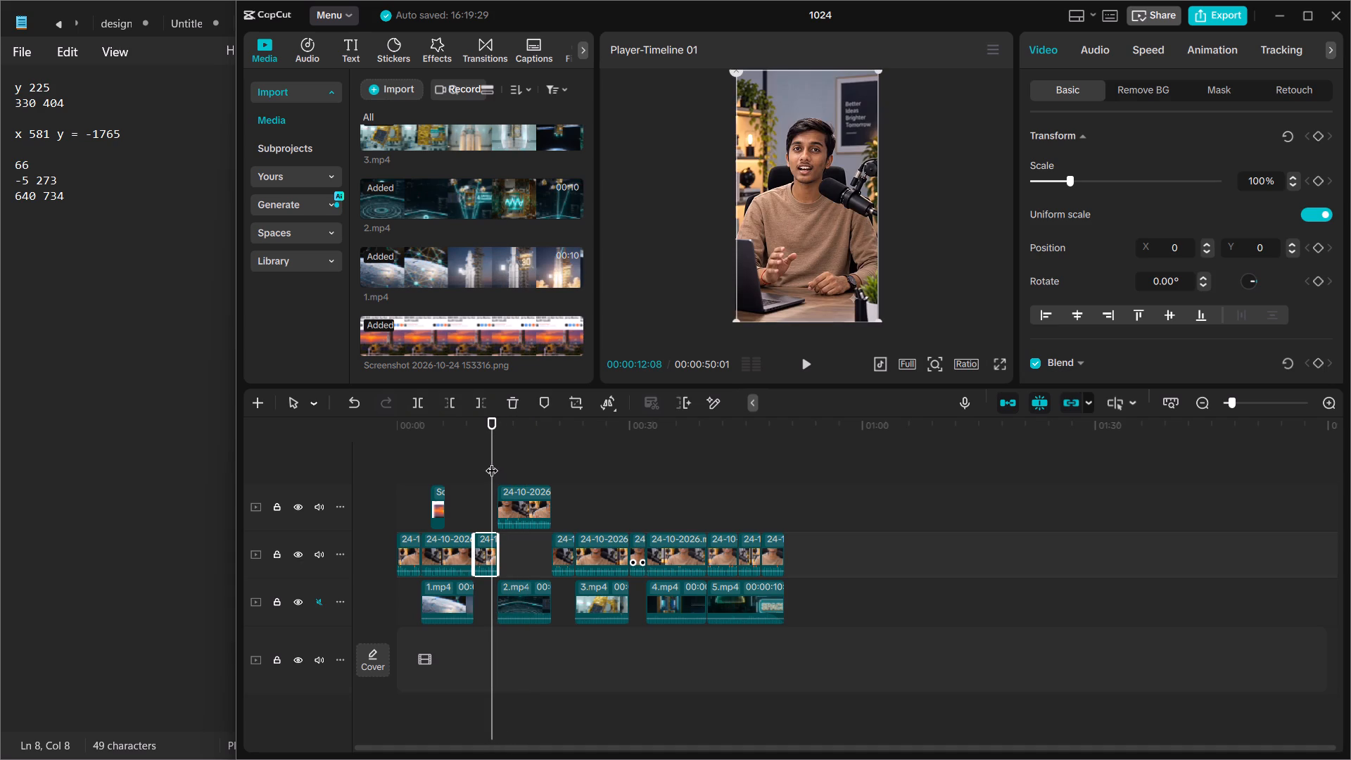
left_click(492, 462)
key("Right")
key("Right")
key("Right")
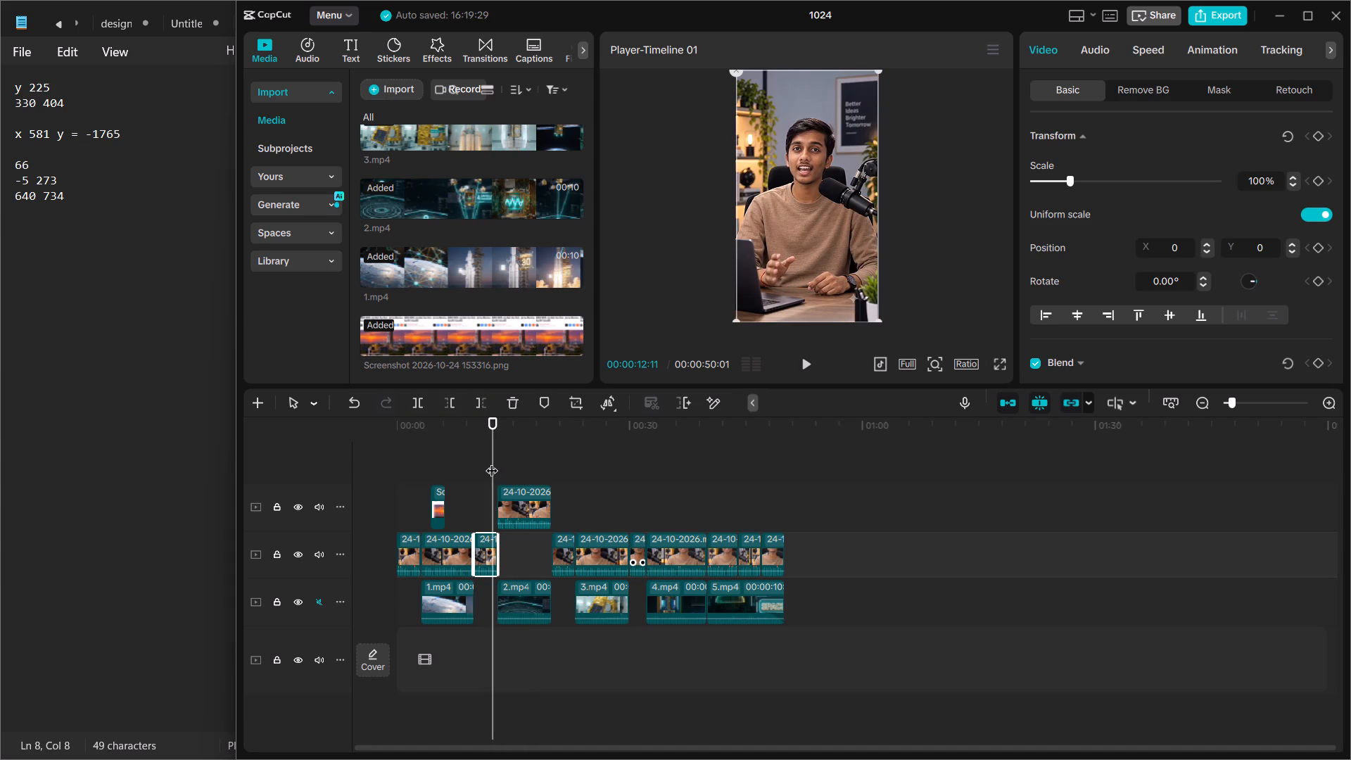
key("Right")
key("Right")
key("Right")
key("Right")
key("Right")
key("Right")
key("Right")
key("Right")
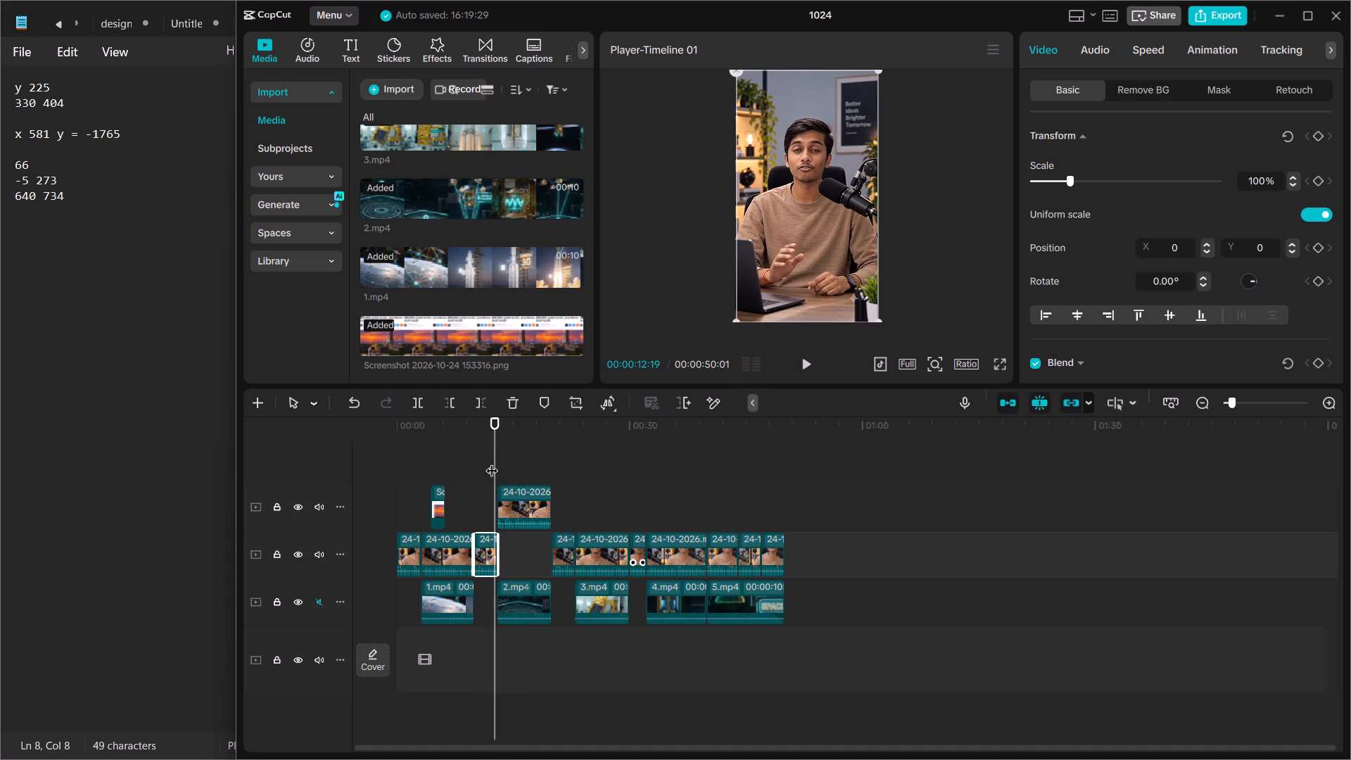
key("Right")
key("Right")
key("Right")
key("Right")
key("Right")
key("Right")
key("Right")
key("Right")
key("Right")
key("Right")
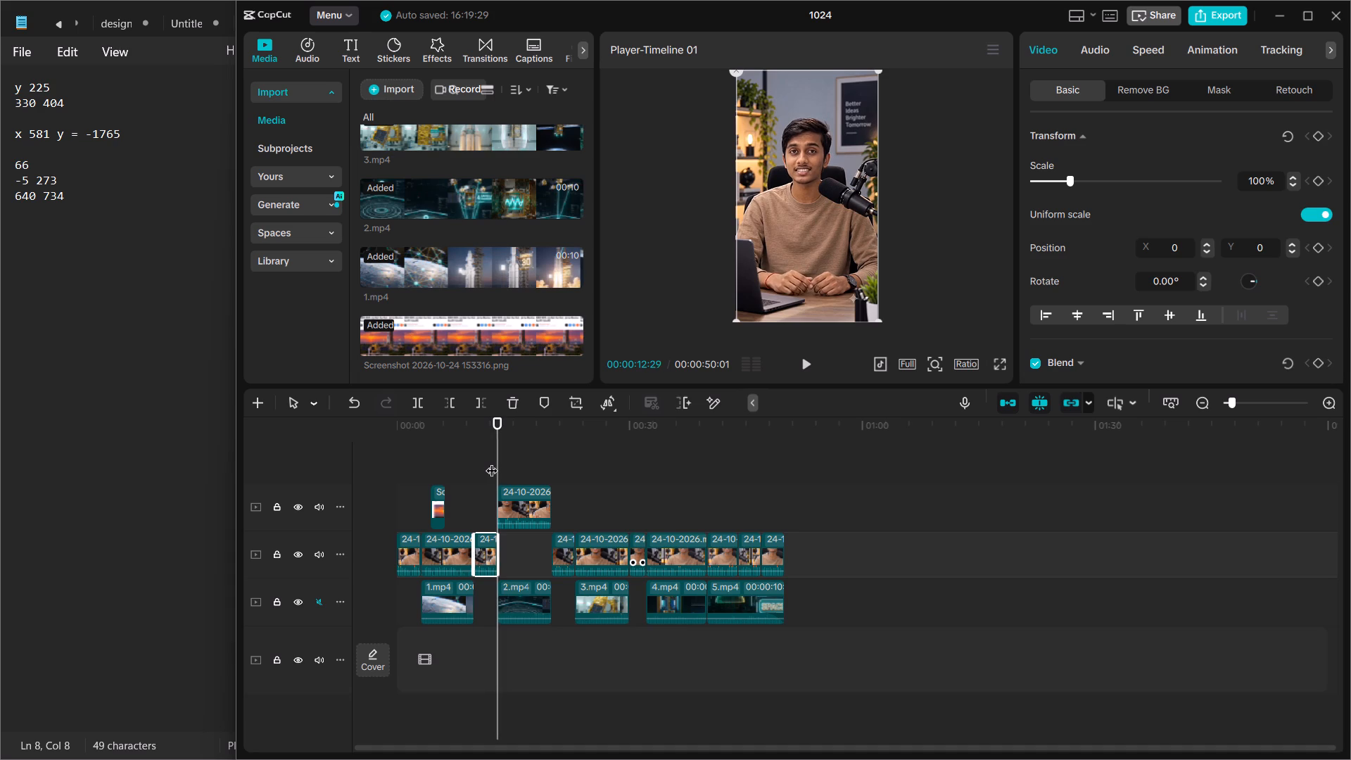
key("Right")
key("Right")
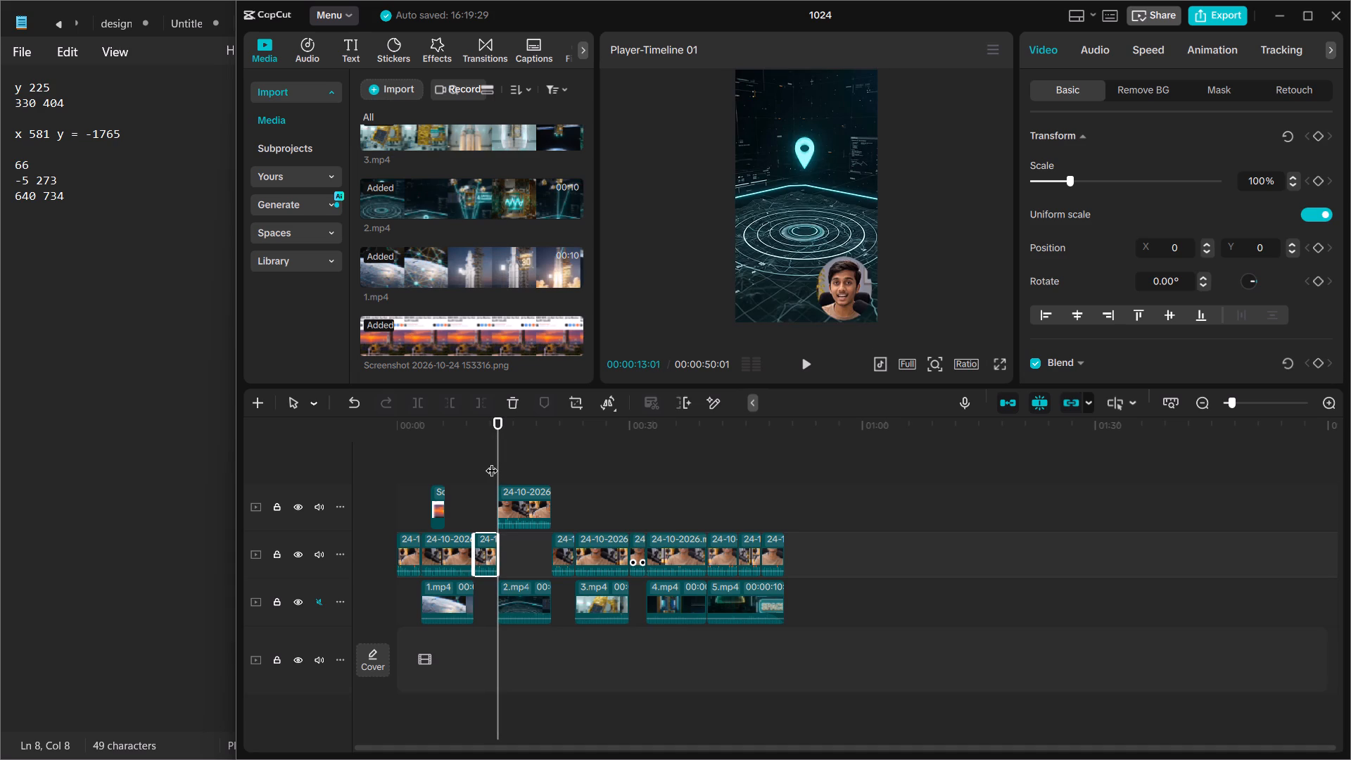
key("Right")
key("Left")
key("Left")
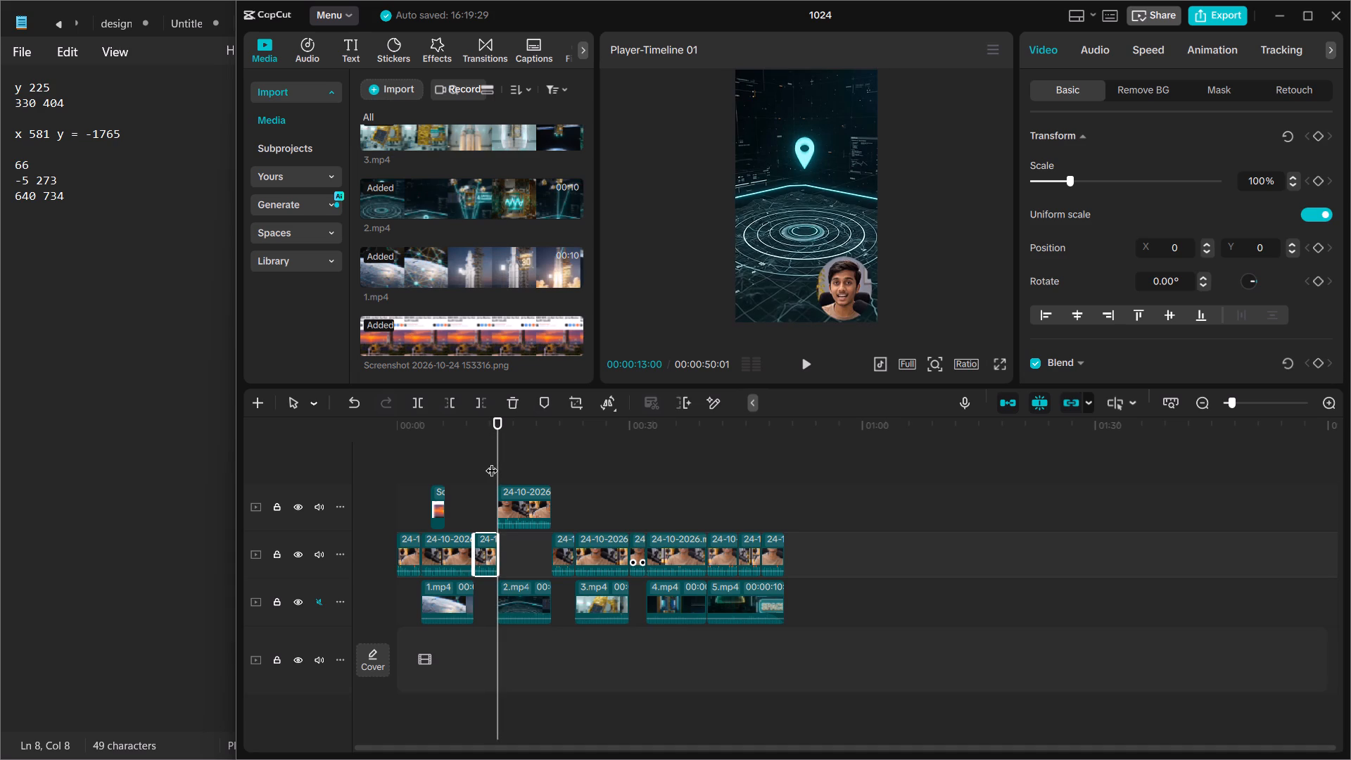
key("Left")
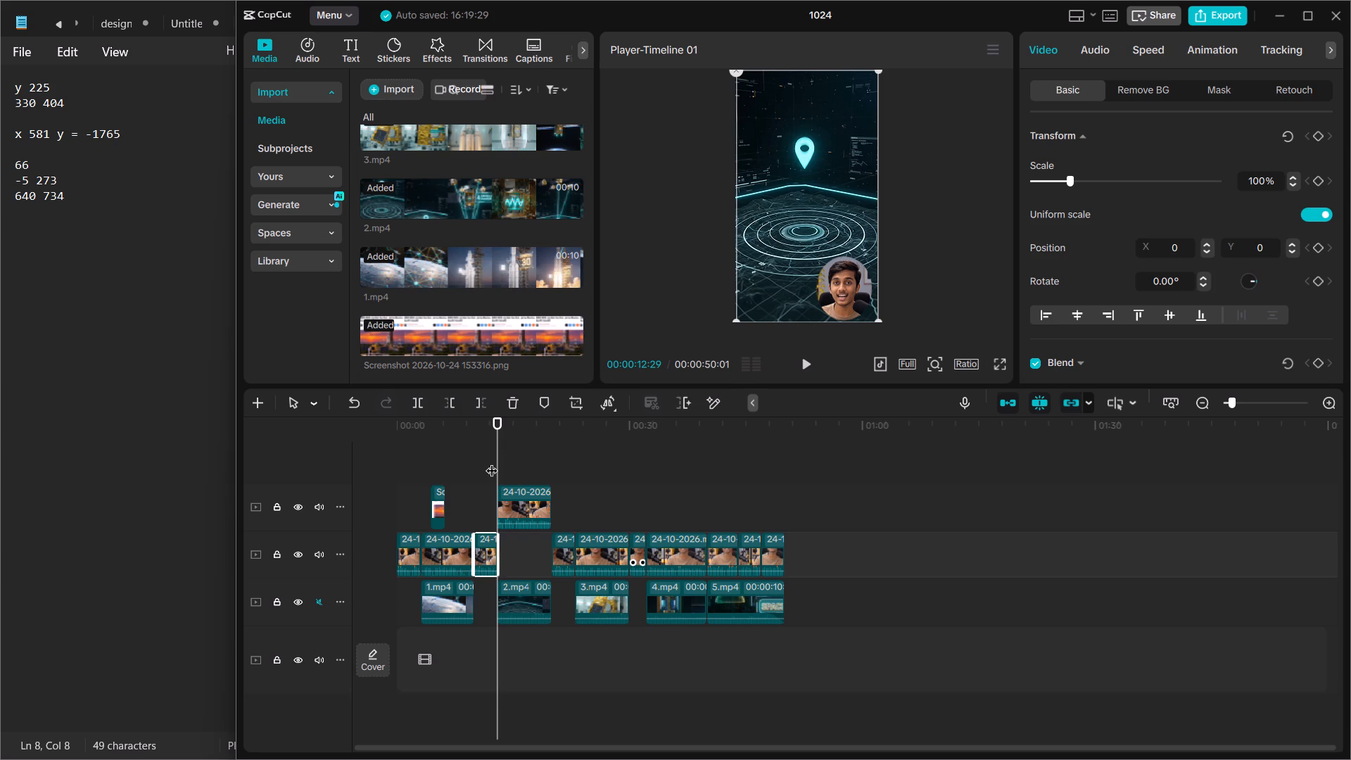
key("Right")
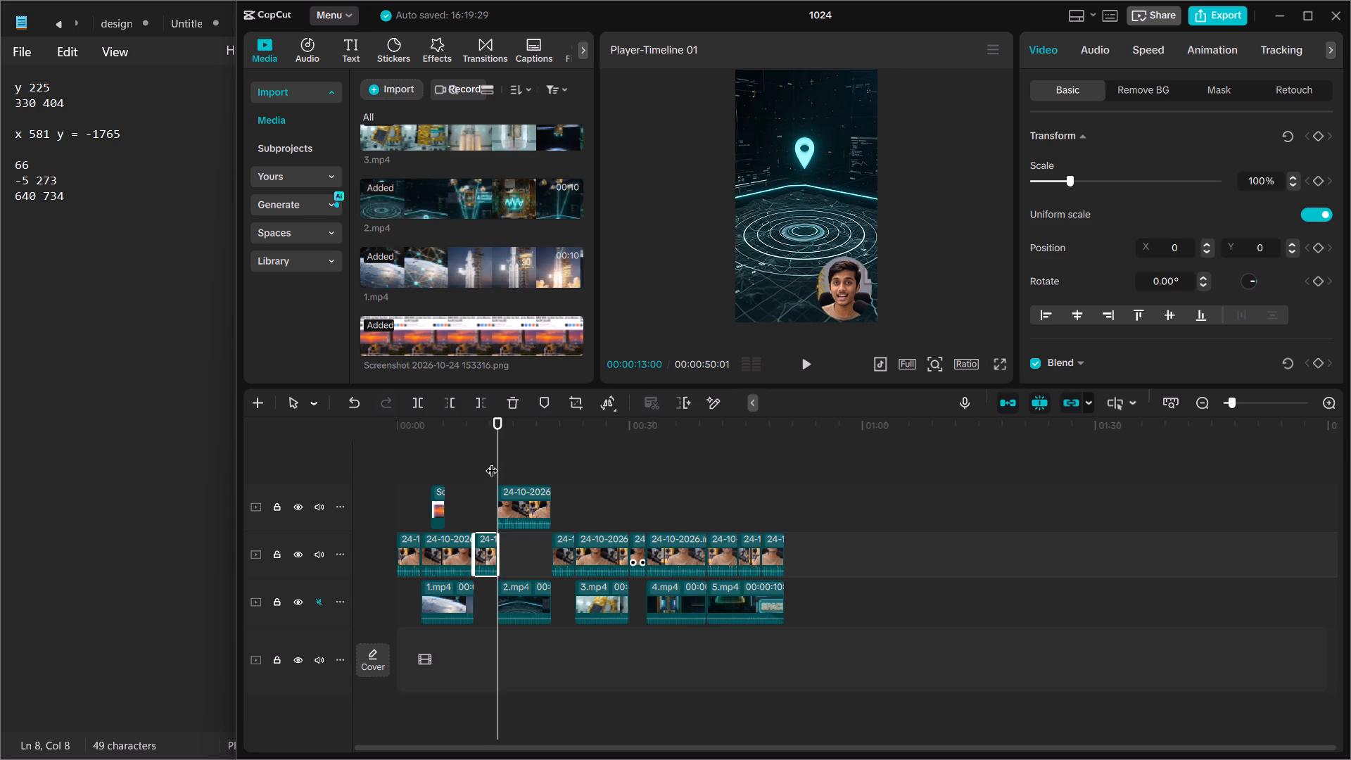
key("Left")
key("Left")
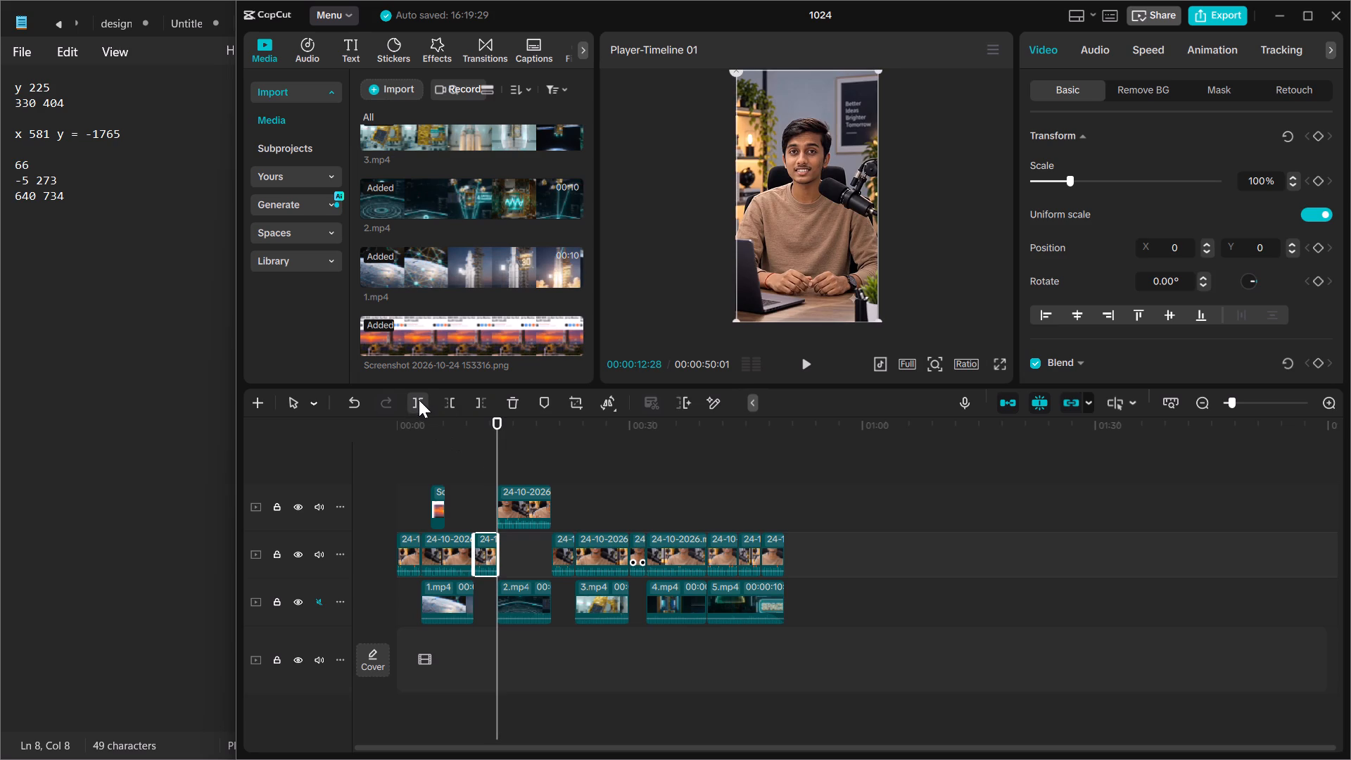
Play across the cut into 2.mp4, and replay from 00:00:10:00 to check the full-frame presenter section and both of its cuts.
left_click(806, 362)
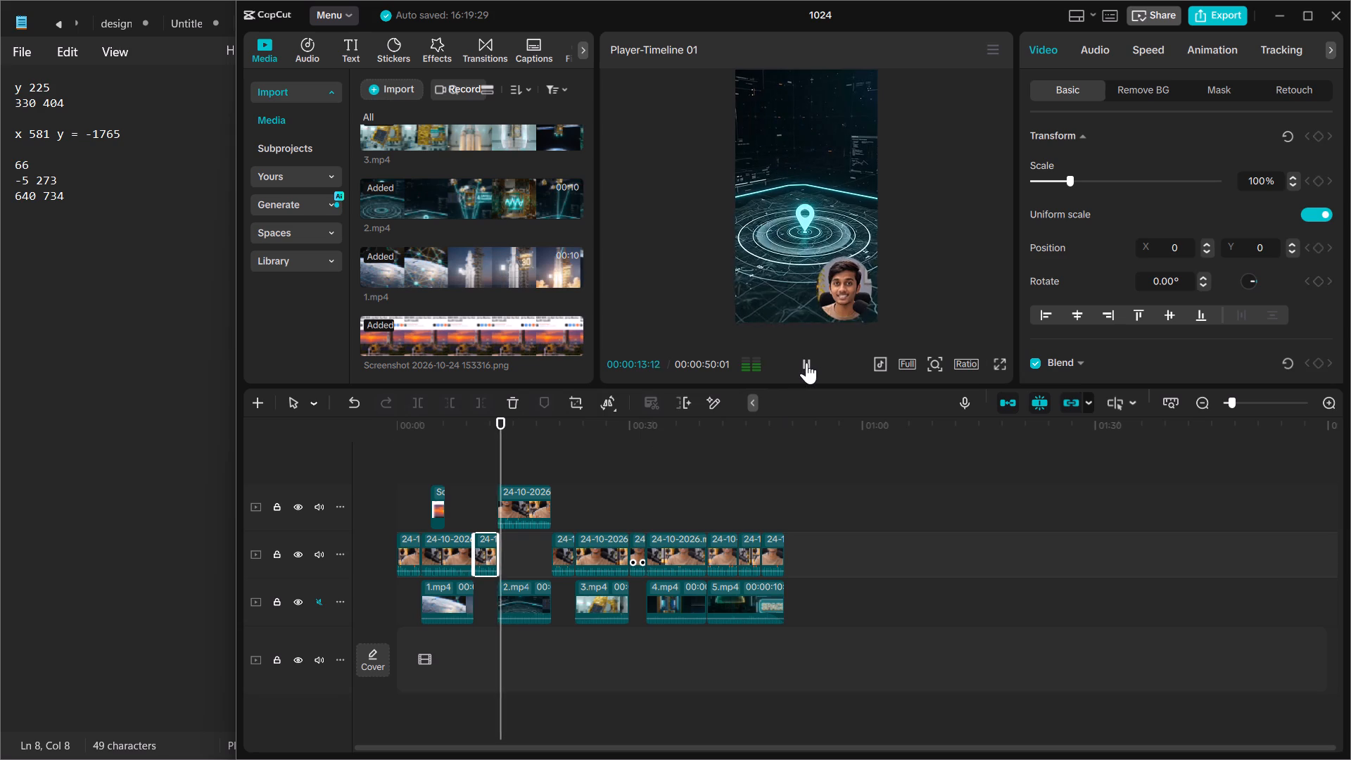
left_click(806, 362)
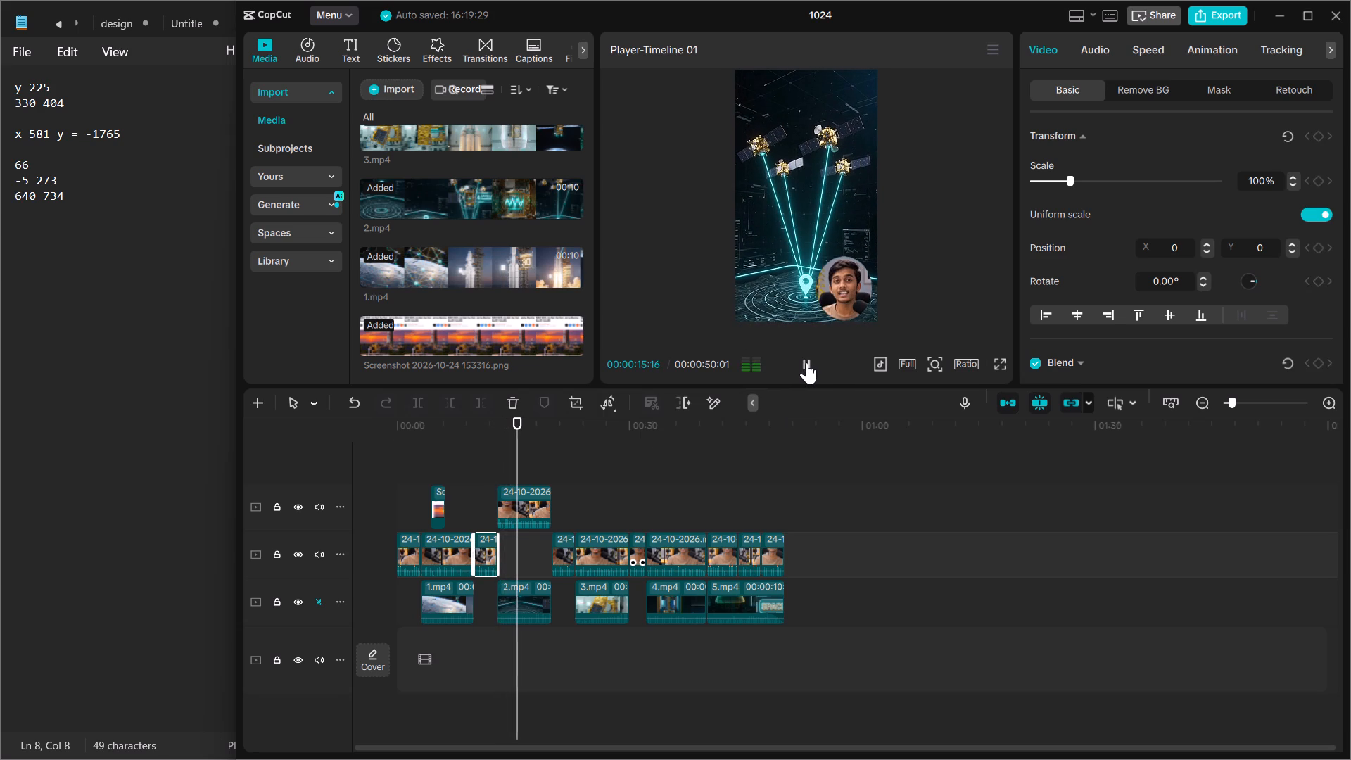
left_click_drag(521, 441, 469, 445)
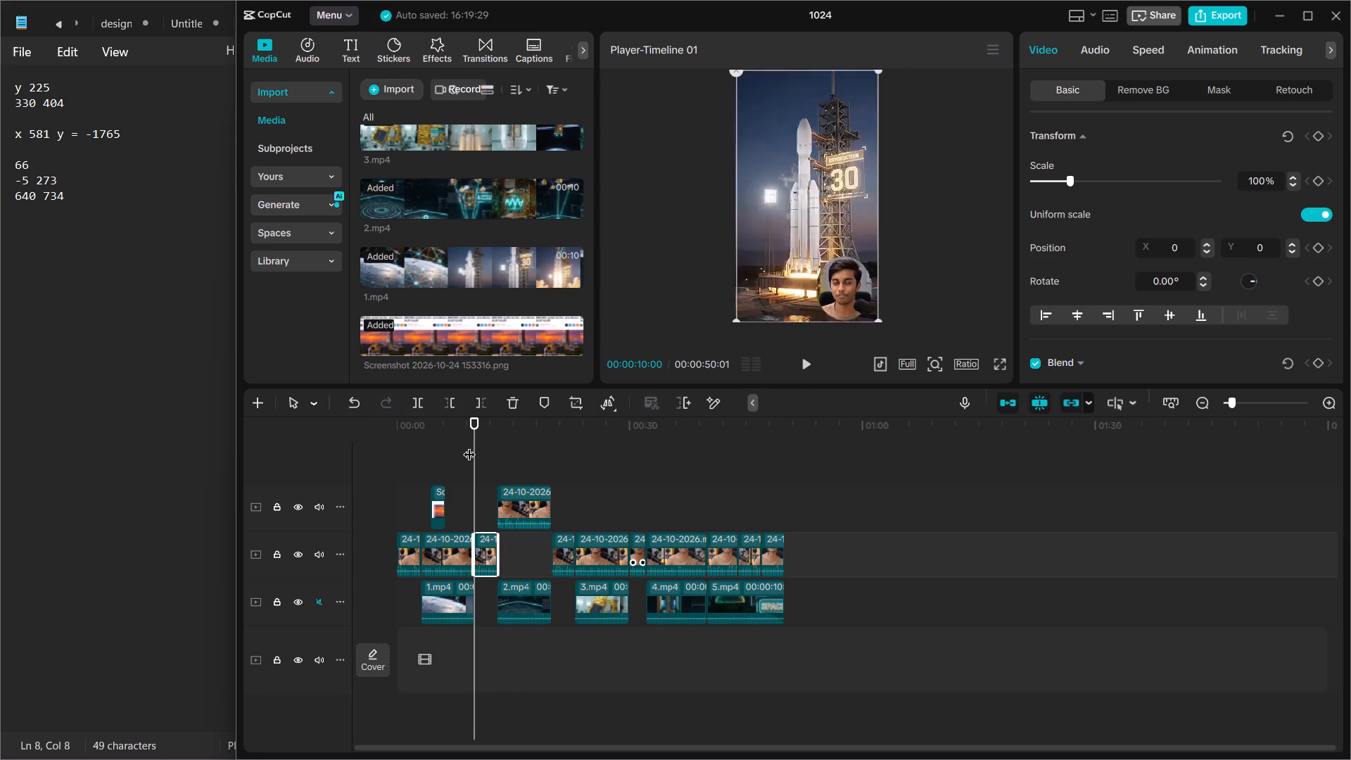
left_click(797, 355)
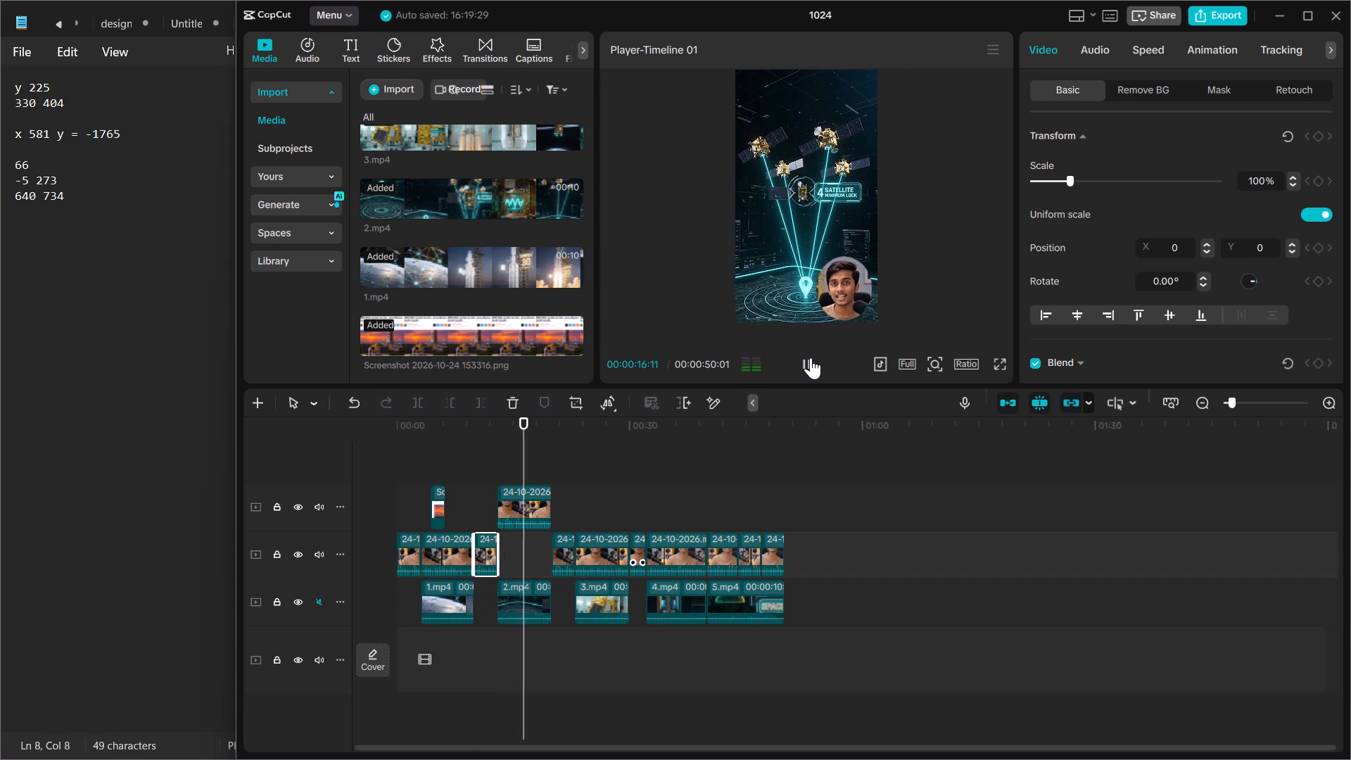
left_click(811, 357)
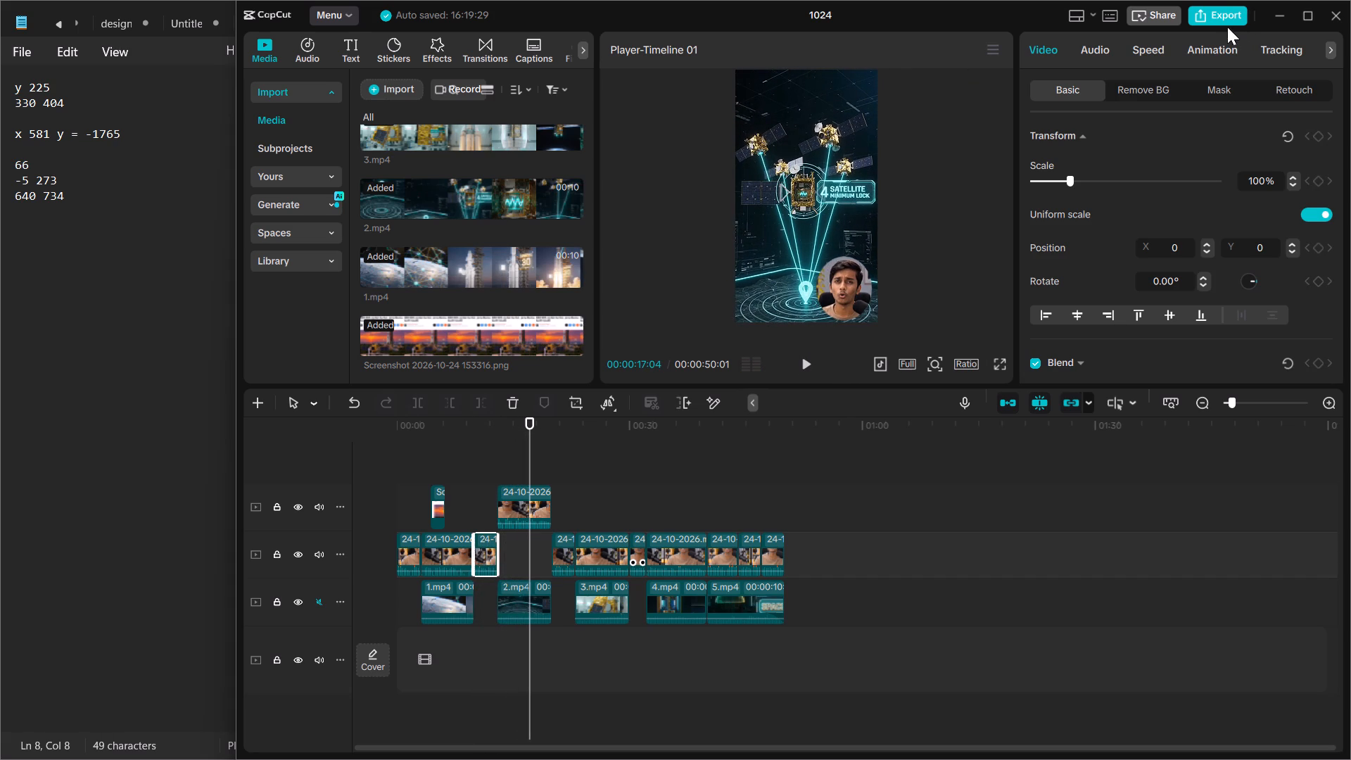
Export the reel as 1024 in mp4 format at 1080P, 30fps, with H.264 codec and recommended bit rate.
left_click(1223, 21)
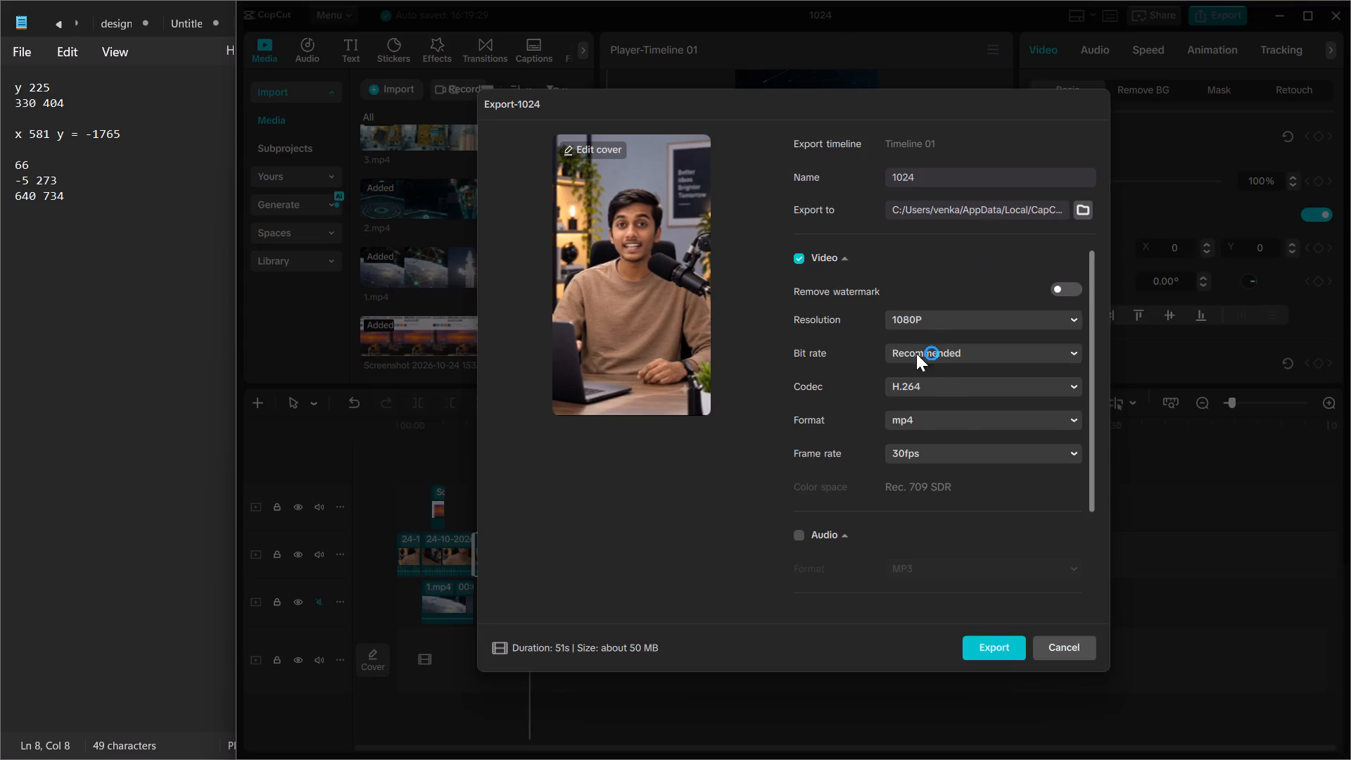
left_click(998, 640)
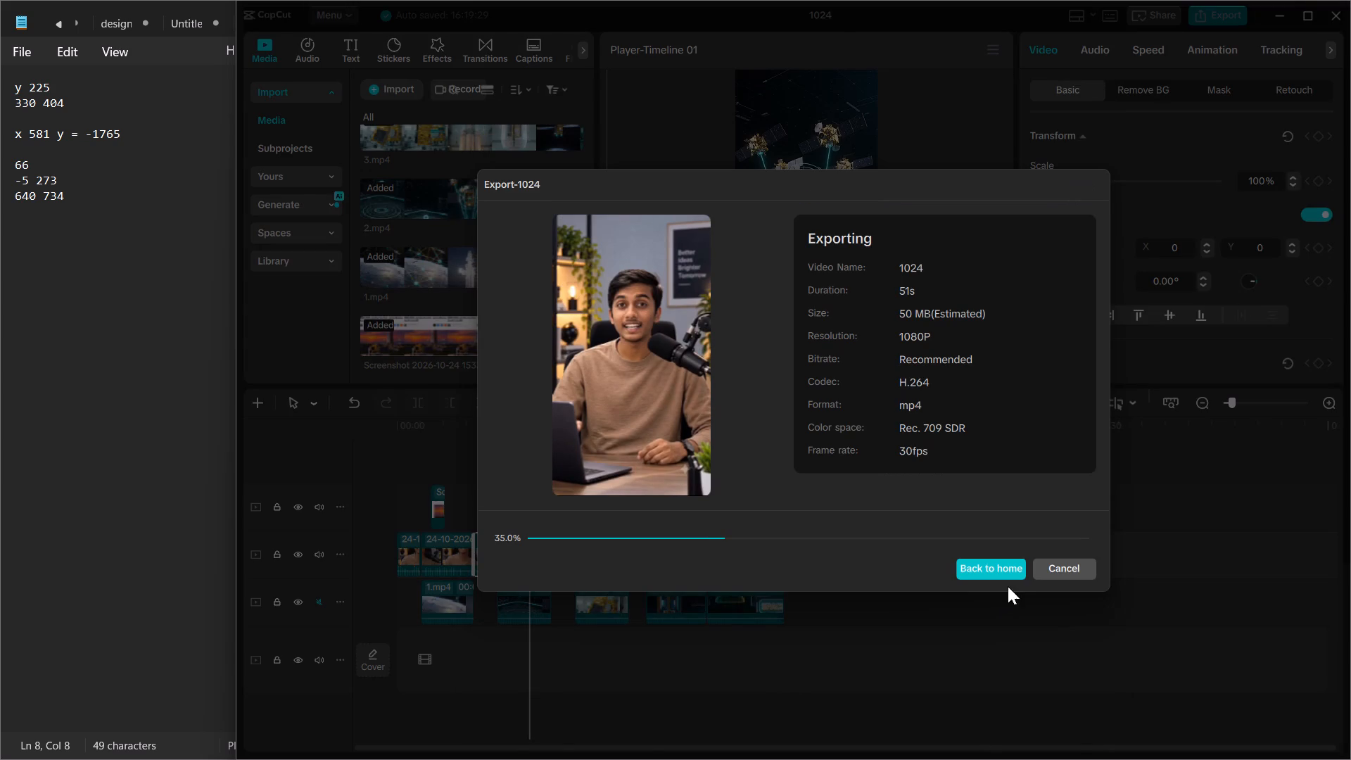